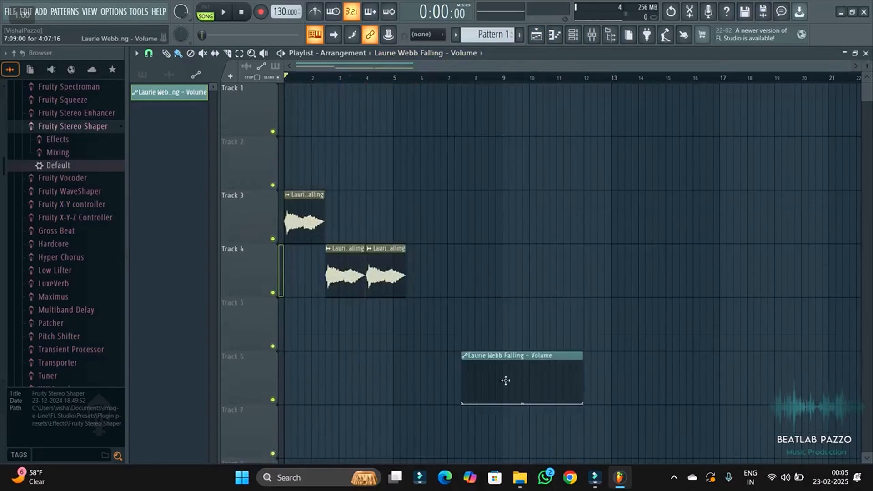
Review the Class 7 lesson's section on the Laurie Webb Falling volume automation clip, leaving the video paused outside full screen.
{"action": "key", "text": "Left"}
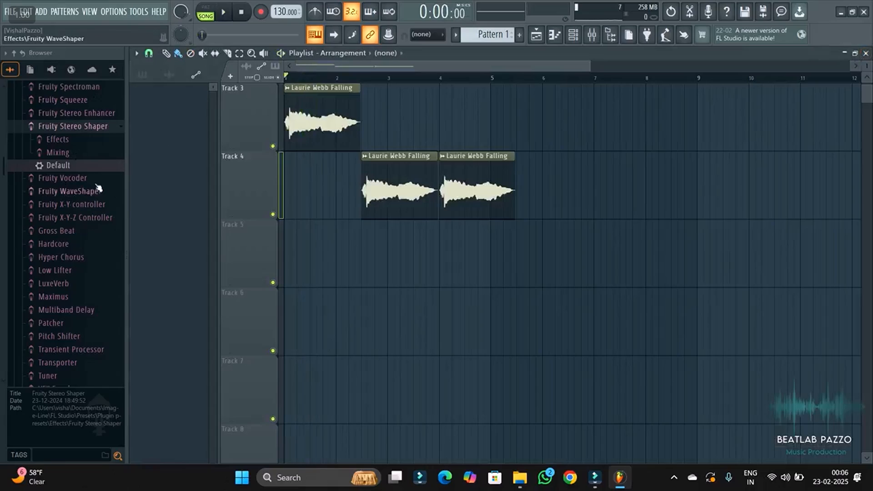
{"action": "key", "text": "Left"}
{"action": "key", "text": "Left"}
{"action": "key", "text": "Left"}
{"action": "key", "text": "Left"}
{"action": "key", "text": "Left"}
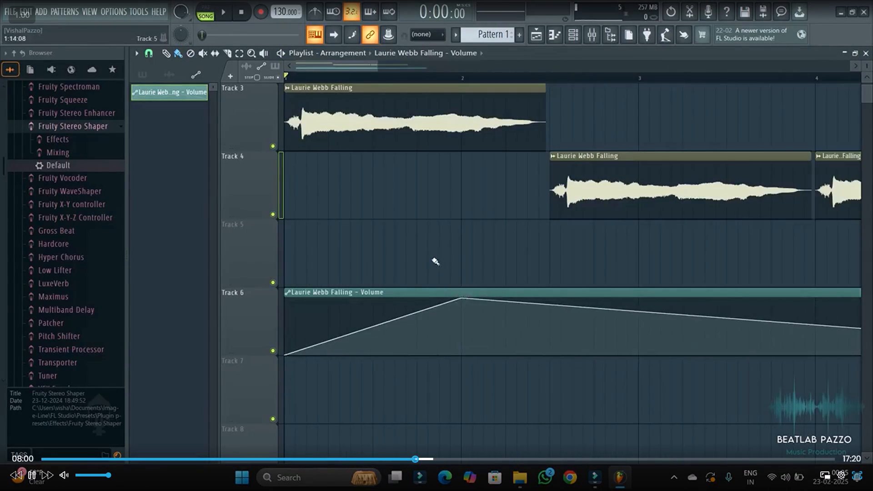
{"action": "key", "text": "Left"}
{"action": "key", "text": "Left"}
{"action": "key", "text": "Right"}
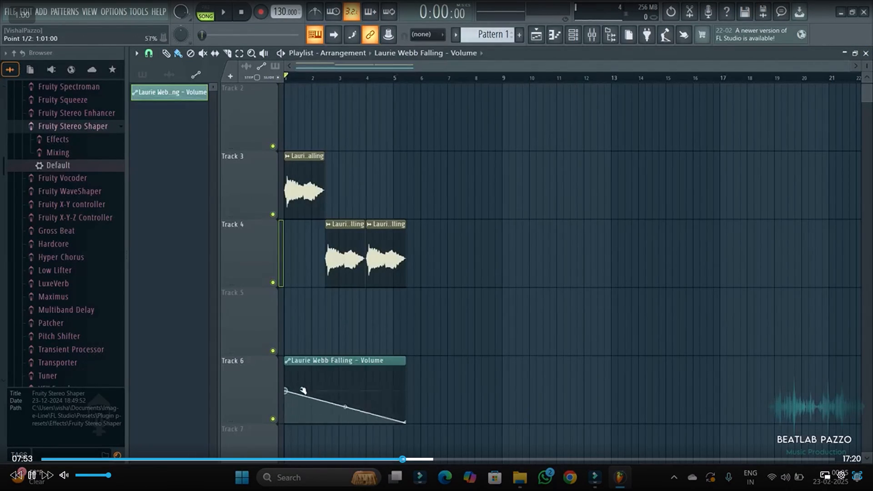
{"action": "key", "text": "Left"}
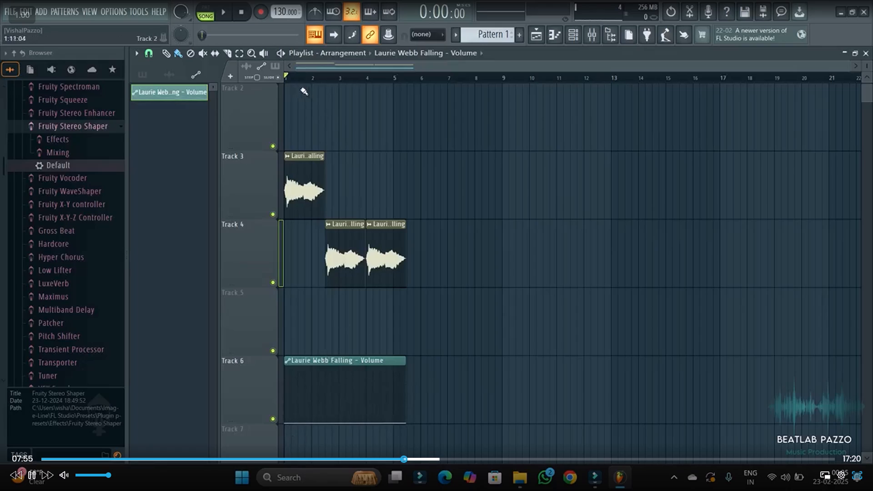
{"action": "key", "text": "Right"}
{"action": "key", "text": "Right"}
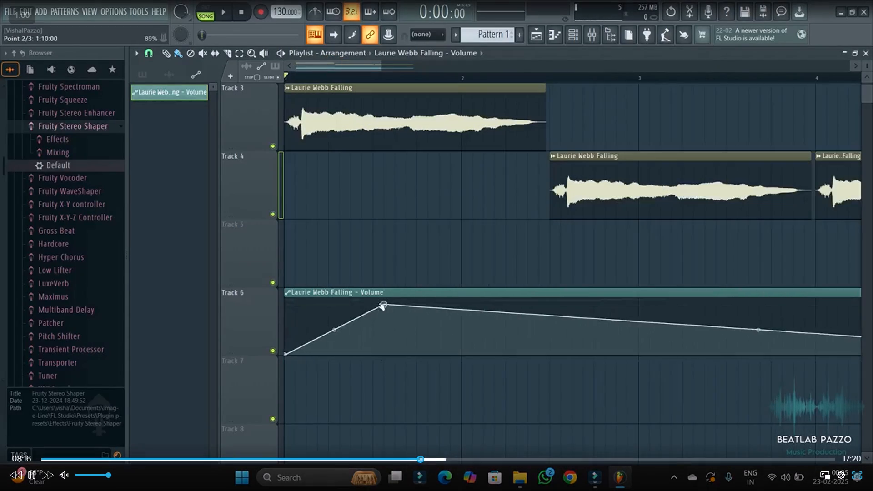
{"action": "key", "text": "Right"}
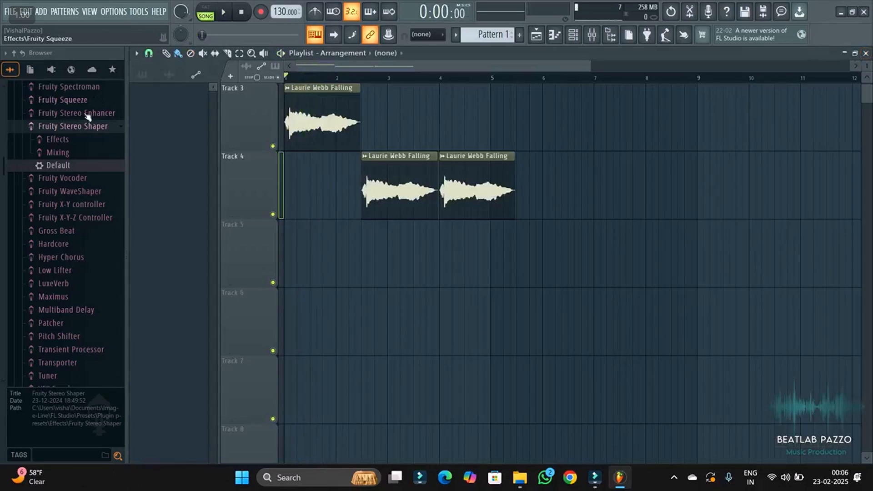
{"action": "left_click", "coordinate": [380, 329]}
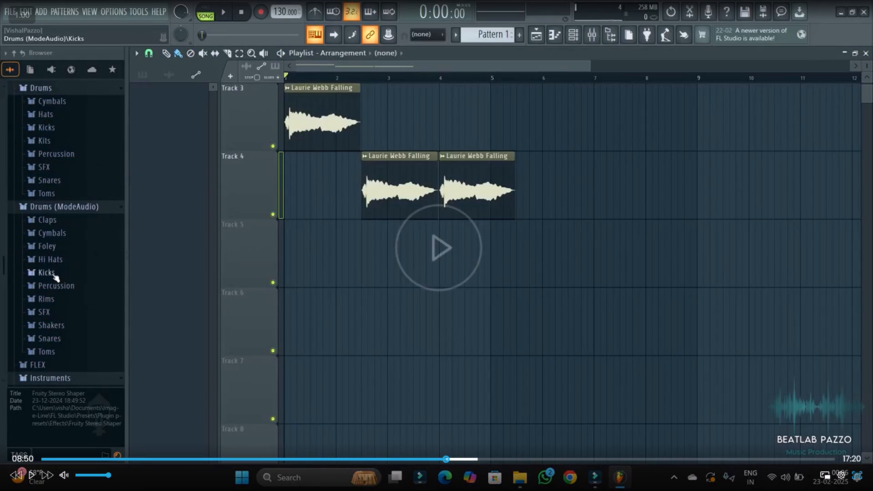
{"action": "key", "text": "f"}
{"action": "left_click", "coordinate": [863, 476]}
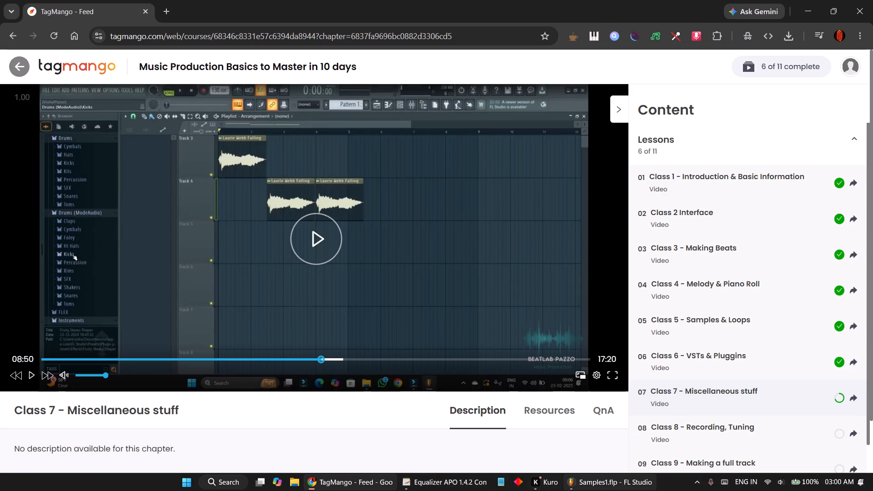
Switch to the Samples1.flp project in FL Studio and listen to the start of the arrangement.
{"action": "left_click", "coordinate": [583, 490]}
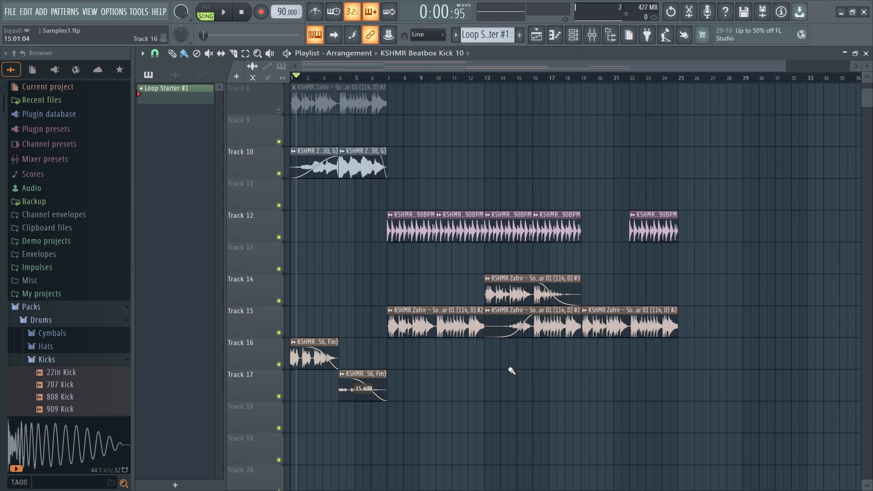
{"action": "scroll", "coordinate": [498, 375], "scroll_direction": "down", "scroll_amount": 1}
{"action": "left_click", "coordinate": [284, 57]}
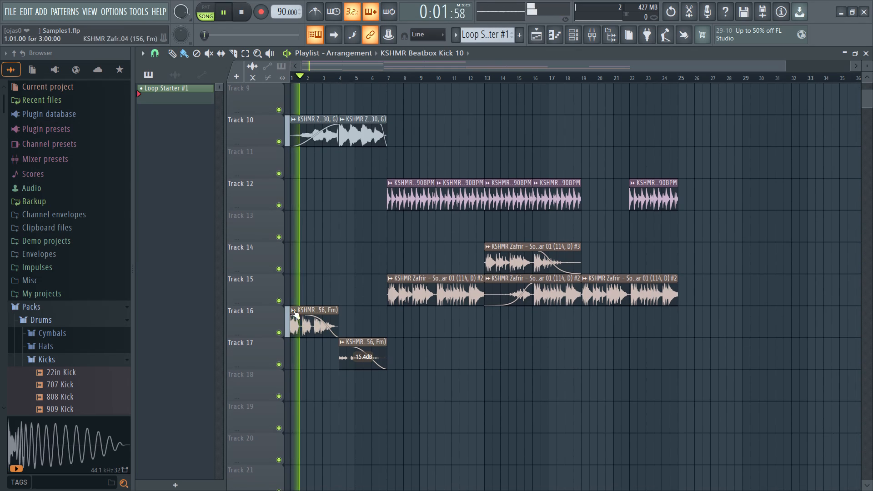
{"action": "left_click_drag", "start_coordinate": [309, 74], "coordinate": [216, 80]}
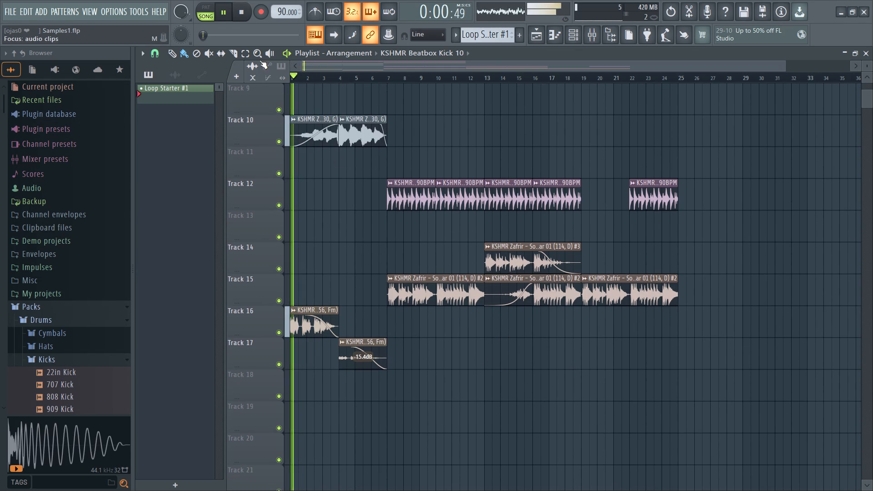
{"action": "left_click", "coordinate": [284, 57]}
{"action": "double_click", "coordinate": [311, 325]}
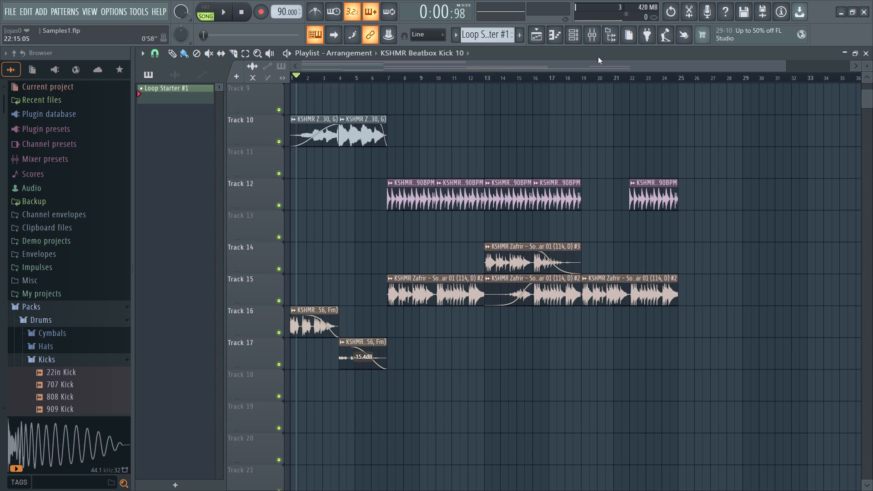
Show the mixer over the playlist and switch the picker to the project's audio clips.
{"action": "left_click", "coordinate": [592, 35]}
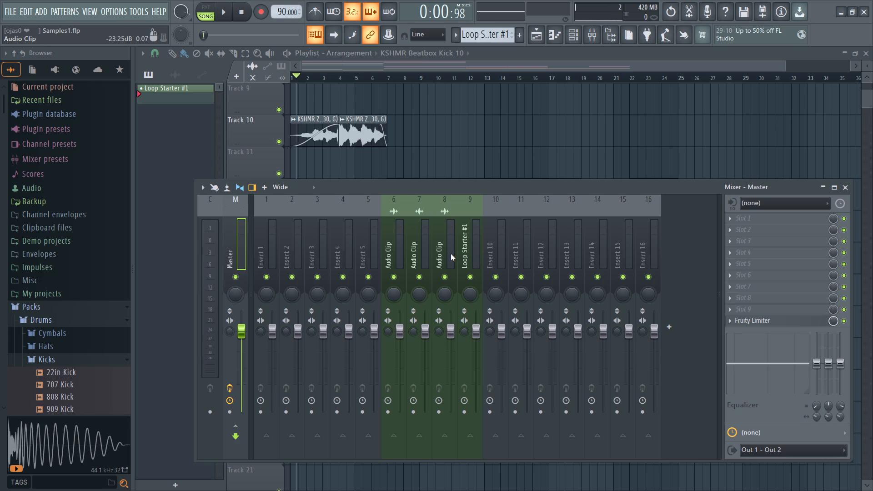
{"action": "left_click_drag", "start_coordinate": [403, 182], "coordinate": [641, 385]}
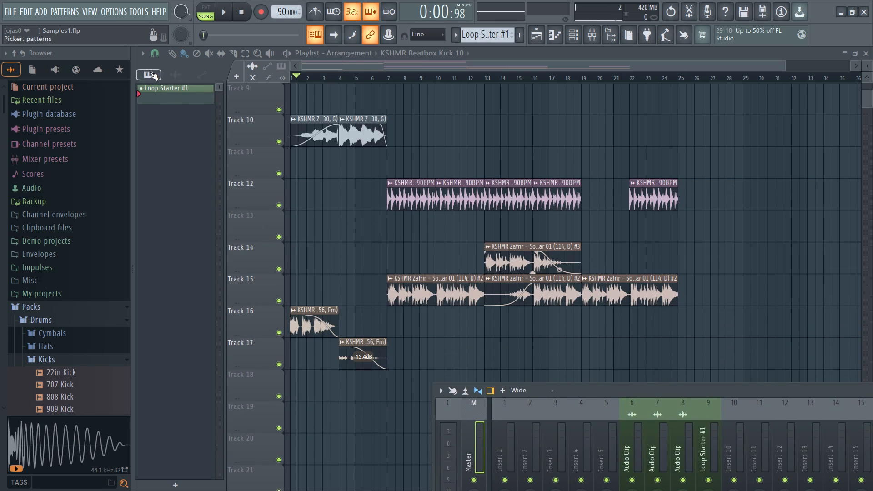
{"action": "left_click", "coordinate": [171, 75]}
{"action": "left_click", "coordinate": [584, 36]}
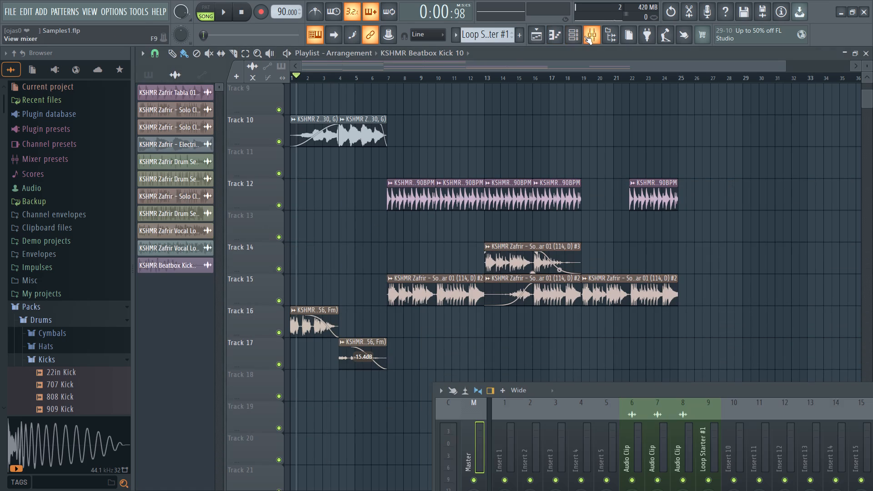
{"action": "left_click_drag", "start_coordinate": [654, 389], "coordinate": [491, 252]}
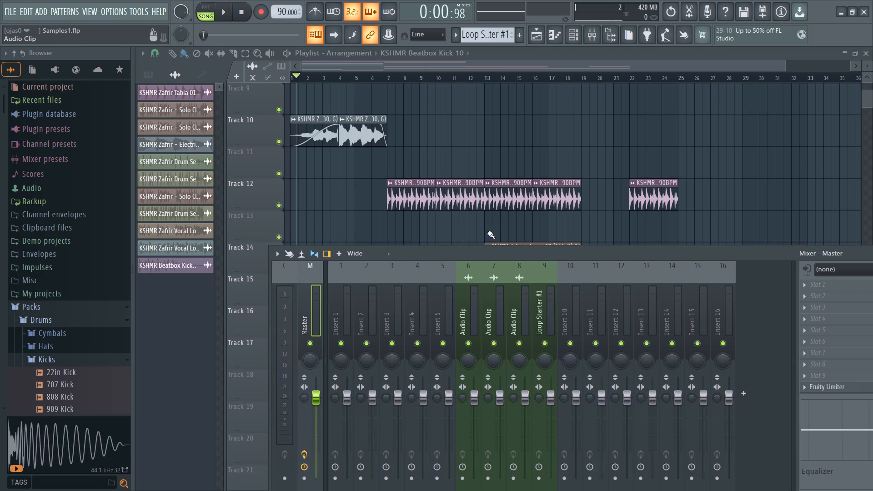
Bring up the channel rack and move the mixer down so the playlist and rack are less covered.
{"action": "left_click", "coordinate": [576, 40]}
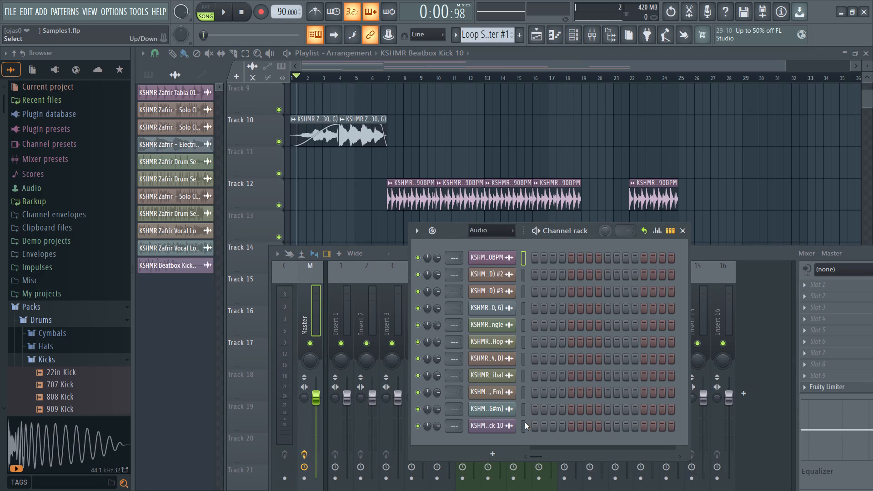
{"action": "left_click_drag", "start_coordinate": [386, 255], "coordinate": [396, 302]}
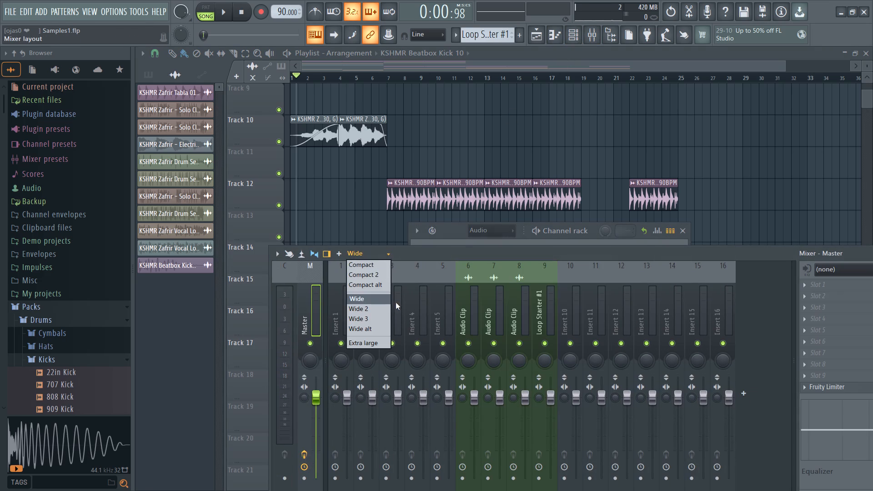
{"action": "left_click_drag", "start_coordinate": [396, 302], "coordinate": [395, 255]}
{"action": "left_click_drag", "start_coordinate": [421, 254], "coordinate": [207, 405]}
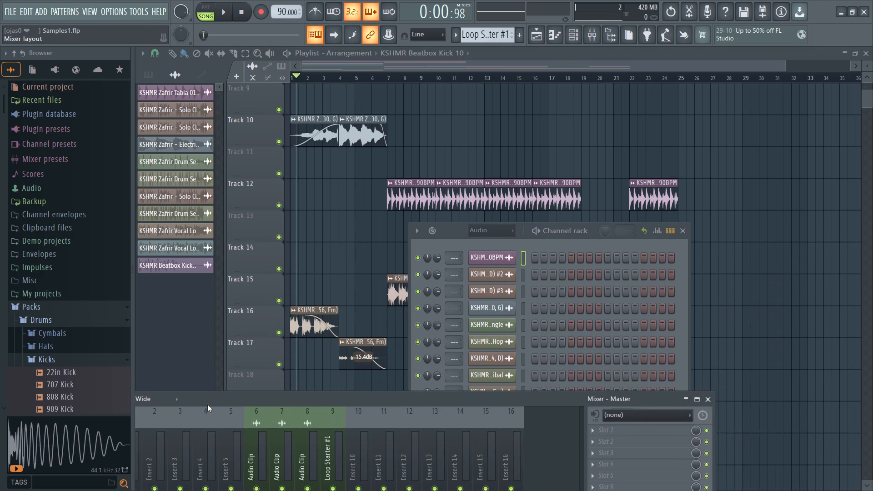
{"action": "left_click_drag", "start_coordinate": [207, 405], "coordinate": [323, 437]}
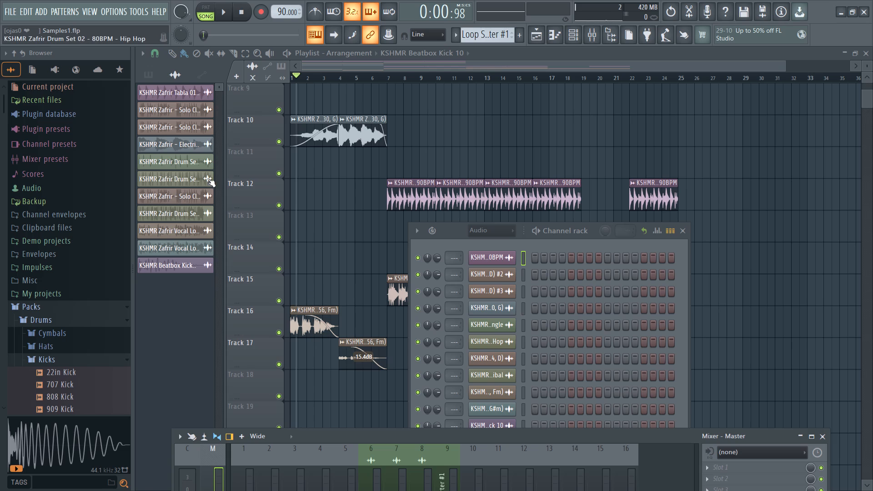
Go through the picker's guitar, drum and vocal audio clips, and identify the clip placed on Track 16.
{"action": "left_click", "coordinate": [171, 195]}
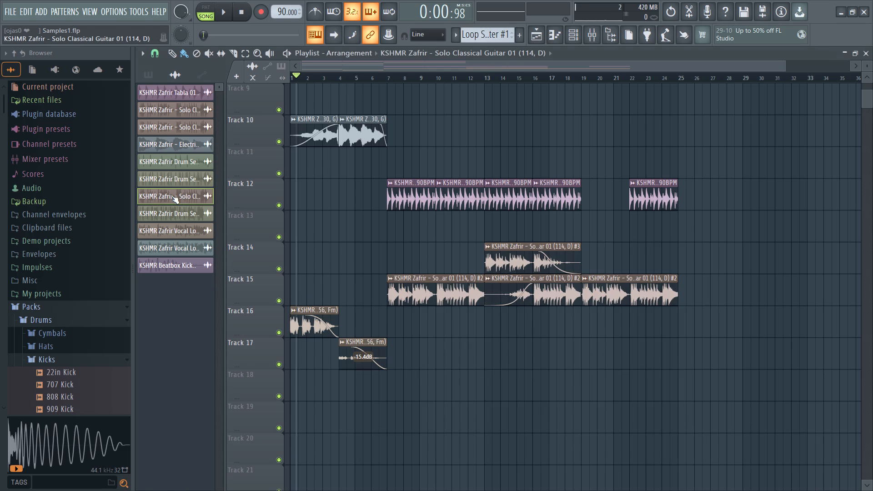
{"action": "left_click", "coordinate": [171, 195]}
{"action": "left_click", "coordinate": [176, 211]}
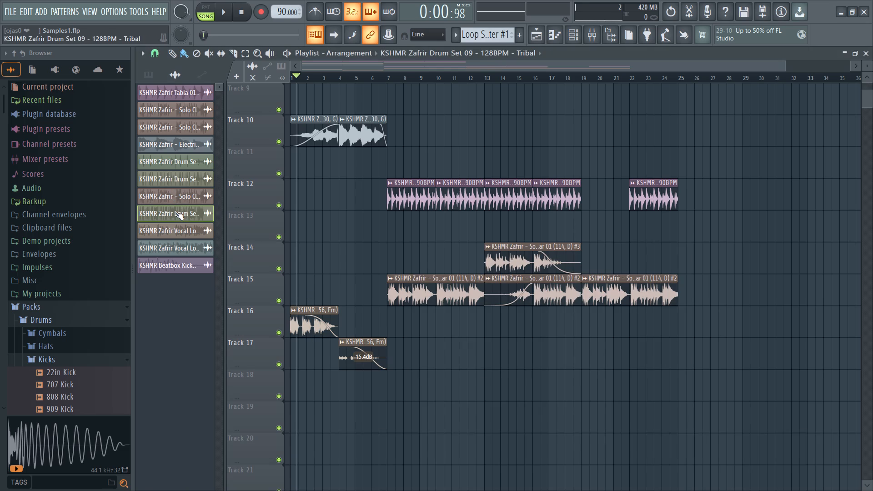
{"action": "left_click", "coordinate": [178, 222]}
{"action": "left_click", "coordinate": [178, 234]}
{"action": "left_click", "coordinate": [186, 246]}
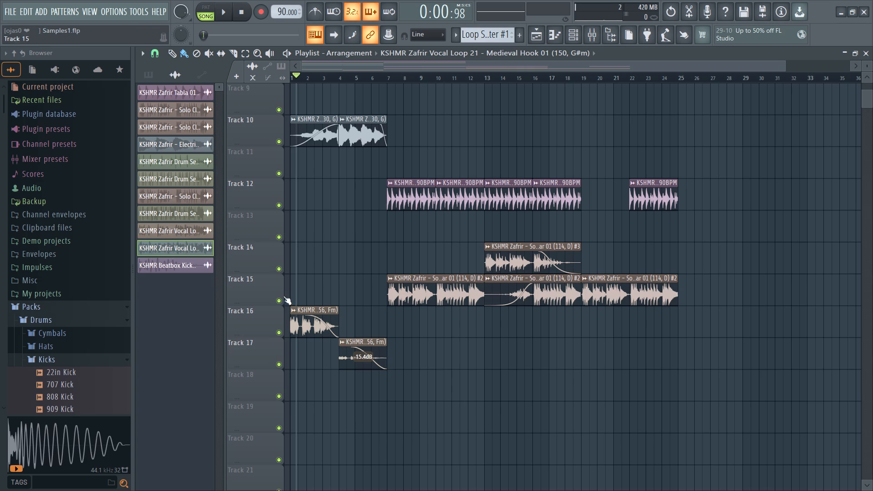
{"action": "left_click", "coordinate": [318, 329]}
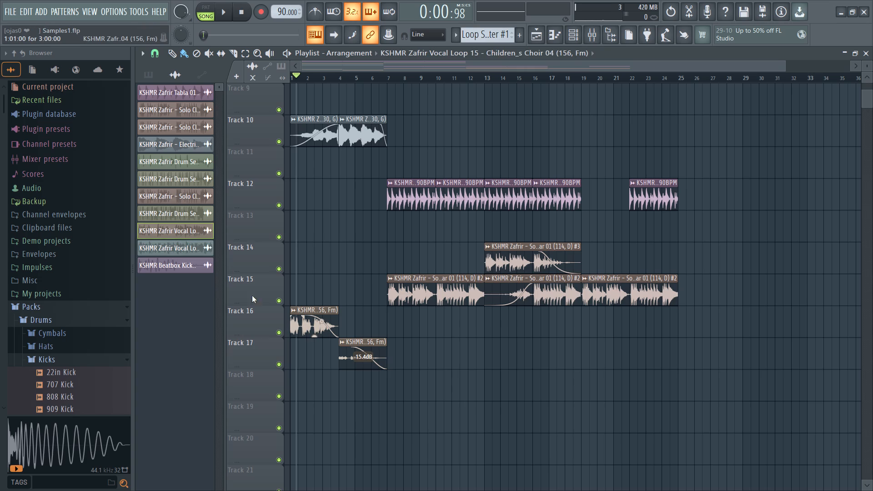
Show the channel rack with its Audio filter kept and widen the channel buttons so the clip names are readable.
{"action": "left_click", "coordinate": [568, 35]}
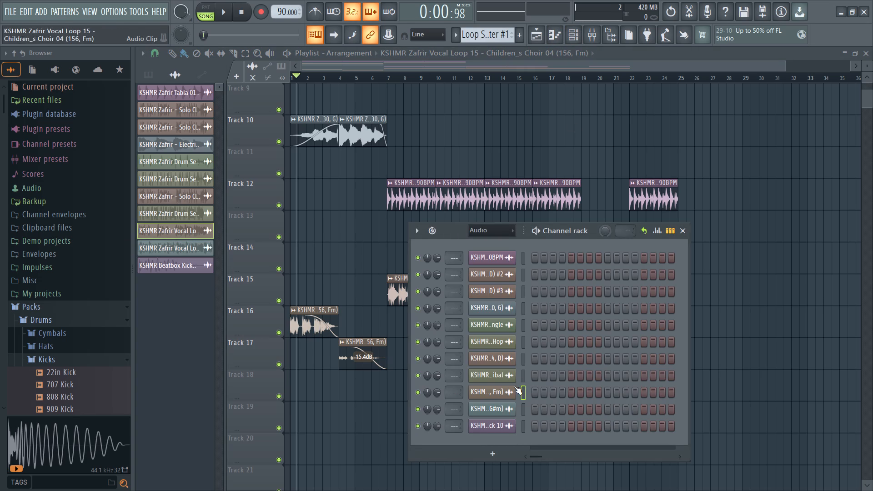
{"action": "left_click", "coordinate": [512, 230]}
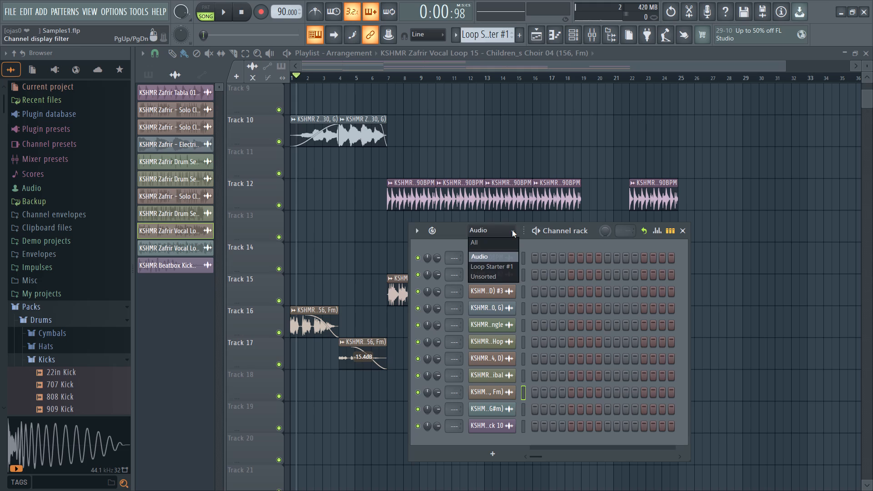
{"action": "left_click", "coordinate": [512, 230]}
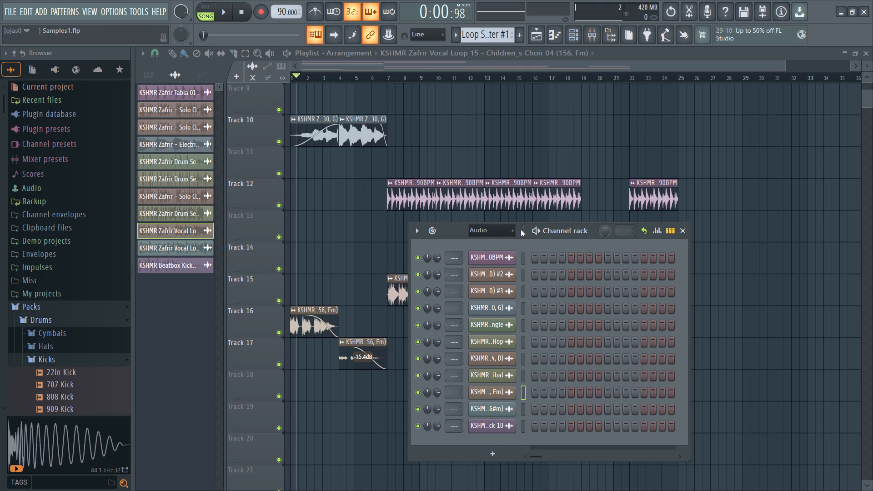
{"action": "left_click_drag", "start_coordinate": [524, 225], "coordinate": [575, 227]}
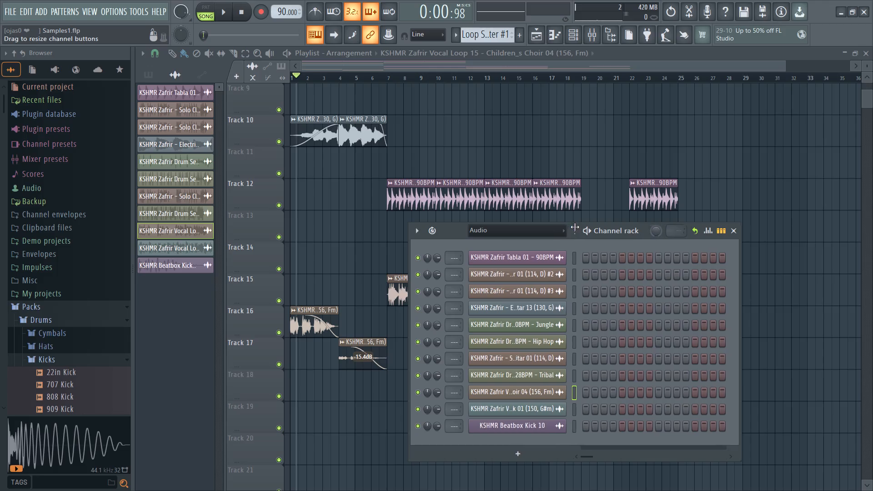
{"action": "left_click_drag", "start_coordinate": [575, 227], "coordinate": [589, 239]}
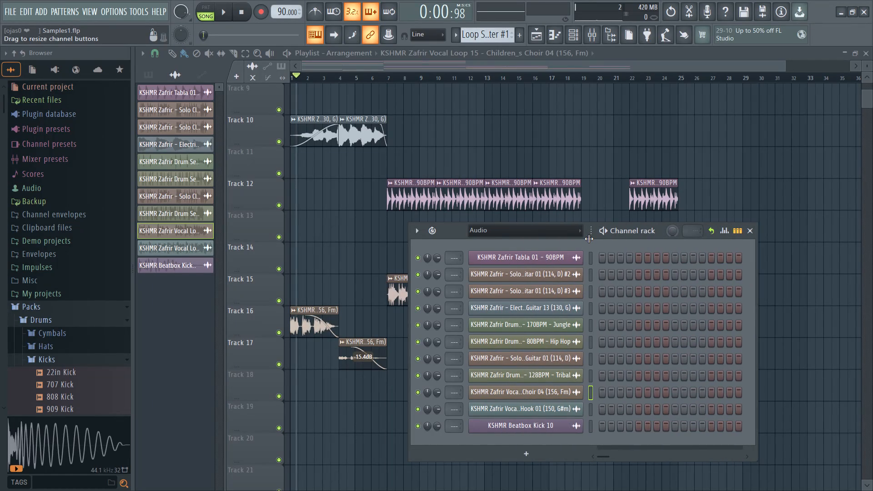
{"action": "left_click_drag", "start_coordinate": [589, 239], "coordinate": [589, 240]}
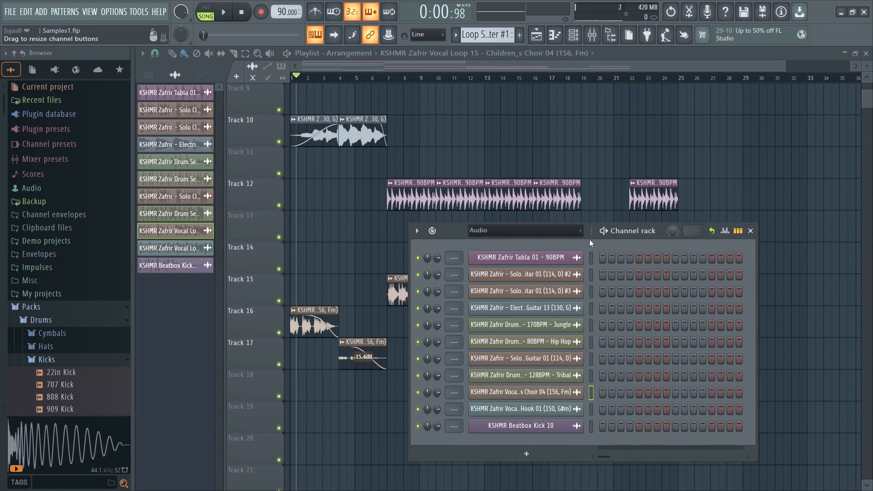
Inspect the Medieval Hook 01 vocal loop's channel settings, preview its sample, and close the settings window.
{"action": "left_click", "coordinate": [521, 405]}
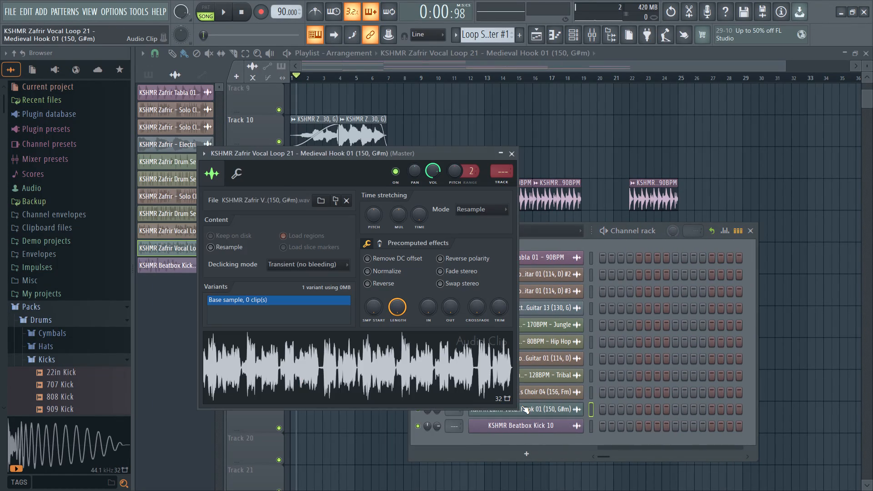
{"action": "left_click", "coordinate": [316, 358]}
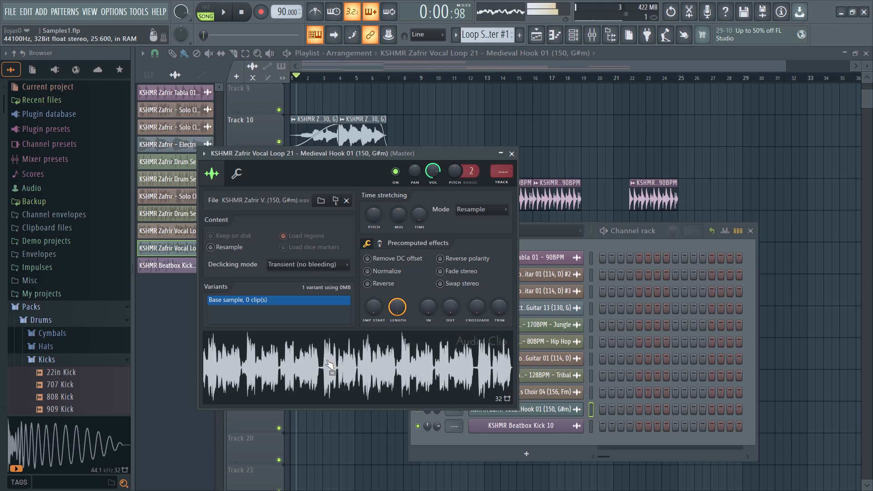
{"action": "left_click", "coordinate": [512, 155]}
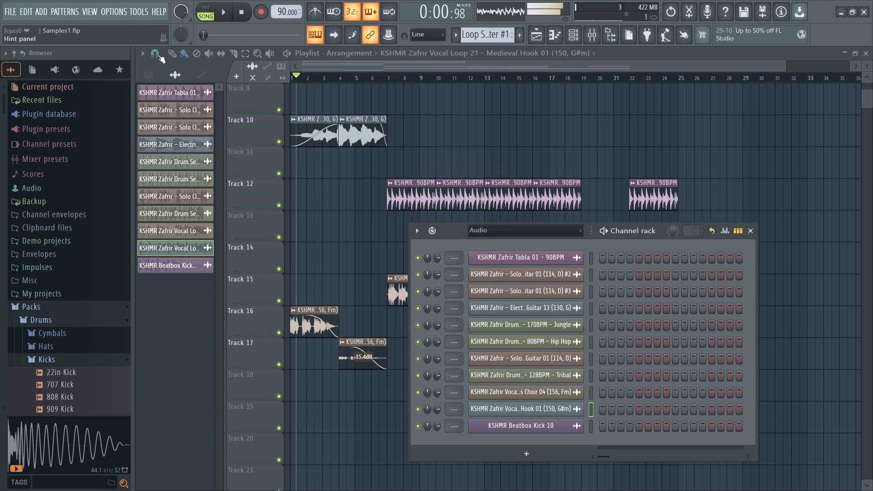
Select all unused audio clips in the playlist picker and delete their channels from the project.
{"action": "right_click", "coordinate": [175, 74]}
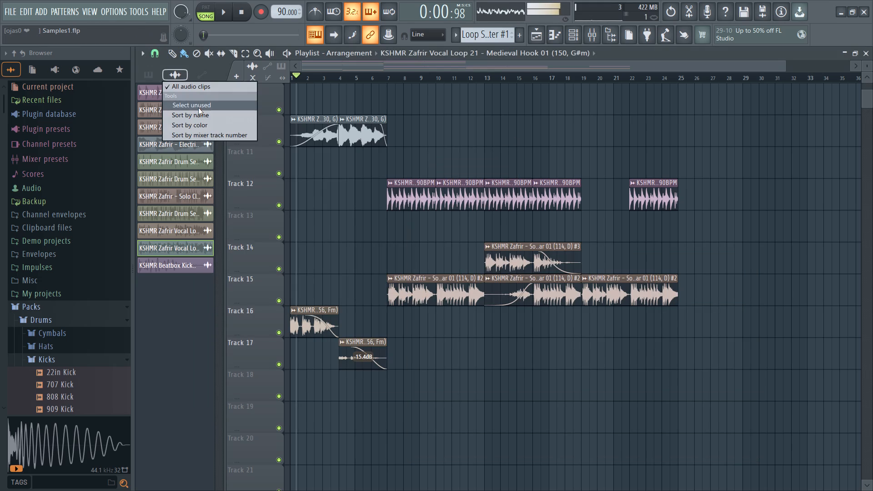
{"action": "left_click", "coordinate": [196, 106]}
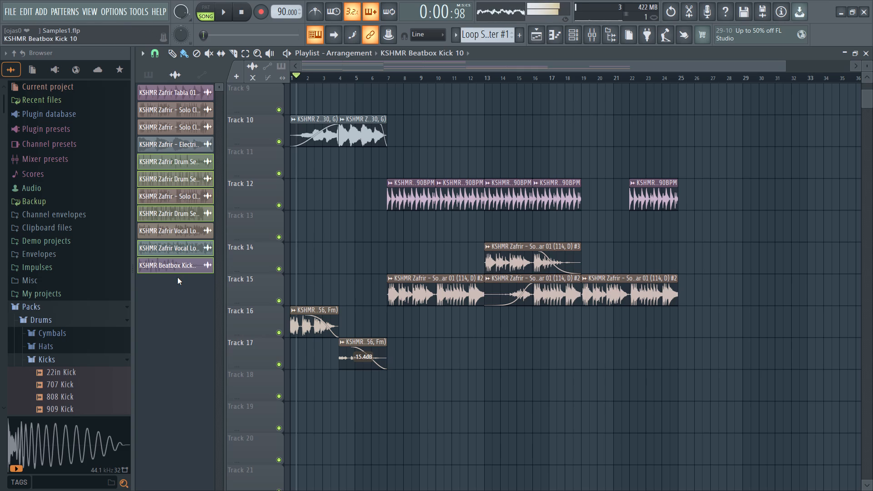
{"action": "key", "text": "Delete"}
{"action": "right_click", "coordinate": [171, 254]}
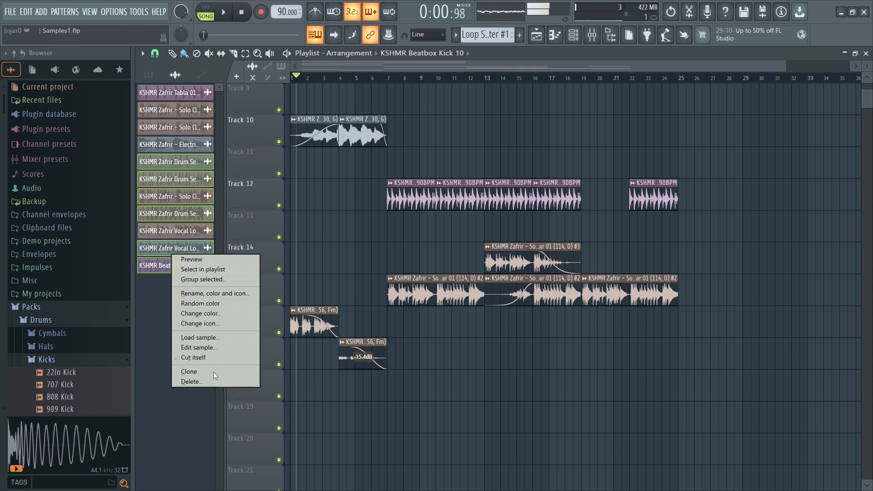
{"action": "left_click", "coordinate": [211, 383]}
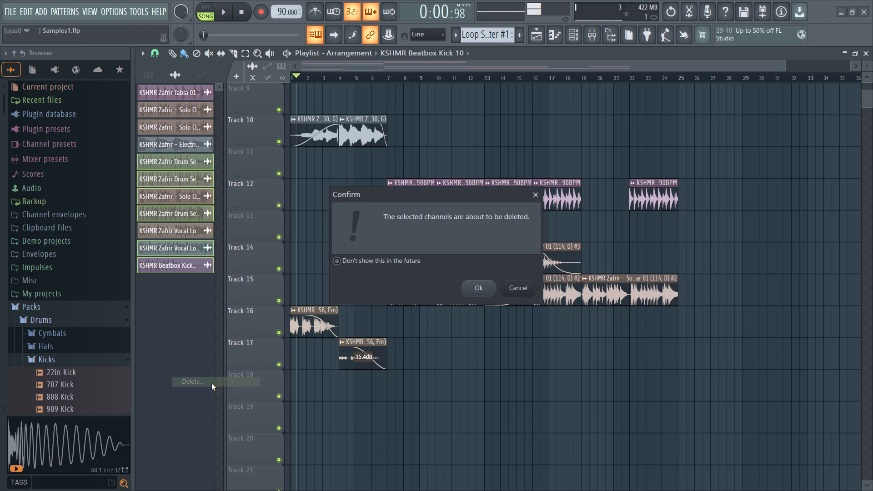
{"action": "left_click", "coordinate": [473, 286]}
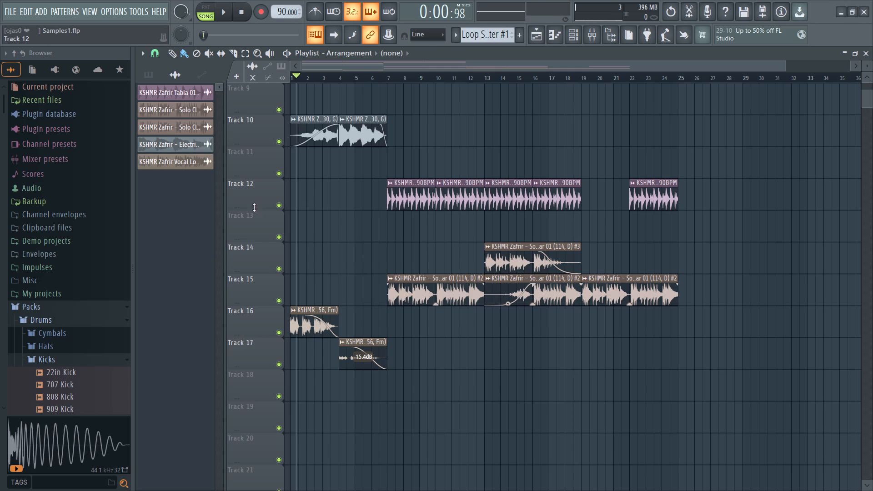
Bring up the channel rack, inspect the Children's Choir 04 vocal loop's channel settings, preview its sample, and close the settings window.
{"action": "left_click", "coordinate": [570, 37]}
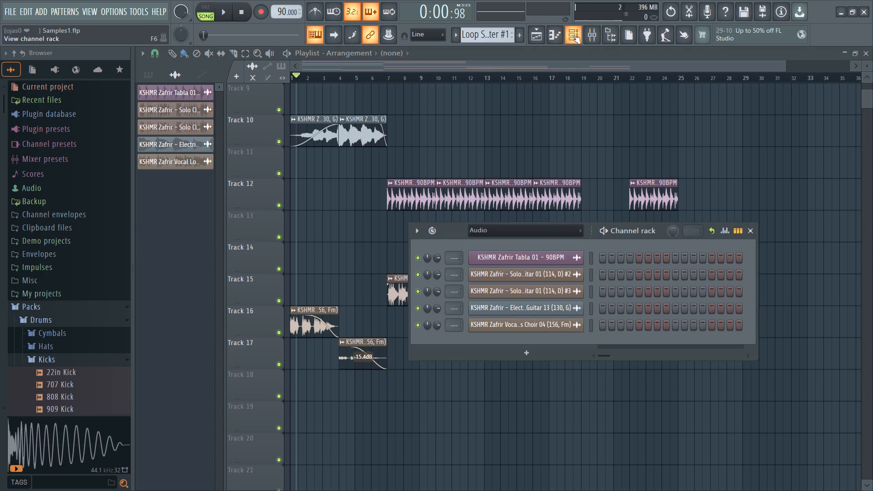
{"action": "left_click", "coordinate": [516, 321]}
{"action": "double_click", "coordinate": [501, 328]}
{"action": "double_click", "coordinate": [512, 327]}
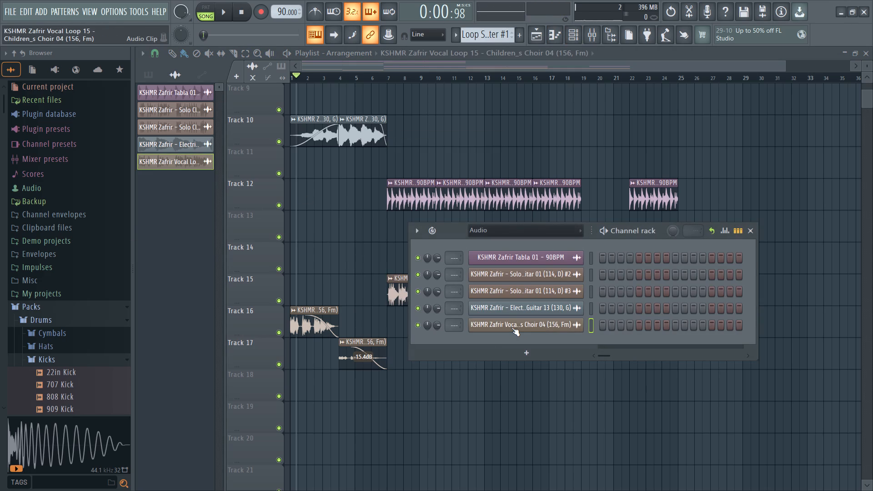
{"action": "double_click", "coordinate": [512, 327]}
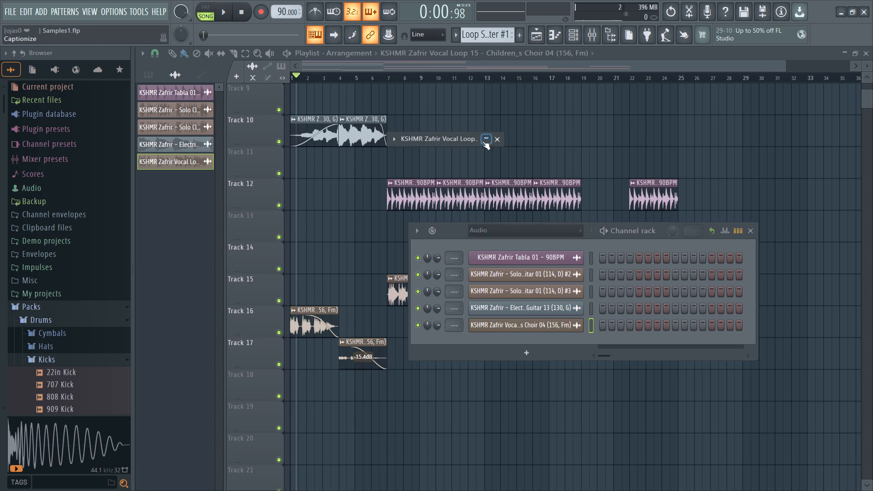
{"action": "left_click", "coordinate": [483, 141]}
{"action": "left_click", "coordinate": [314, 354]}
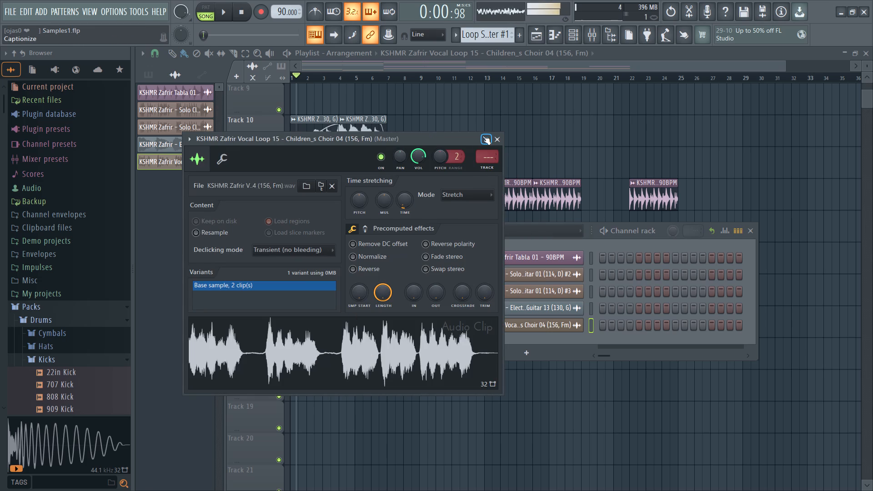
{"action": "left_click", "coordinate": [497, 135]}
Route the Children's Choir 04 vocal channel to mixer track 1 in the channel rack.
{"action": "scroll", "coordinate": [452, 318], "scroll_direction": "down", "scroll_amount": 1}
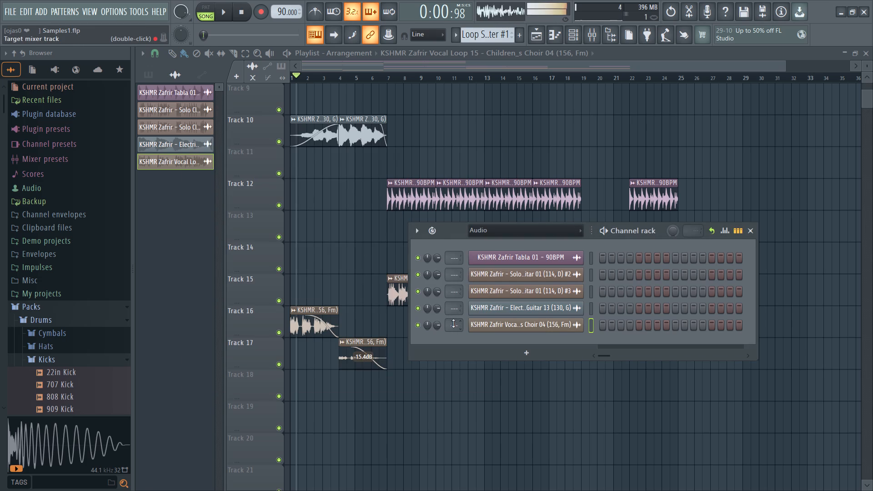
{"action": "scroll", "coordinate": [453, 324], "scroll_direction": "up", "scroll_amount": 1}
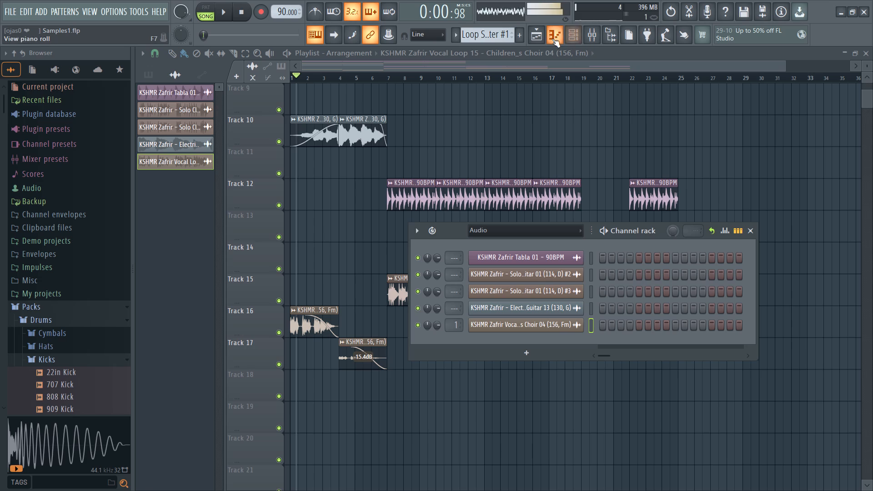
Show the mixer, move it up until its full track strips are visible, and pick out the Insert 1 track.
{"action": "left_click", "coordinate": [589, 39]}
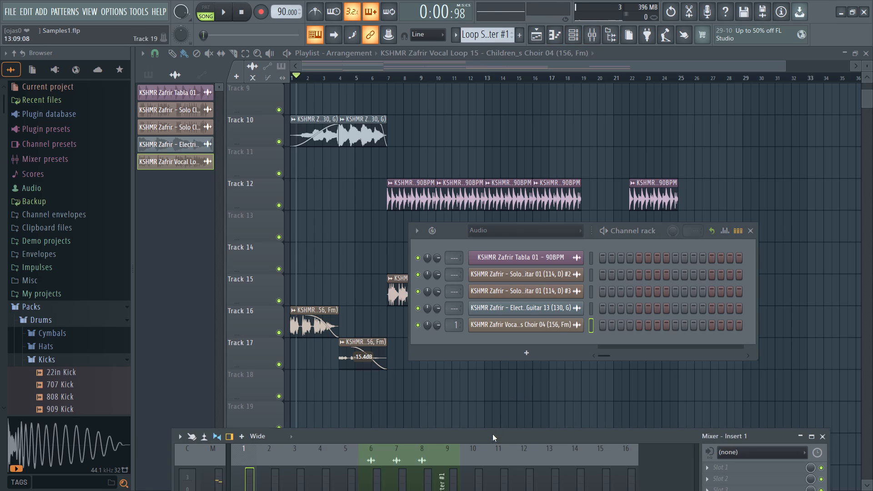
{"action": "left_click_drag", "start_coordinate": [494, 433], "coordinate": [542, 172]}
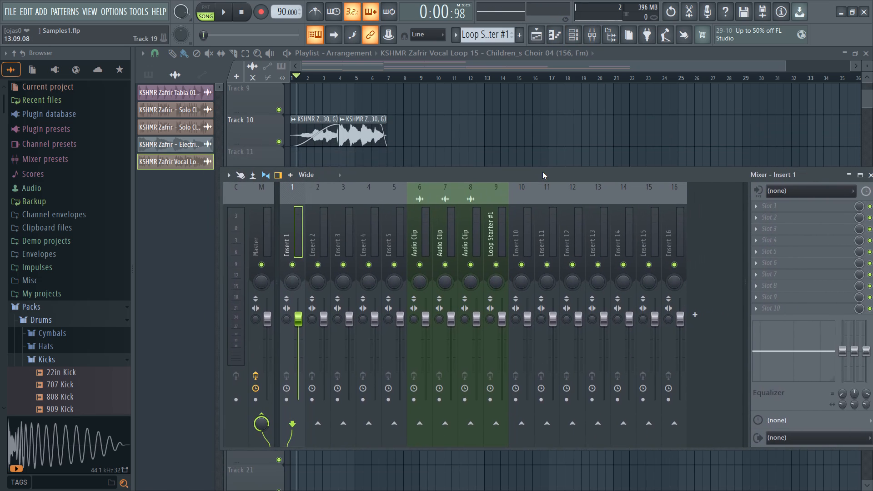
{"action": "left_click_drag", "start_coordinate": [542, 172], "coordinate": [542, 173]}
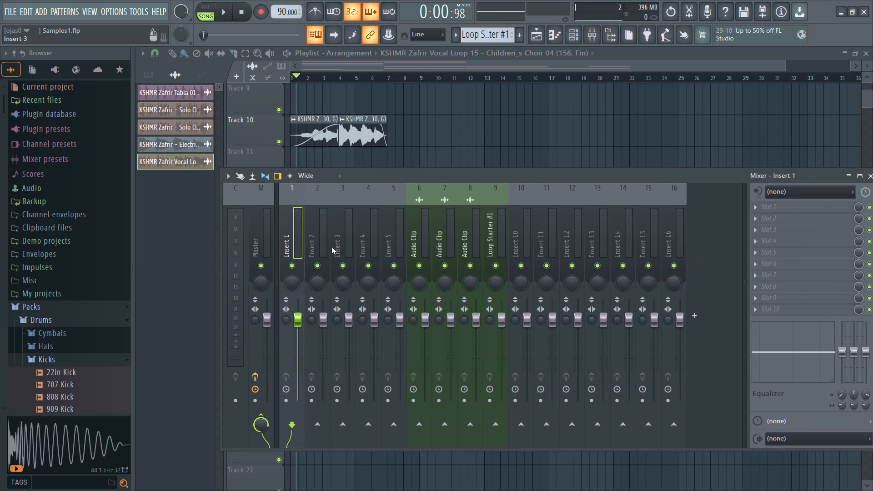
{"action": "left_click", "coordinate": [291, 235]}
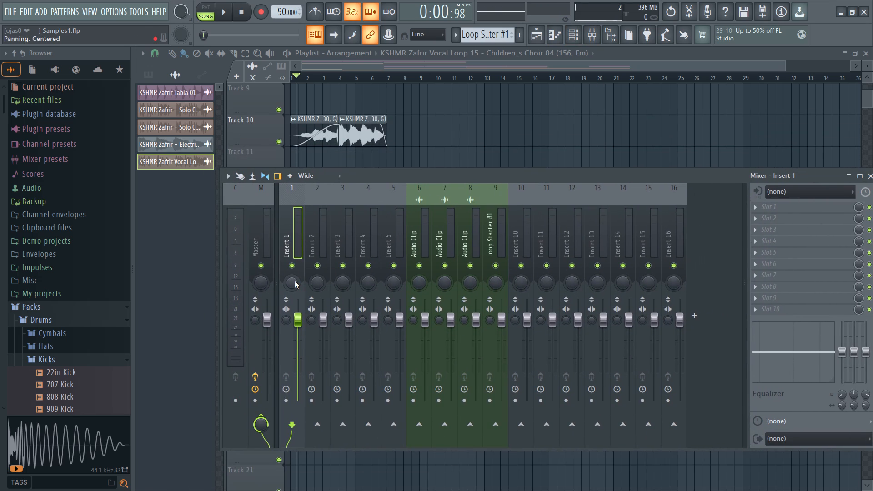
{"action": "left_click", "coordinate": [291, 266]}
{"action": "left_click", "coordinate": [291, 266]}
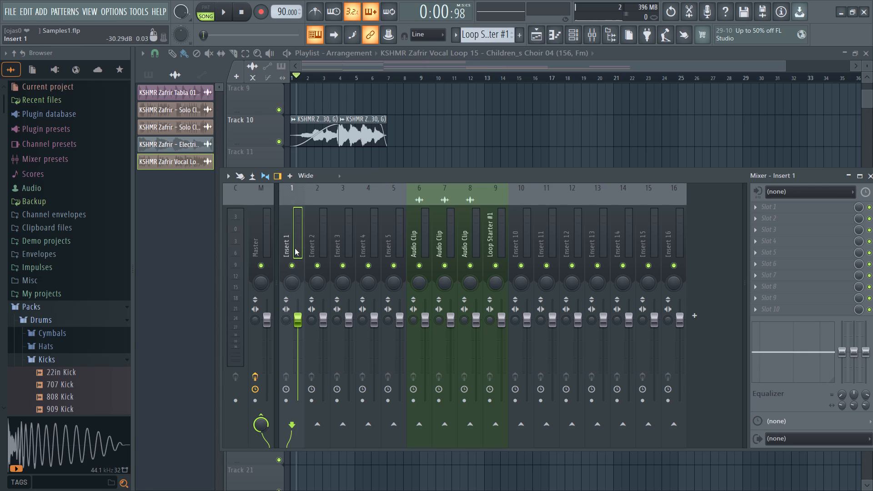
{"action": "triple_click", "coordinate": [295, 248]}
{"action": "left_click", "coordinate": [181, 163]}
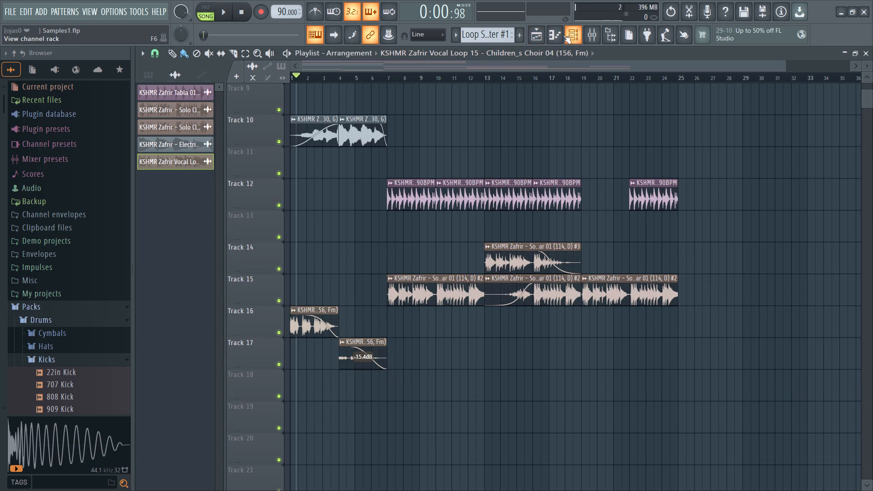
{"action": "left_click", "coordinate": [590, 40]}
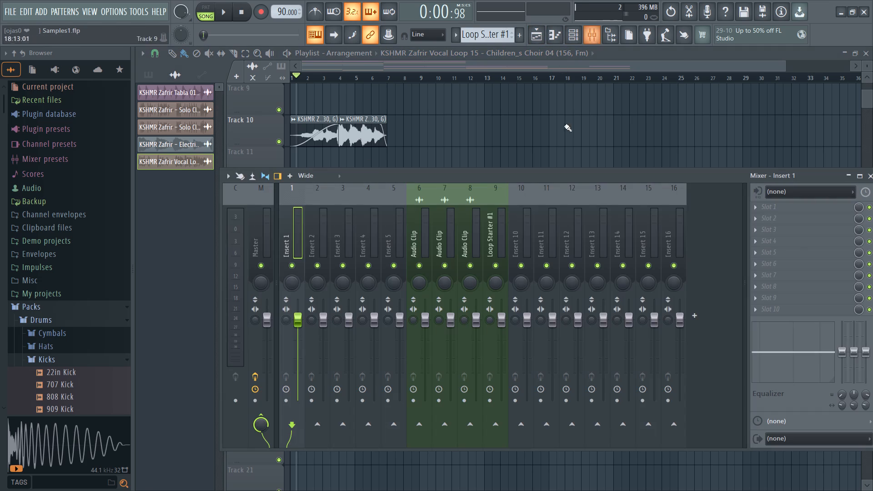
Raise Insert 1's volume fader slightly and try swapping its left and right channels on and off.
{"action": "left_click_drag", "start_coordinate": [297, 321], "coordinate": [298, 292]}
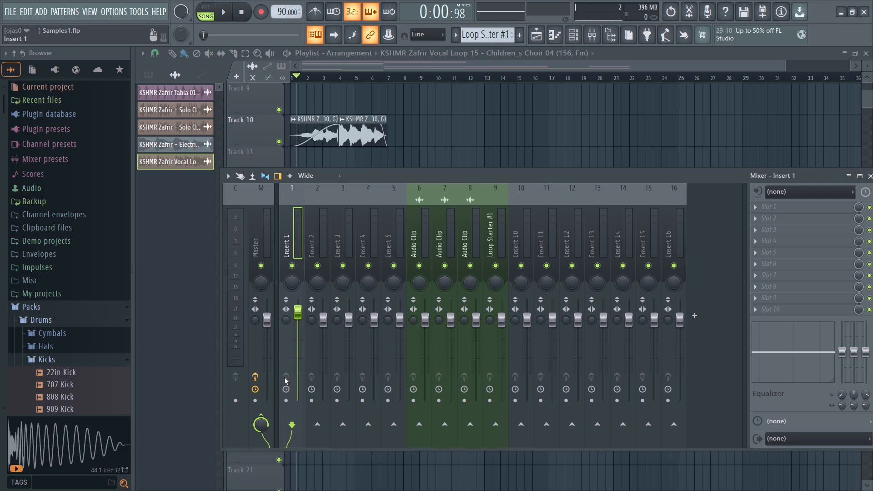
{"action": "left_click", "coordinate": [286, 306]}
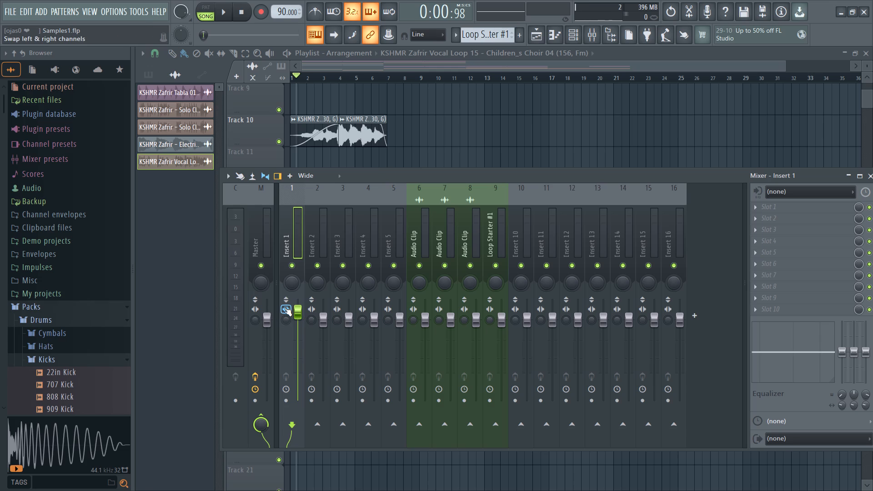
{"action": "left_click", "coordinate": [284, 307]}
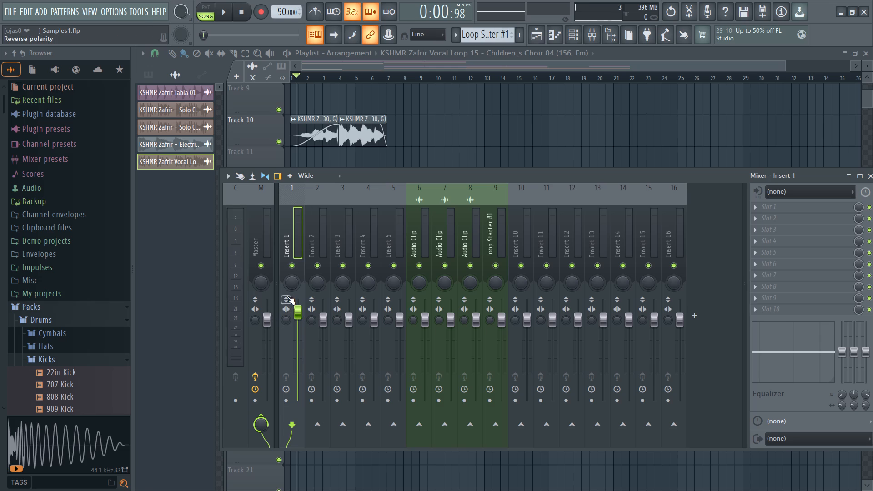
Reposition the mixer over the playlist and examine Insert 1's mute switch, level meter and volume fader.
{"action": "left_click_drag", "start_coordinate": [637, 176], "coordinate": [596, 135]}
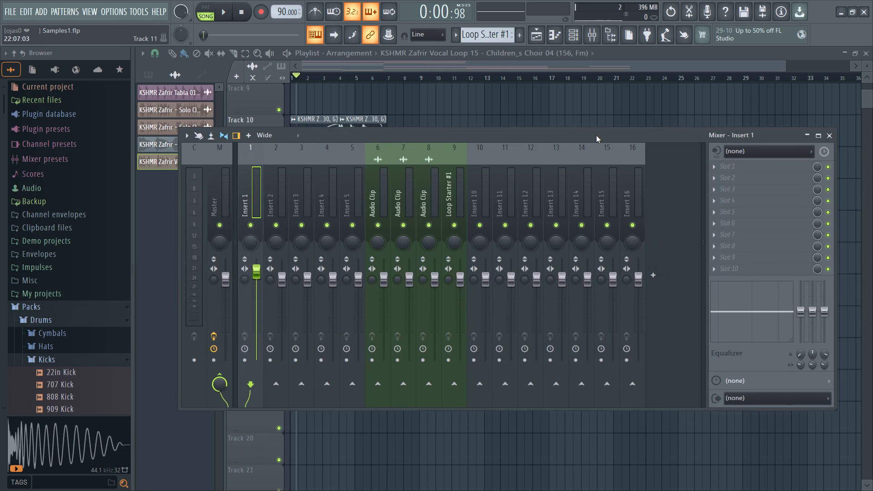
{"action": "left_click_drag", "start_coordinate": [596, 135], "coordinate": [608, 152]}
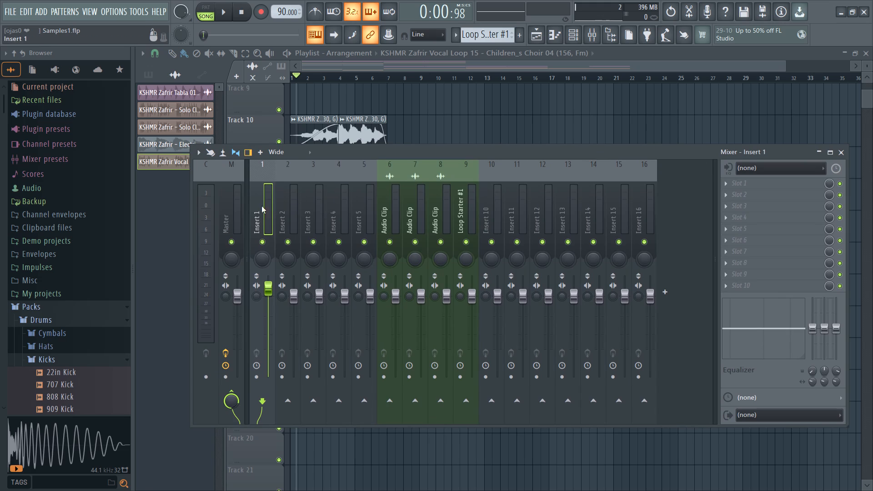
{"action": "double_click", "coordinate": [260, 243]}
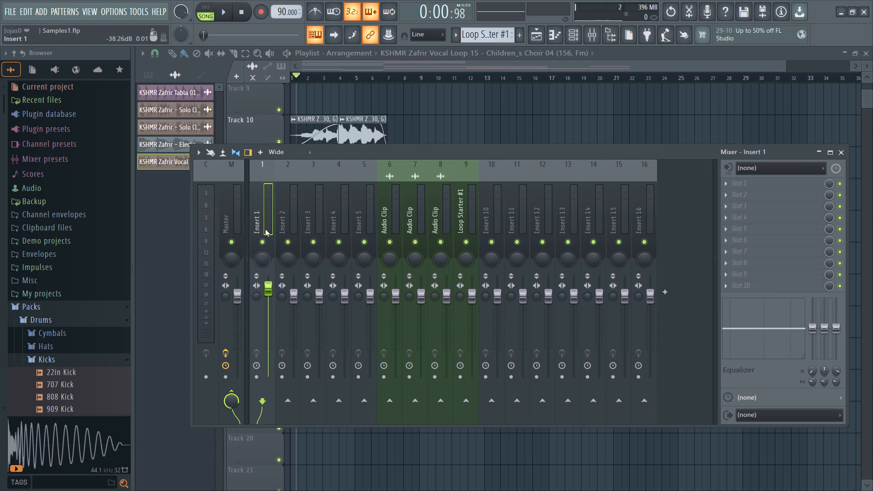
{"action": "left_click", "coordinate": [266, 226]}
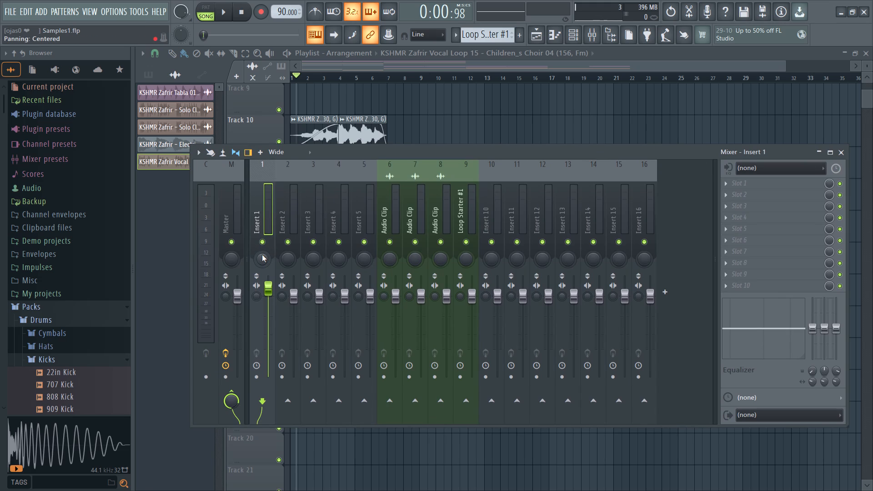
{"action": "left_click", "coordinate": [267, 289]}
{"action": "left_click", "coordinate": [267, 288]}
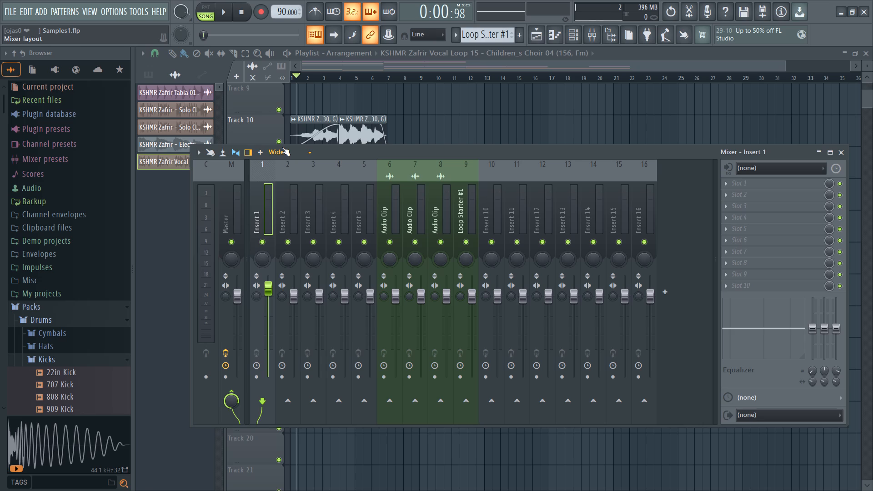
Play the song to watch Insert 1's level meter, moving the mixer aside to uncover the first playlist bars.
{"action": "key", "text": "space"}
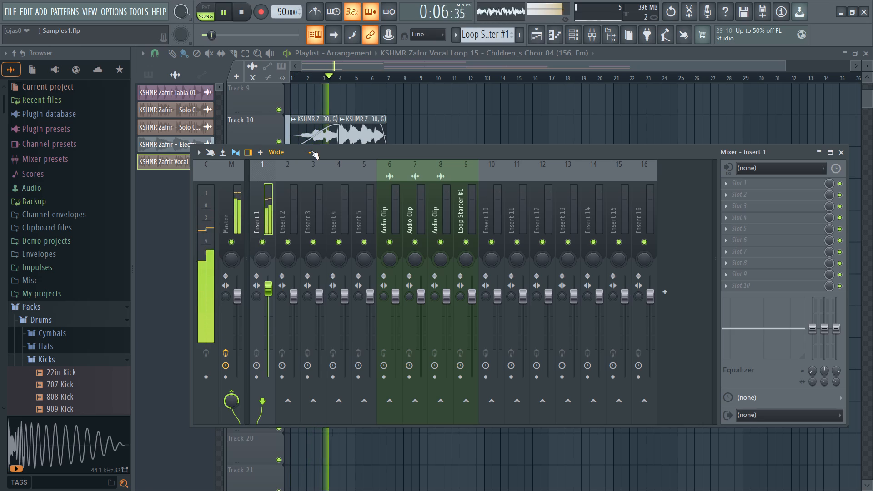
{"action": "left_click_drag", "start_coordinate": [316, 150], "coordinate": [451, 180]}
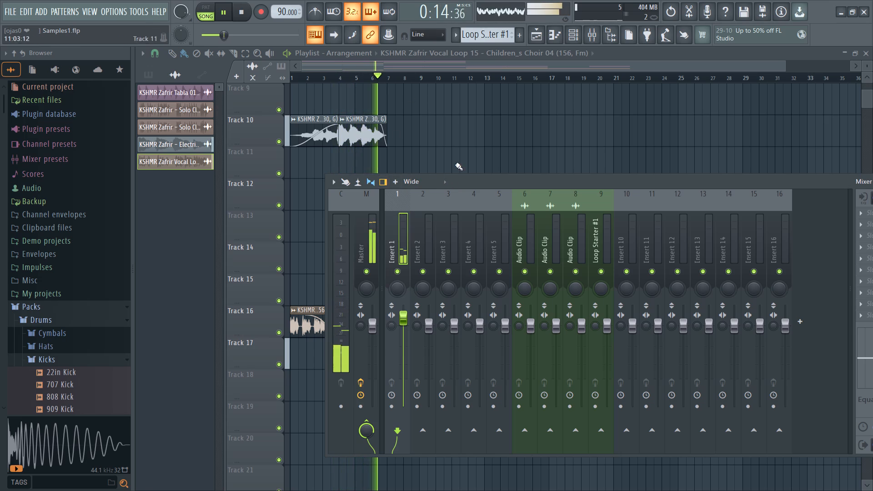
{"action": "key", "text": "space"}
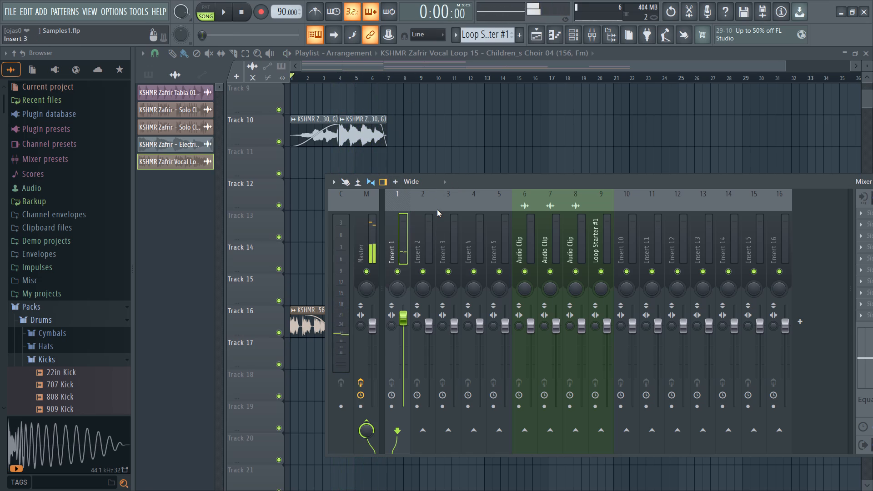
{"action": "key", "text": "space"}
{"action": "key", "text": "space"}
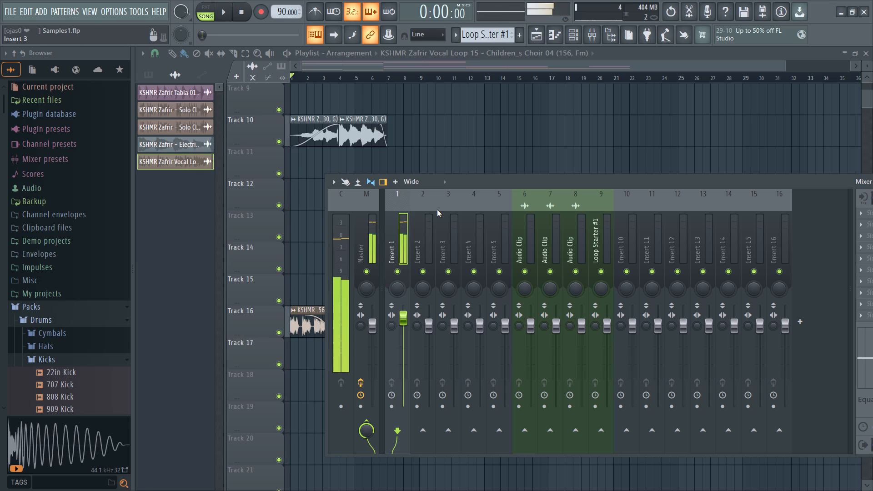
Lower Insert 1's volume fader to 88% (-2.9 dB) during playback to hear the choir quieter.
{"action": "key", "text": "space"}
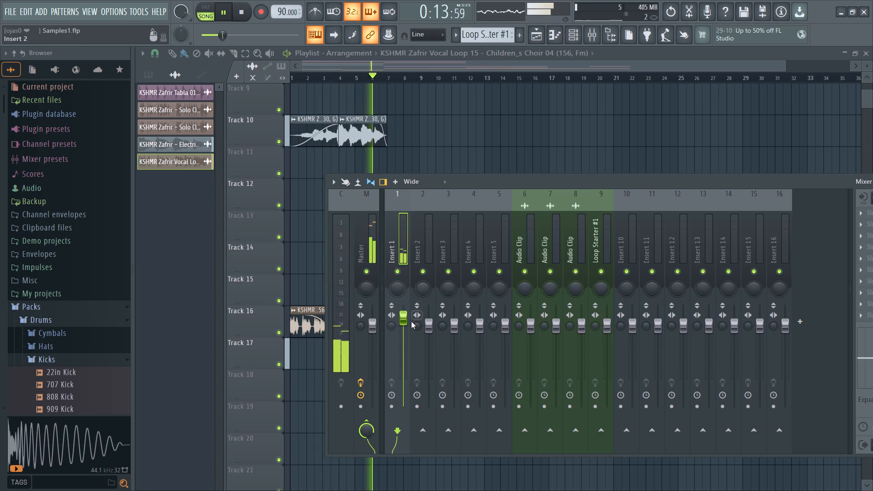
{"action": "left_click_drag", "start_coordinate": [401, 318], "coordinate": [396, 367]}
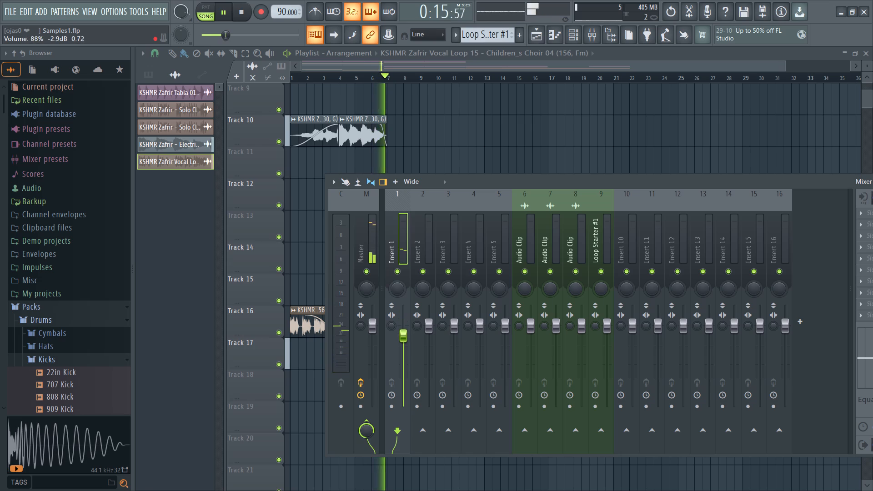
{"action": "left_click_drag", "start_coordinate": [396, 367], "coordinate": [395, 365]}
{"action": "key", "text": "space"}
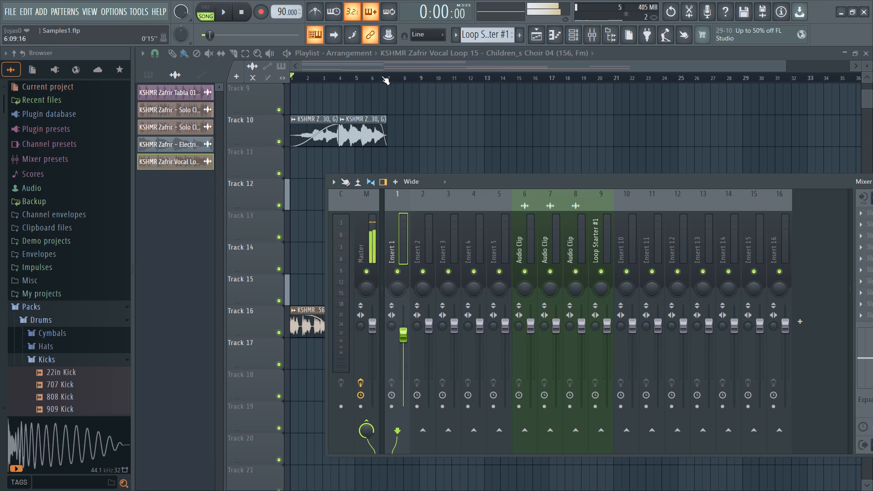
Restart playback and raise Insert 1's volume fader to 125% (5.6 dB).
{"action": "key", "text": "space"}
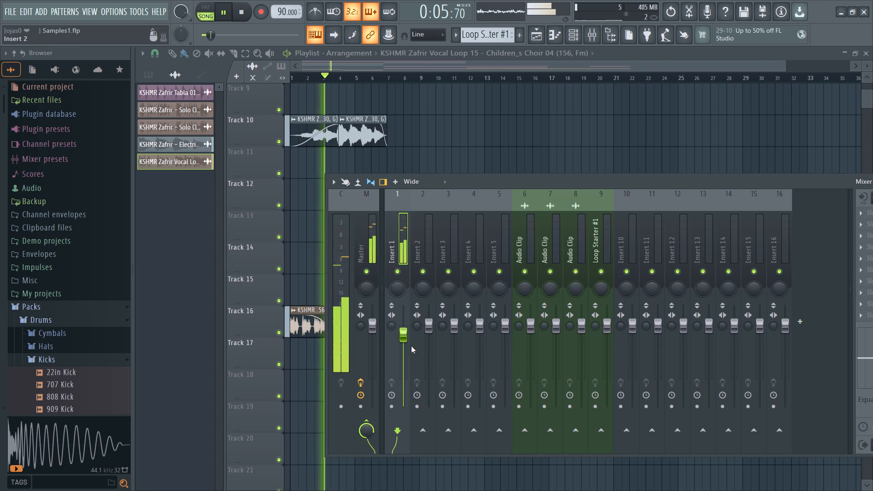
{"action": "left_click_drag", "start_coordinate": [403, 334], "coordinate": [403, 210]}
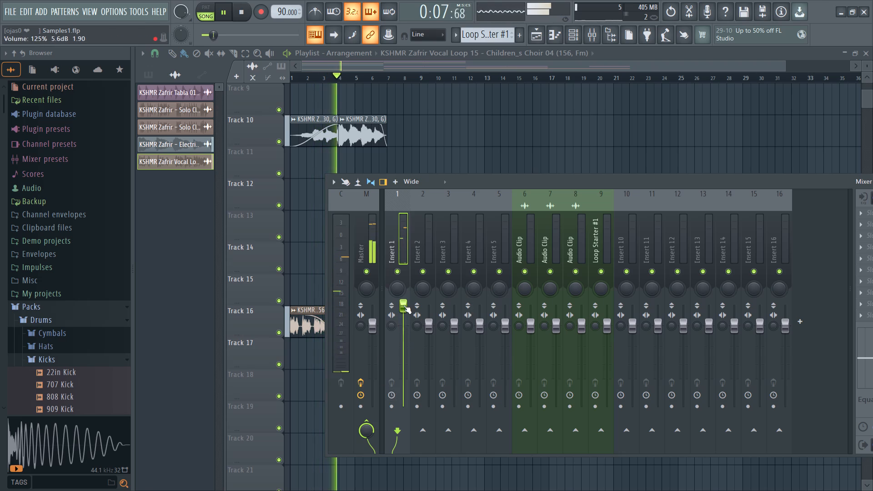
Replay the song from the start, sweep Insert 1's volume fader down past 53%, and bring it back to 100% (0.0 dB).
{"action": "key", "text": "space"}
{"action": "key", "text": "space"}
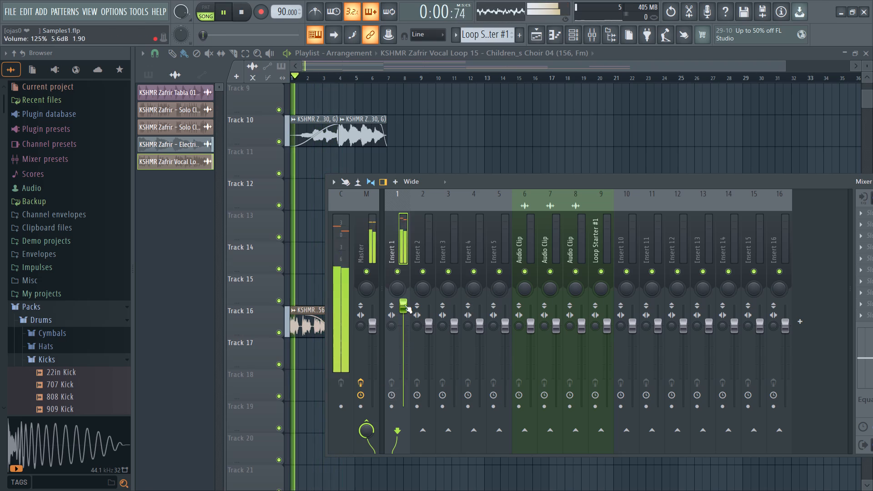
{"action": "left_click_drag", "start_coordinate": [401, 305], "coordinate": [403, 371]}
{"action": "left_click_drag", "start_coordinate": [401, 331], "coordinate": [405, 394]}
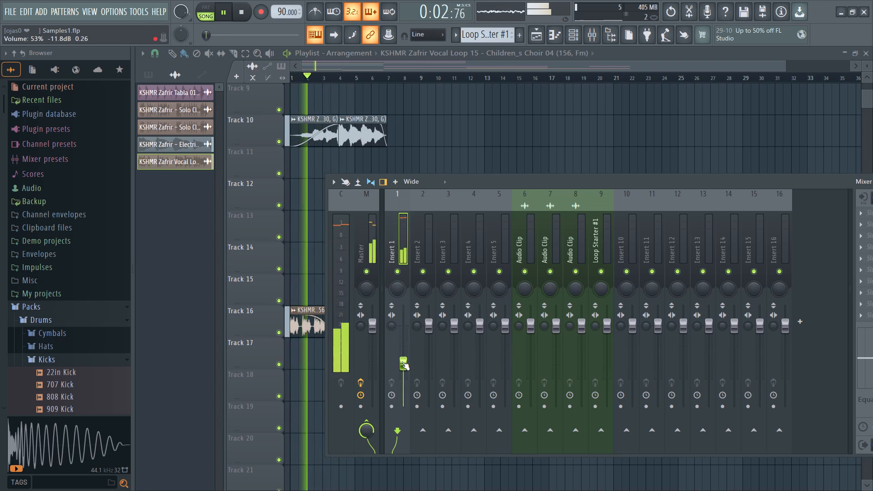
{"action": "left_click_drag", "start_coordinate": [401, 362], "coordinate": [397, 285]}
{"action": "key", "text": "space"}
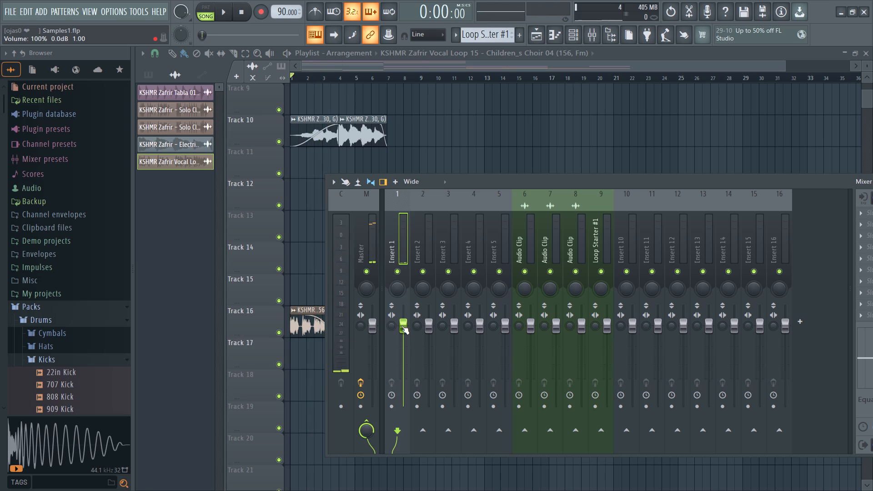
Restart the song several times and lower Insert 1's volume fader to slightly below 100% while listening to the choir.
{"action": "key", "text": "space"}
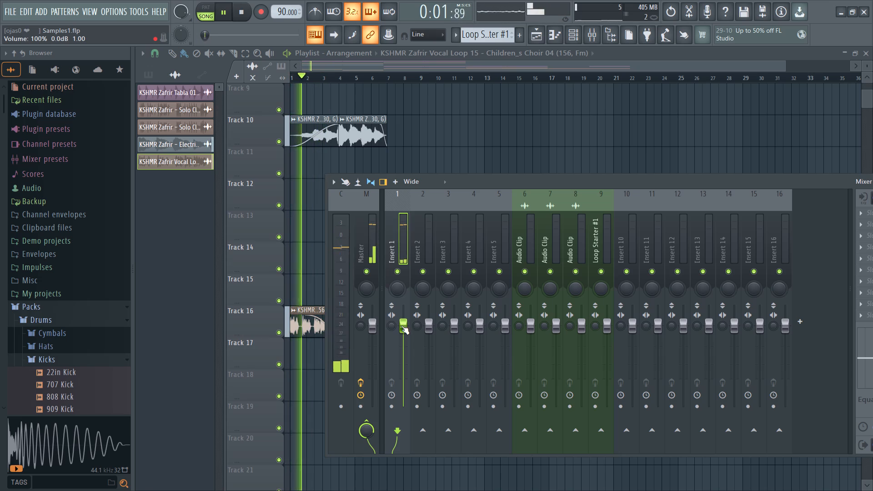
{"action": "key", "text": "space"}
{"action": "key", "text": "space"}
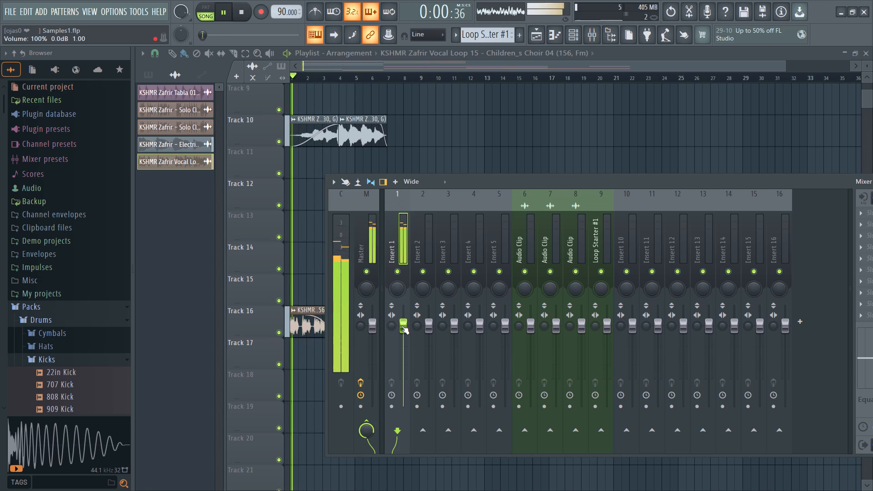
{"action": "key", "text": "space"}
{"action": "key", "text": "space"}
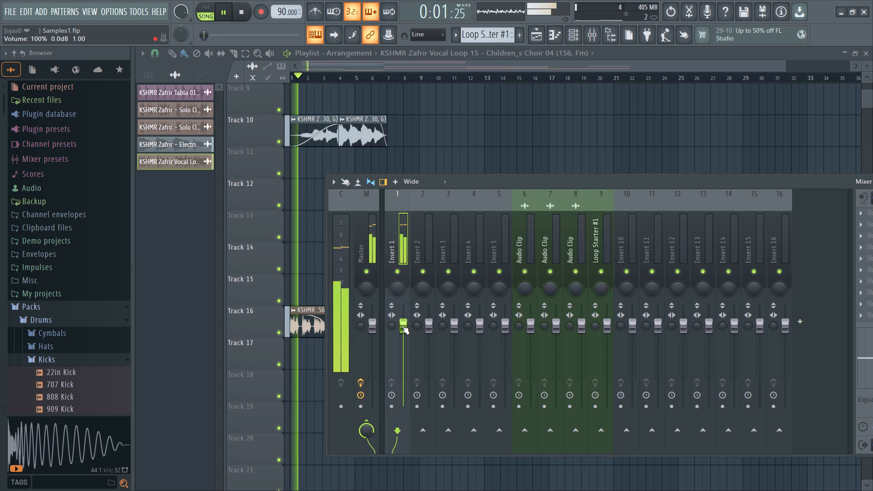
{"action": "left_click_drag", "start_coordinate": [401, 326], "coordinate": [401, 328]}
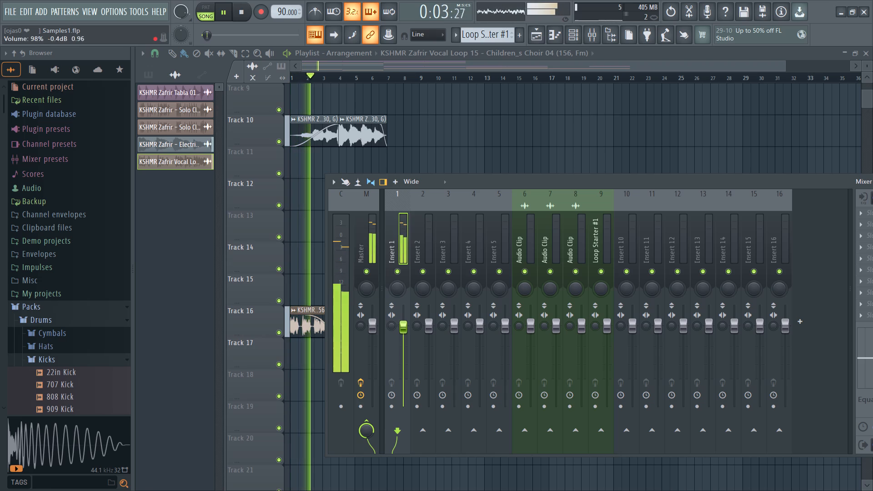
{"action": "left_click_drag", "start_coordinate": [401, 328], "coordinate": [401, 342]}
{"action": "key", "text": "space"}
{"action": "key", "text": "space"}
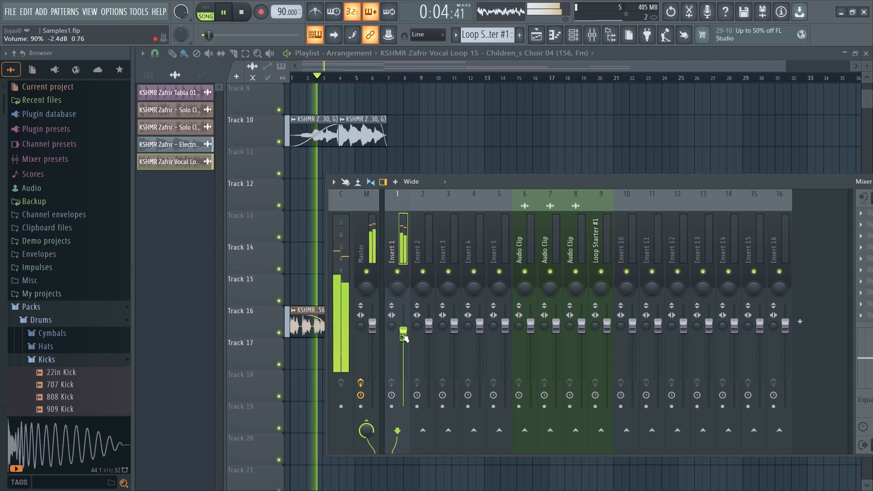
Select the Electric Guitar 13 clip on Track 10 and bring the mixer back over the playlist.
{"action": "left_click", "coordinate": [347, 135]}
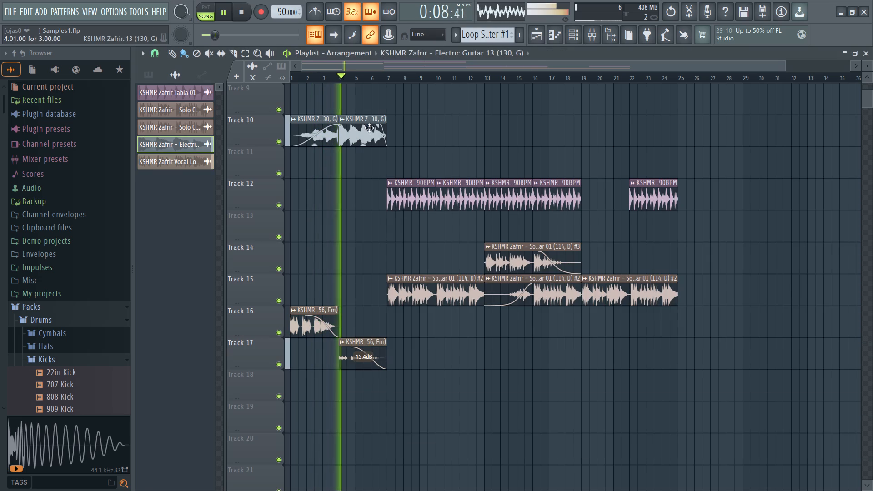
{"action": "left_click", "coordinate": [567, 36]}
{"action": "left_click", "coordinate": [560, 35]}
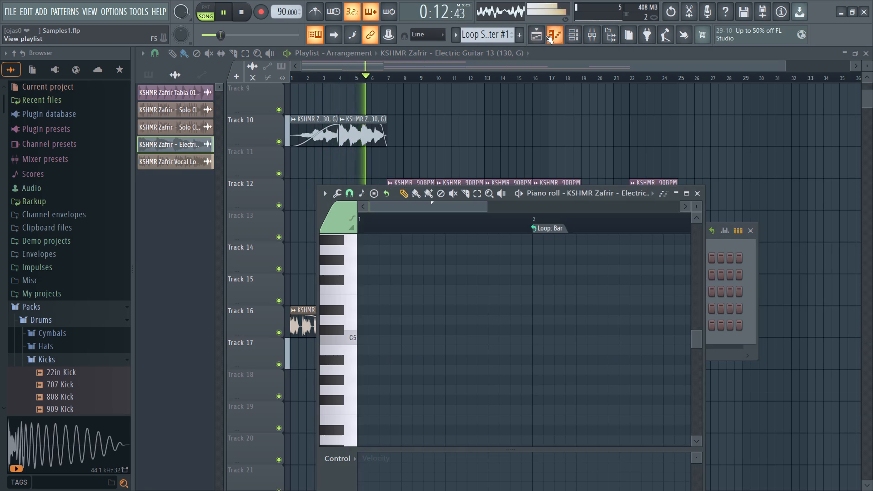
{"action": "left_click", "coordinate": [541, 35]}
{"action": "left_click", "coordinate": [590, 35]}
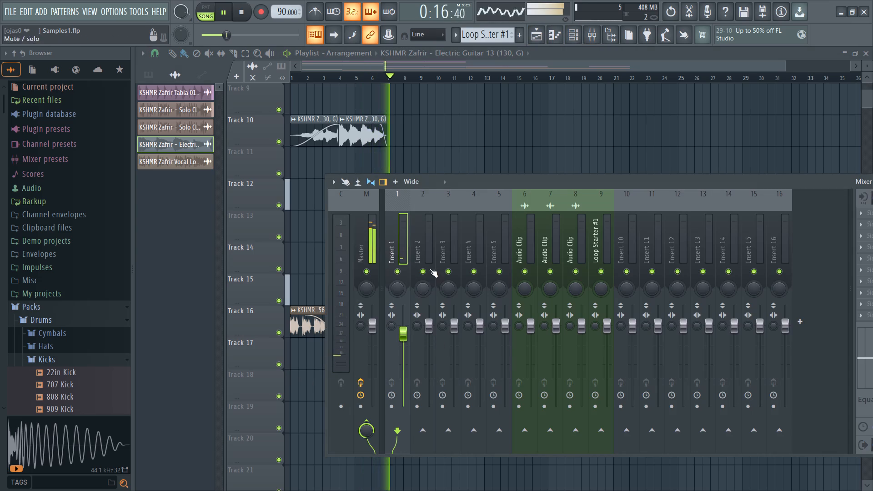
Compare Insert 2 with Insert 1 in the mixer, replaying the song from bar 1.
{"action": "left_click", "coordinate": [426, 253]}
{"action": "left_click", "coordinate": [421, 249]}
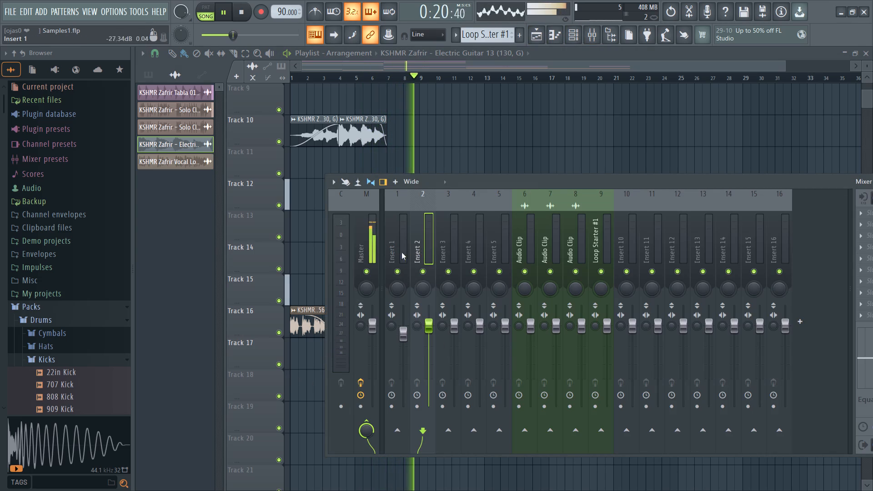
{"action": "left_click", "coordinate": [394, 252]}
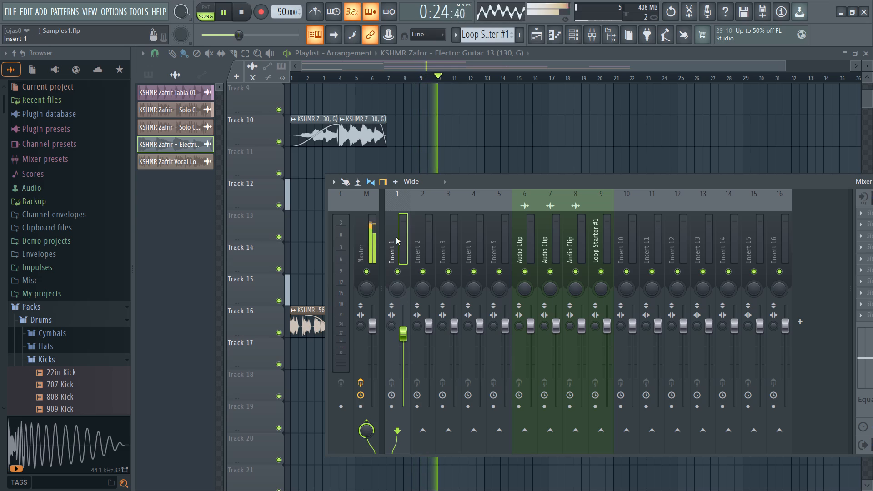
{"action": "left_click_drag", "start_coordinate": [438, 75], "coordinate": [267, 81]}
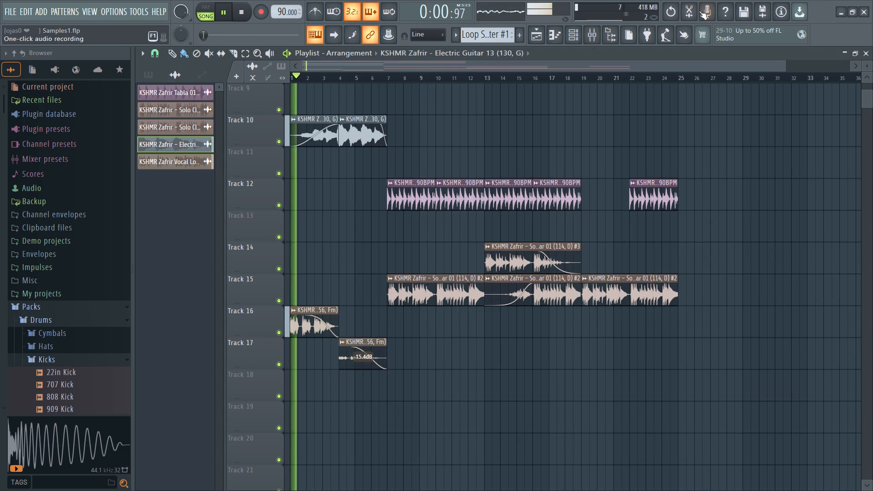
{"action": "left_click", "coordinate": [592, 40]}
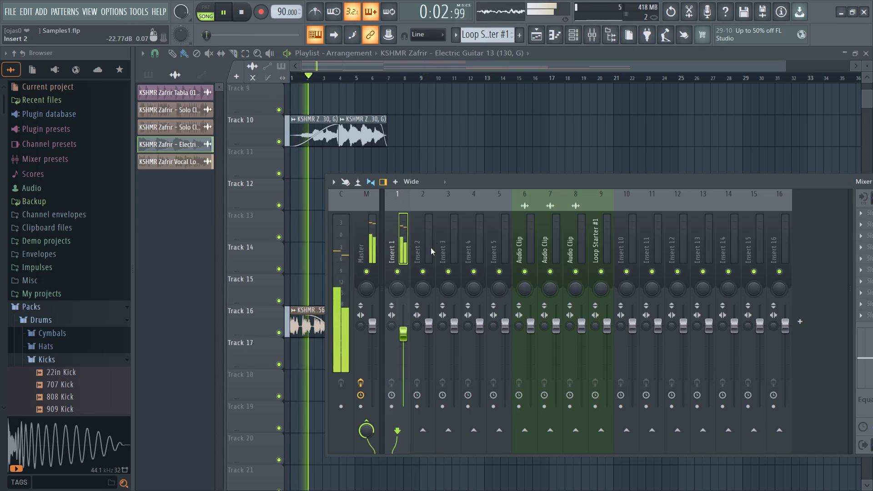
Examine Insert 2's track options, routing arrow, panning and stereo separation controls.
{"action": "right_click", "coordinate": [421, 252]}
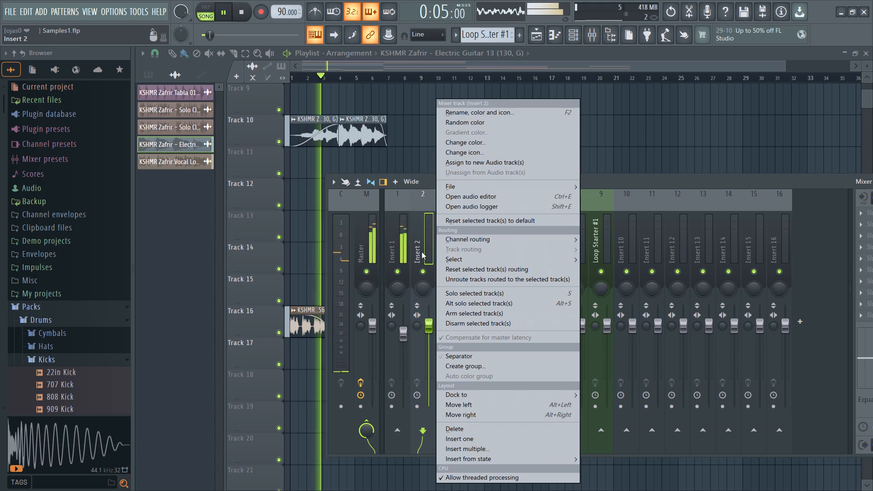
{"action": "left_click", "coordinate": [416, 252]}
{"action": "left_click", "coordinate": [421, 430]}
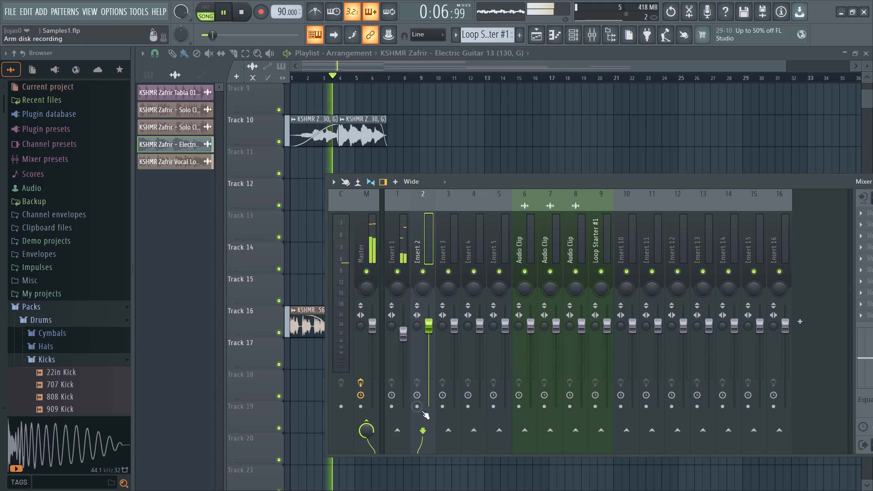
{"action": "left_click", "coordinate": [420, 253]}
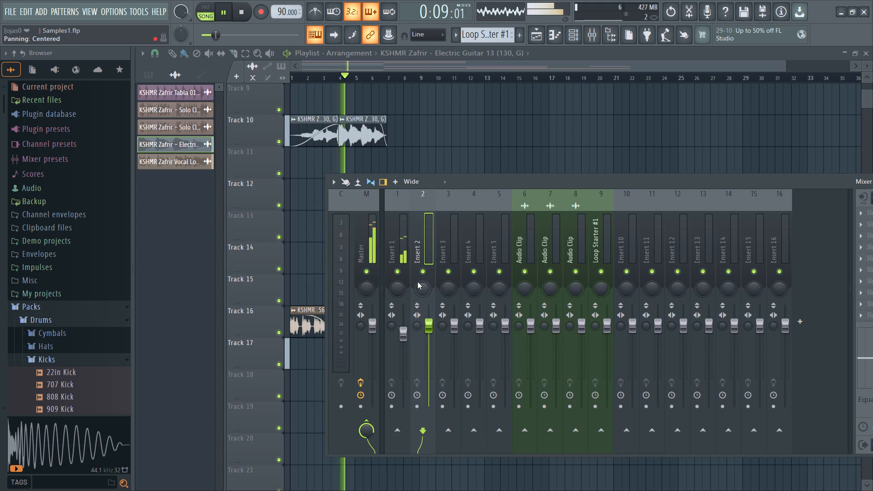
{"action": "left_click", "coordinate": [418, 251]}
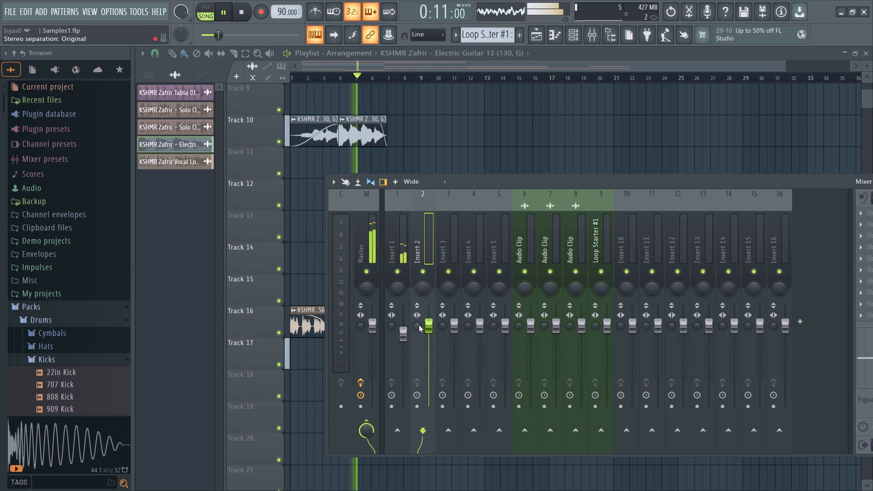
{"action": "left_click", "coordinate": [416, 325]}
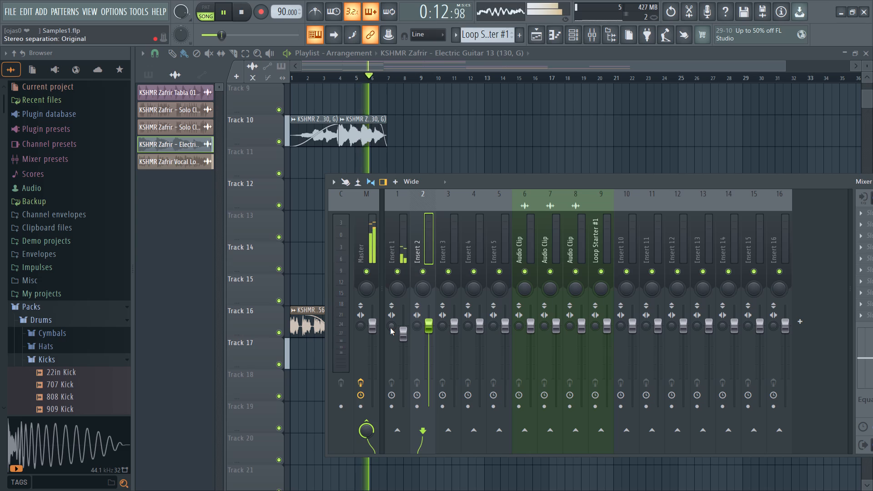
Select the channels routed to Insert 2.
{"action": "right_click", "coordinate": [416, 250]}
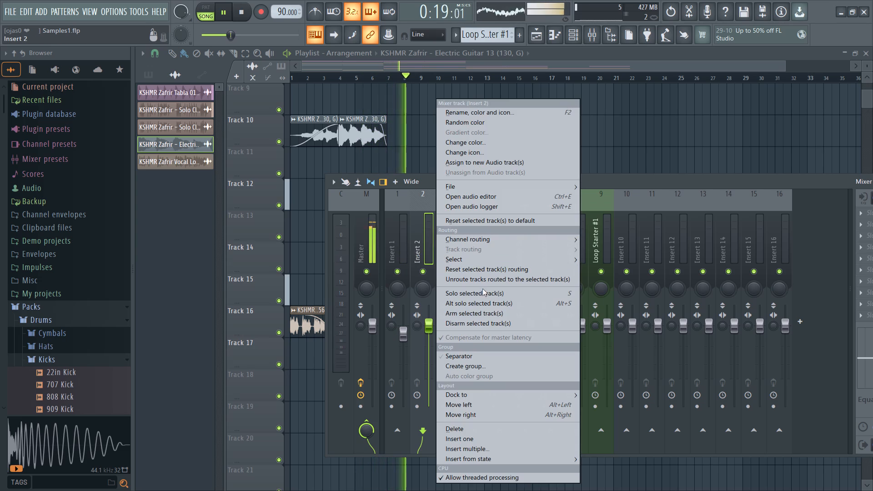
{"action": "left_click", "coordinate": [473, 259]}
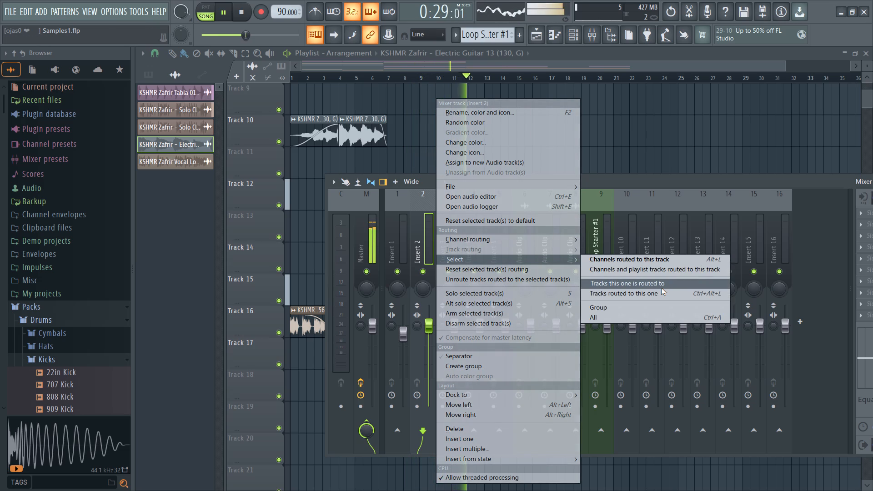
{"action": "left_click", "coordinate": [644, 262]}
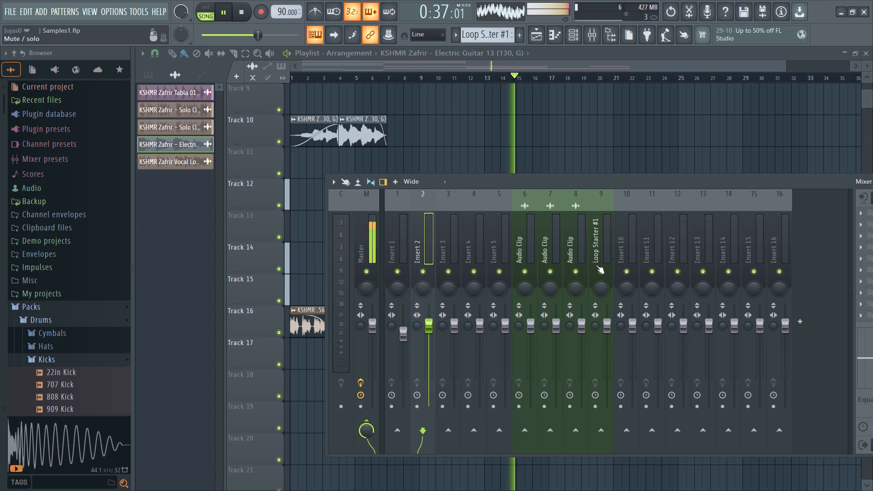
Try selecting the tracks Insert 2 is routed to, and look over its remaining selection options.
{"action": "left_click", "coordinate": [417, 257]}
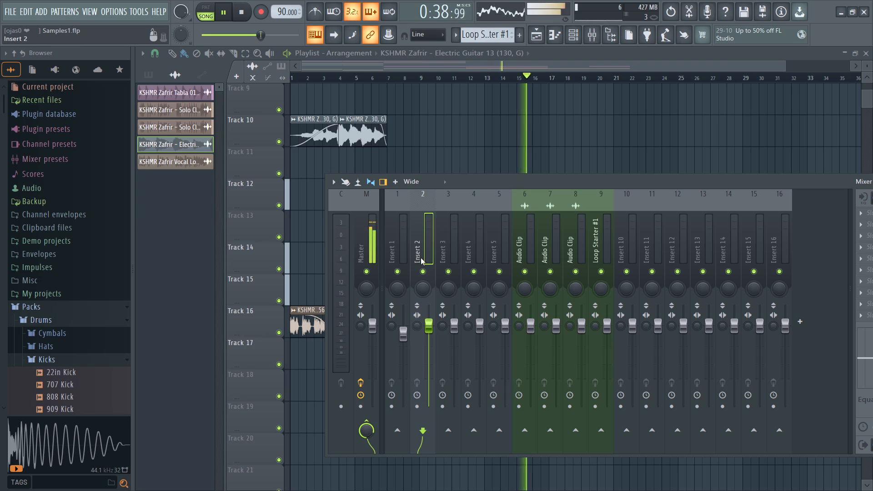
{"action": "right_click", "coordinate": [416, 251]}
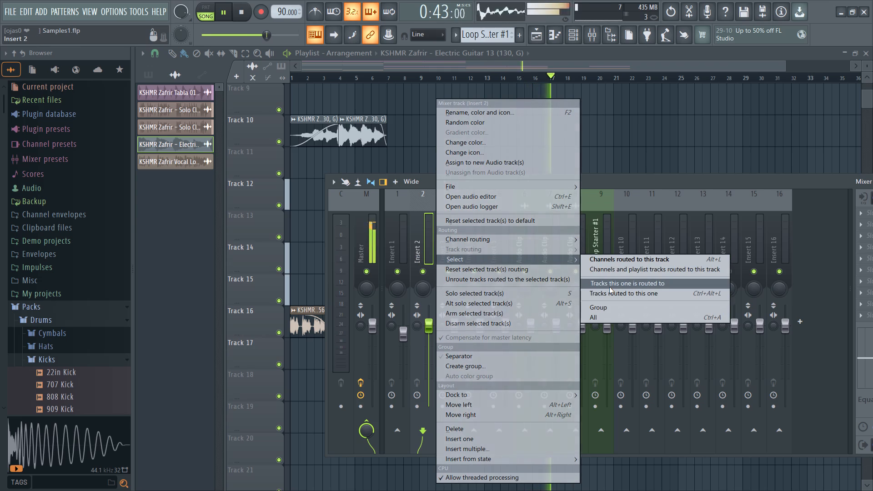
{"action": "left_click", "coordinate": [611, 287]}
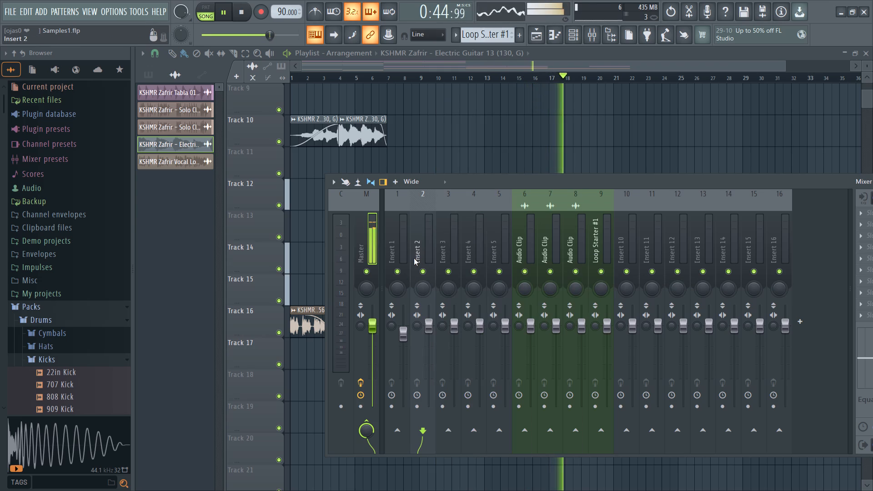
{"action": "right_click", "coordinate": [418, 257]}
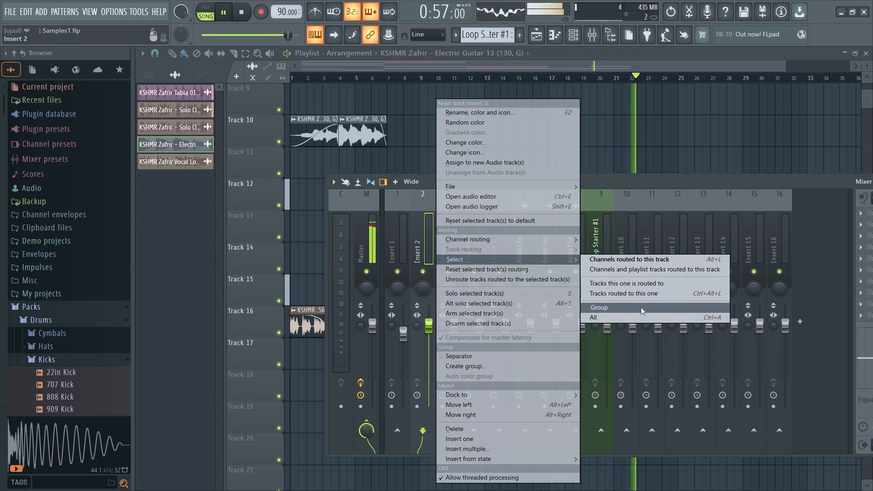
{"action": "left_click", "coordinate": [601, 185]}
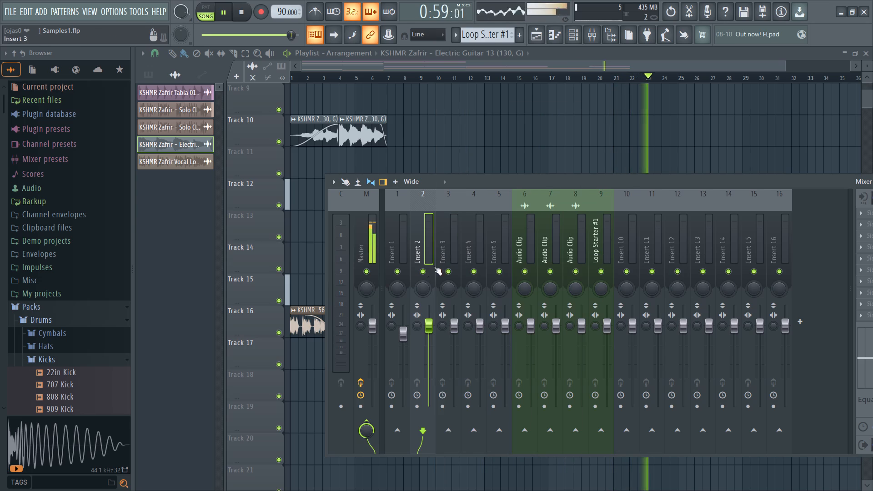
Move playback to bar 4 and show the channel rack over the playlist.
{"action": "left_click_drag", "start_coordinate": [661, 77], "coordinate": [342, 73]}
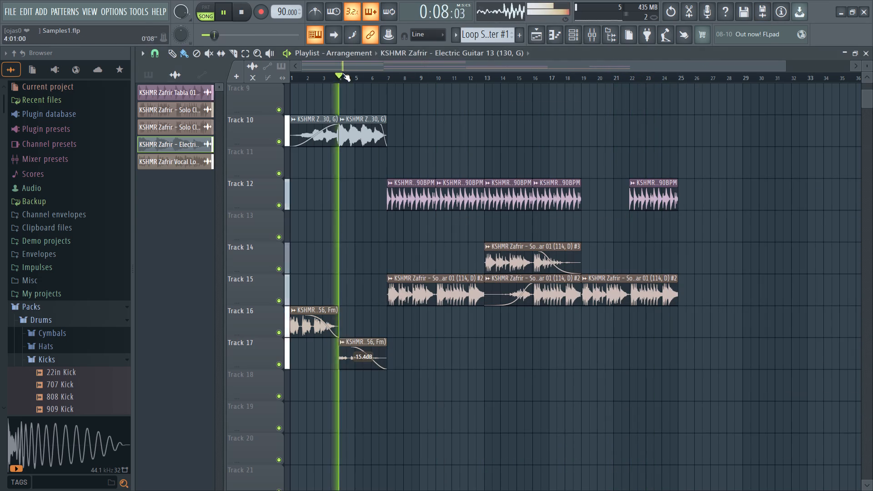
{"action": "left_click_drag", "start_coordinate": [342, 73], "coordinate": [350, 69]}
{"action": "left_click", "coordinate": [572, 39]}
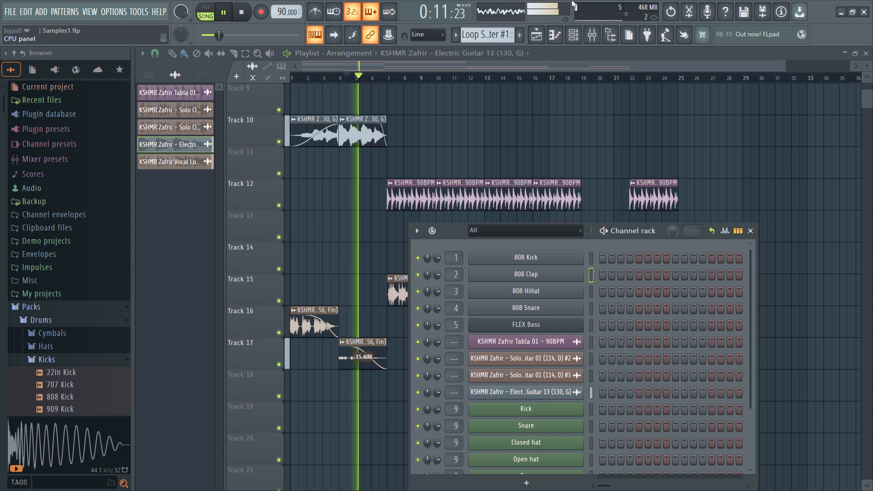
{"action": "left_click", "coordinate": [557, 43]}
{"action": "left_click", "coordinate": [548, 37]}
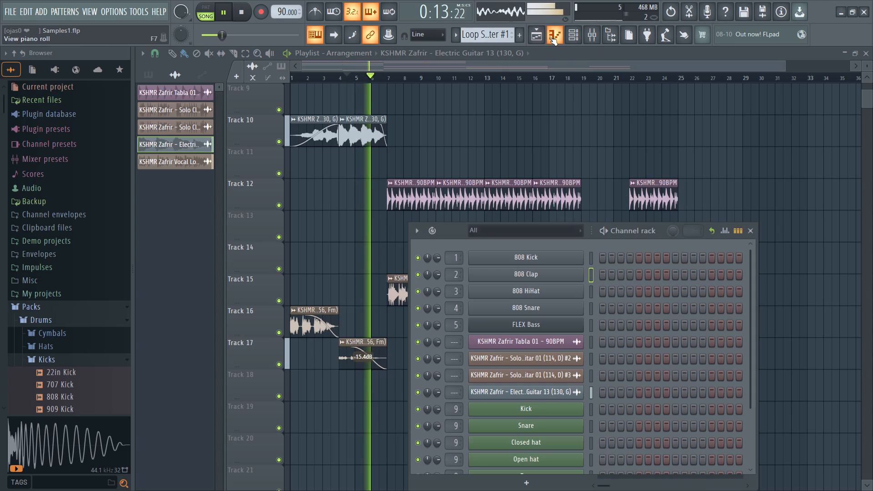
{"action": "left_click", "coordinate": [572, 38]}
{"action": "left_click", "coordinate": [572, 38]}
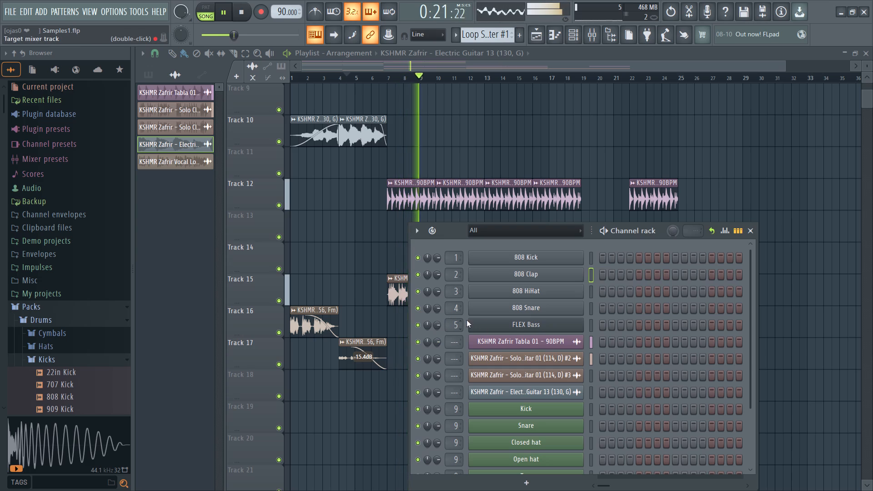
Hide the channel rack's step grid and move the rack higher, bringing the Children's Choir 04 vocal channel into view.
{"action": "left_click", "coordinate": [743, 232]}
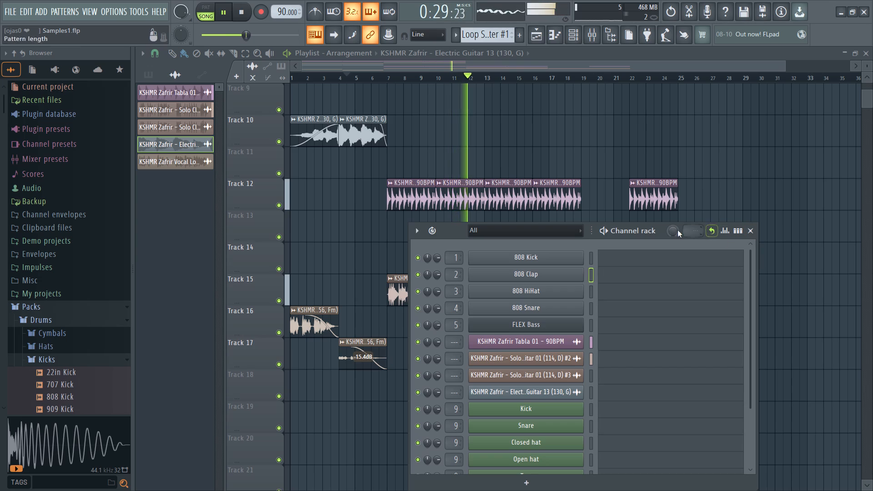
{"action": "left_click_drag", "start_coordinate": [588, 232], "coordinate": [584, 146]}
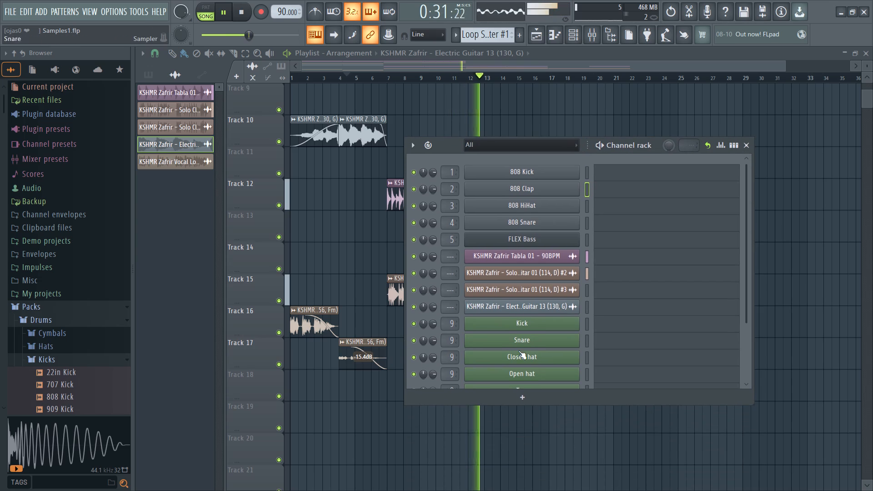
{"action": "scroll", "coordinate": [518, 351], "scroll_direction": "down", "scroll_amount": 5}
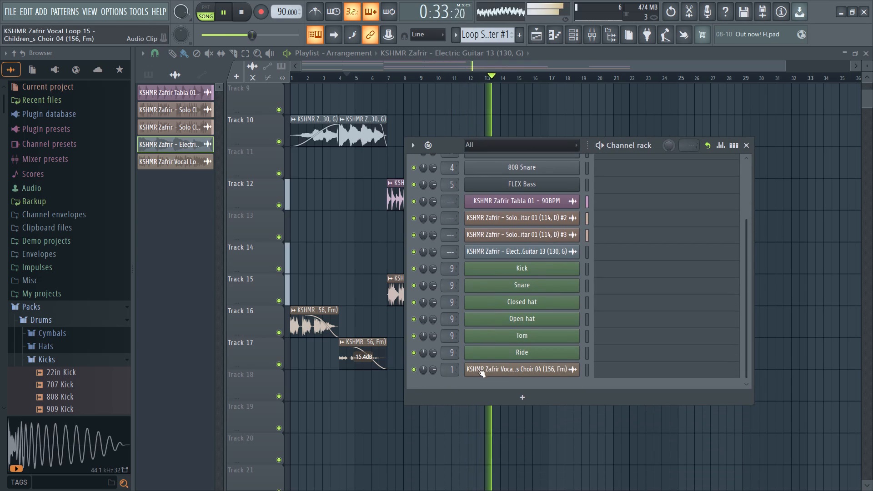
Delete the 808 Kick channel from the channel rack.
{"action": "scroll", "coordinate": [501, 359], "scroll_direction": "up", "scroll_amount": 5}
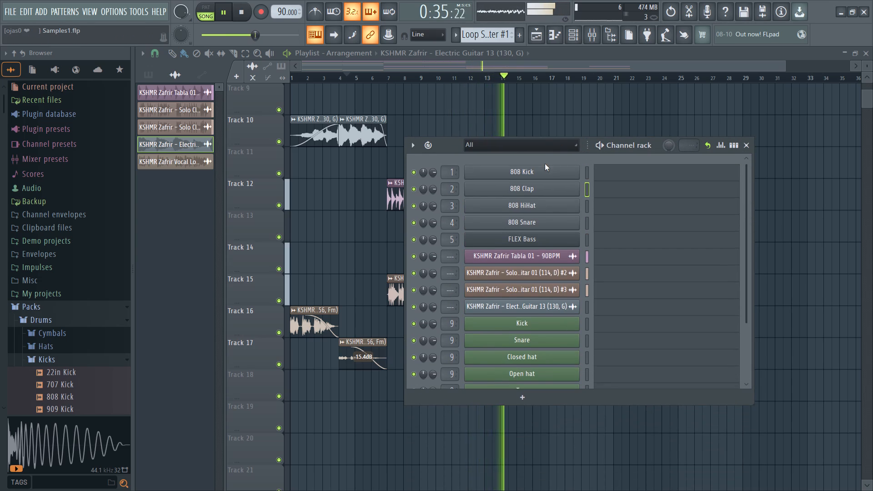
{"action": "right_click", "coordinate": [542, 171]}
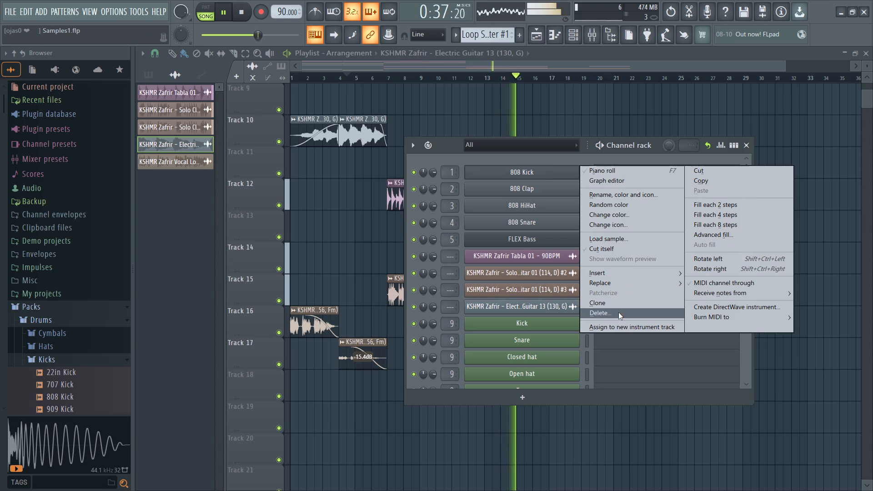
{"action": "left_click", "coordinate": [618, 313]}
{"action": "left_click", "coordinate": [472, 281]}
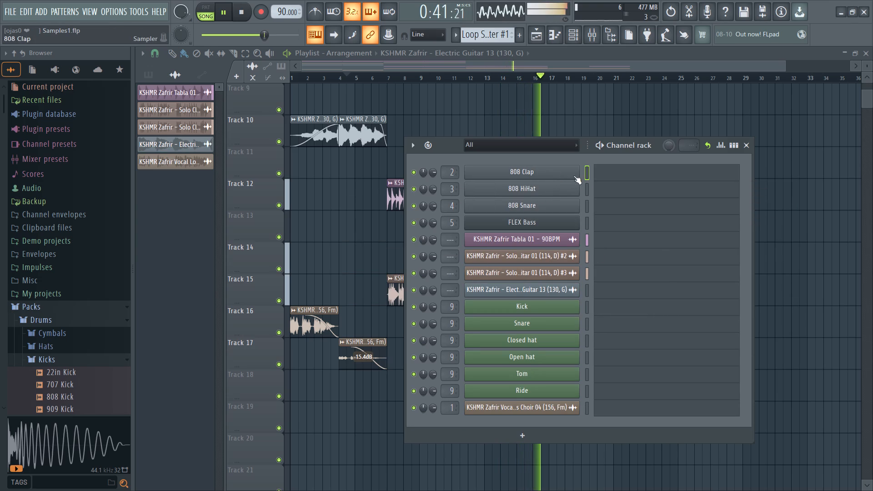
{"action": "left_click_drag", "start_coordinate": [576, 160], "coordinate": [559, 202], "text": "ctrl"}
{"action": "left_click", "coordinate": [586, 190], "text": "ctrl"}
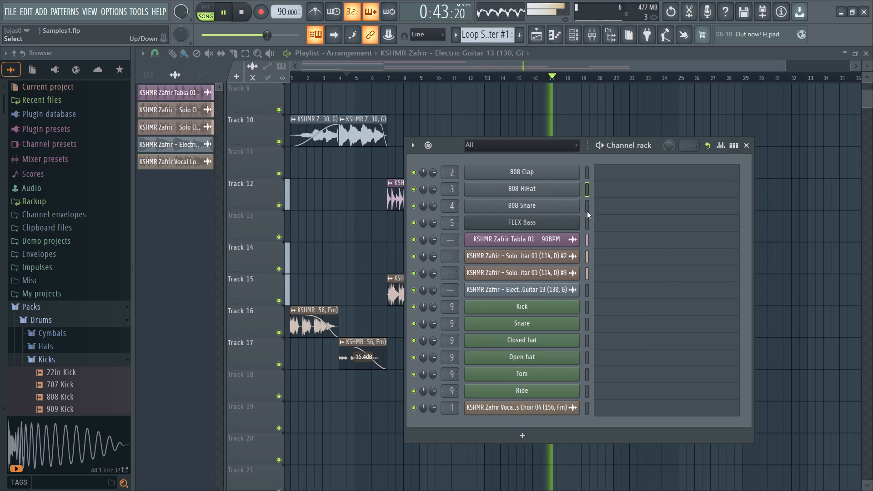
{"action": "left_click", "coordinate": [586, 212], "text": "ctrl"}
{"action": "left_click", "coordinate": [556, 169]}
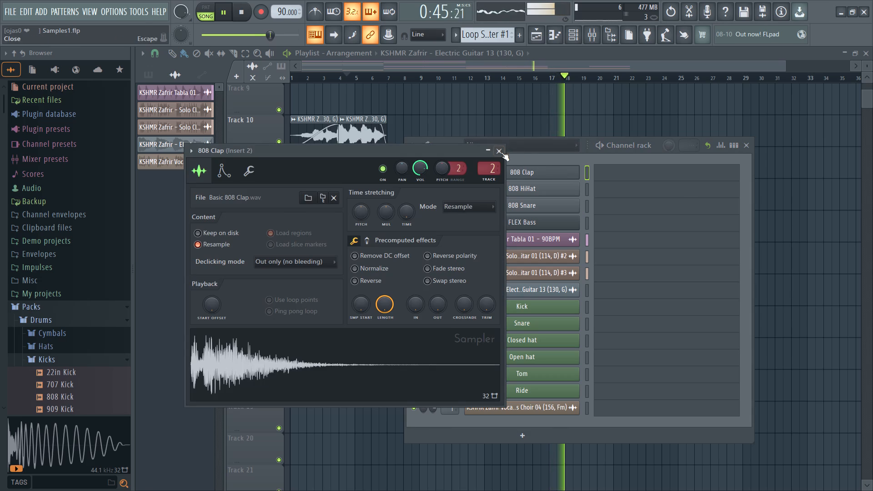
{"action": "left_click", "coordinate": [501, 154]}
Delete the 808 Clap, 808 HiHat, 808 Snare and FLEX Bass channels from the channel rack.
{"action": "right_click", "coordinate": [525, 168]}
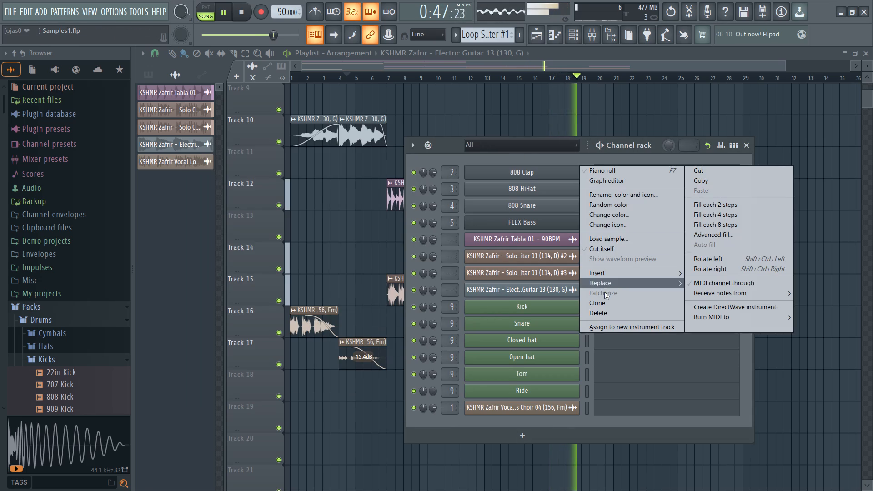
{"action": "left_click", "coordinate": [605, 312]}
{"action": "left_click", "coordinate": [485, 291]}
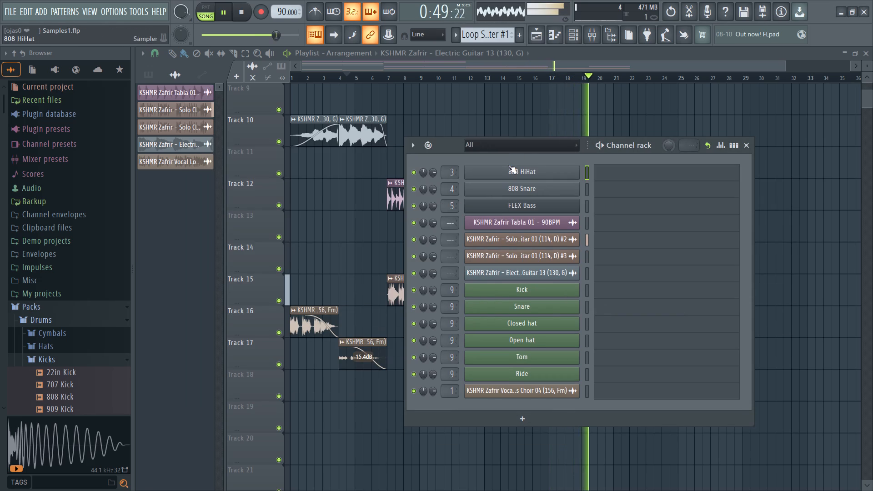
{"action": "right_click", "coordinate": [508, 165]}
{"action": "left_click", "coordinate": [595, 313]}
{"action": "left_click", "coordinate": [482, 292]}
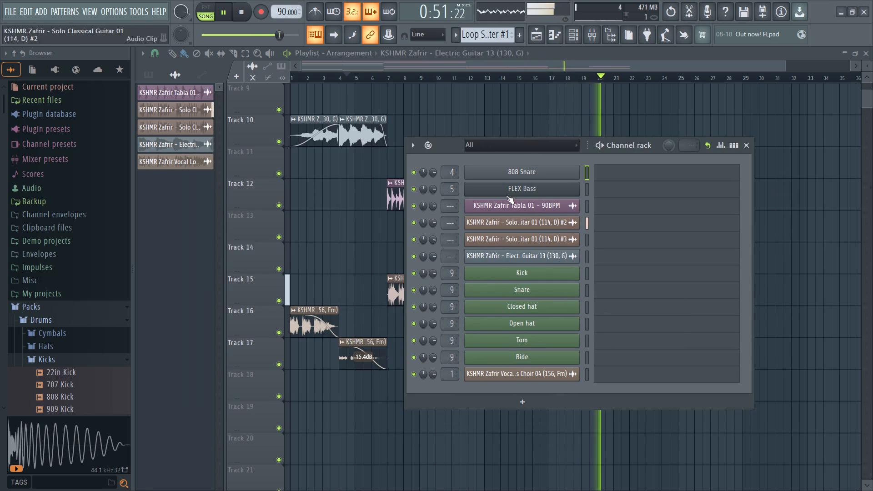
{"action": "right_click", "coordinate": [527, 172]}
{"action": "left_click", "coordinate": [631, 313]}
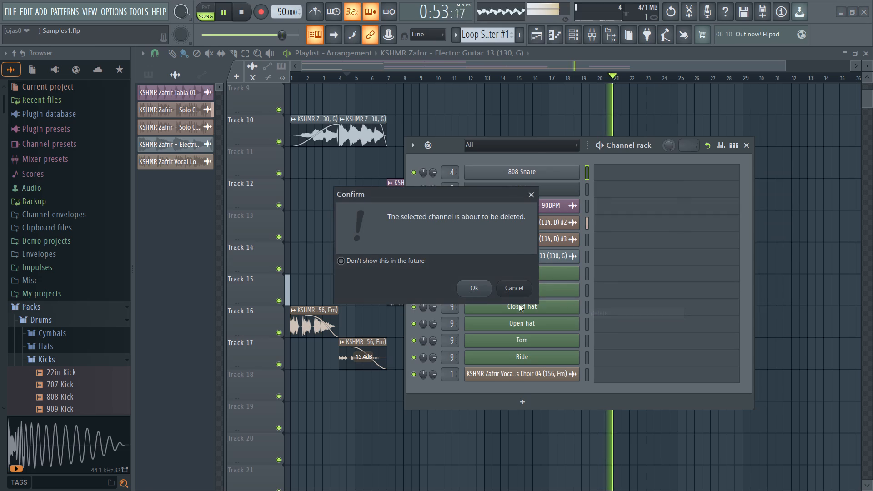
{"action": "left_click", "coordinate": [477, 291]}
{"action": "right_click", "coordinate": [522, 171]}
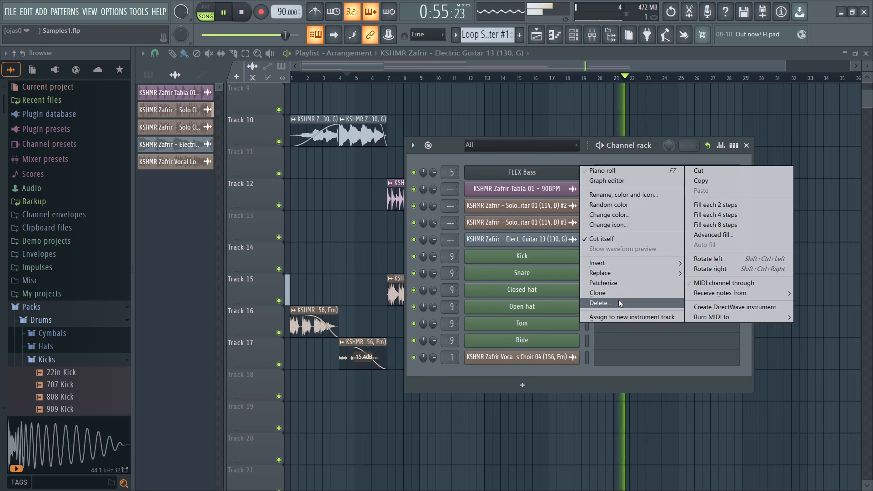
{"action": "left_click", "coordinate": [618, 301]}
{"action": "left_click", "coordinate": [477, 286]}
Delete the green Closed hat, Kick and Tom drum channels from the channel rack.
{"action": "right_click", "coordinate": [503, 270]}
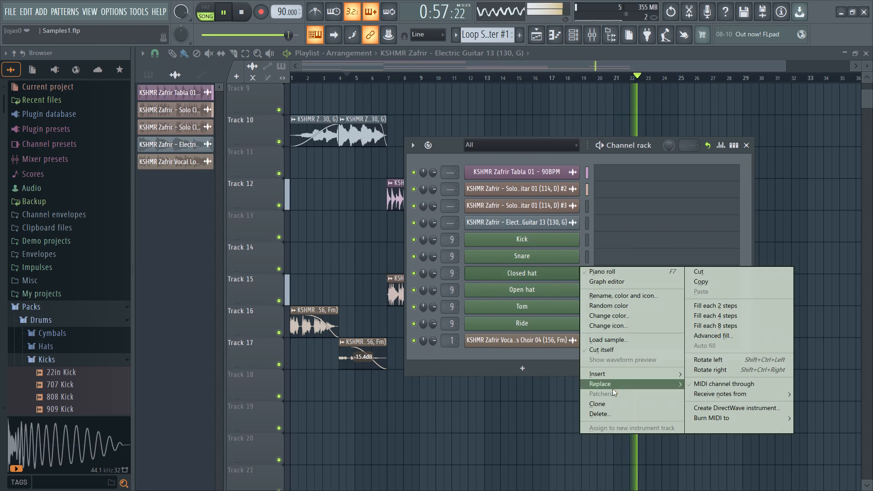
{"action": "left_click", "coordinate": [614, 413]}
{"action": "left_click", "coordinate": [483, 289]}
{"action": "right_click", "coordinate": [520, 247]}
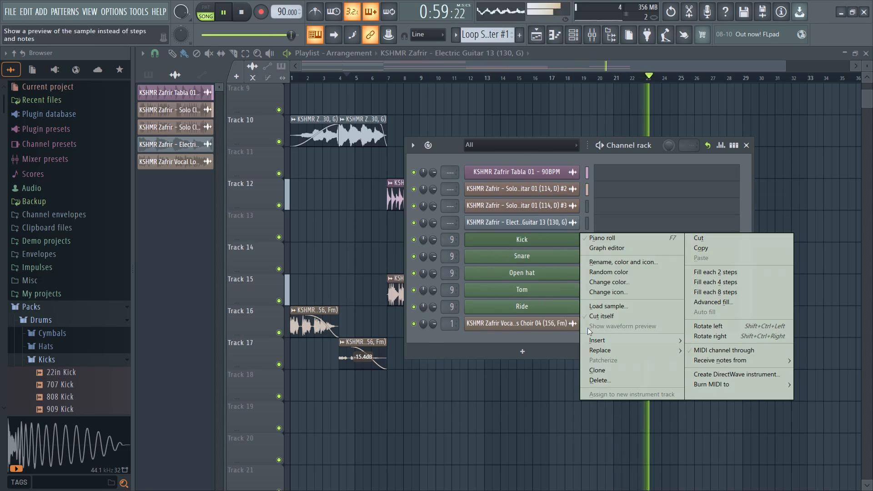
{"action": "left_click", "coordinate": [610, 378]}
{"action": "left_click", "coordinate": [474, 284]}
{"action": "right_click", "coordinate": [493, 280]}
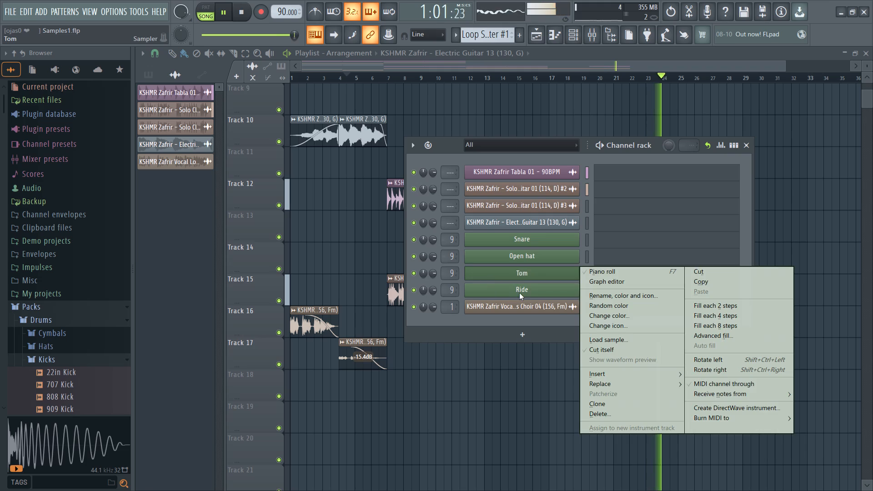
{"action": "left_click", "coordinate": [621, 412]}
{"action": "left_click", "coordinate": [475, 285]}
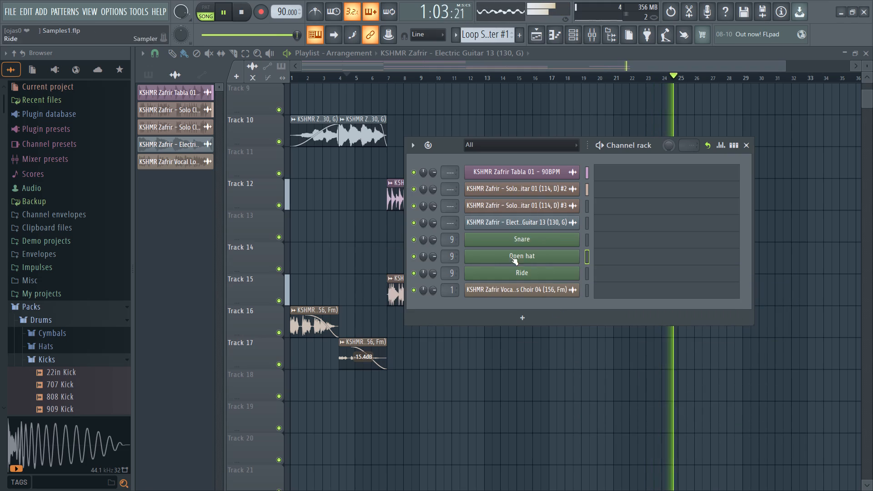
Delete the remaining green drum channels, Snare, Open hat and Ride, leaving only the audio clip channels.
{"action": "right_click", "coordinate": [521, 238]}
{"action": "left_click", "coordinate": [630, 382]}
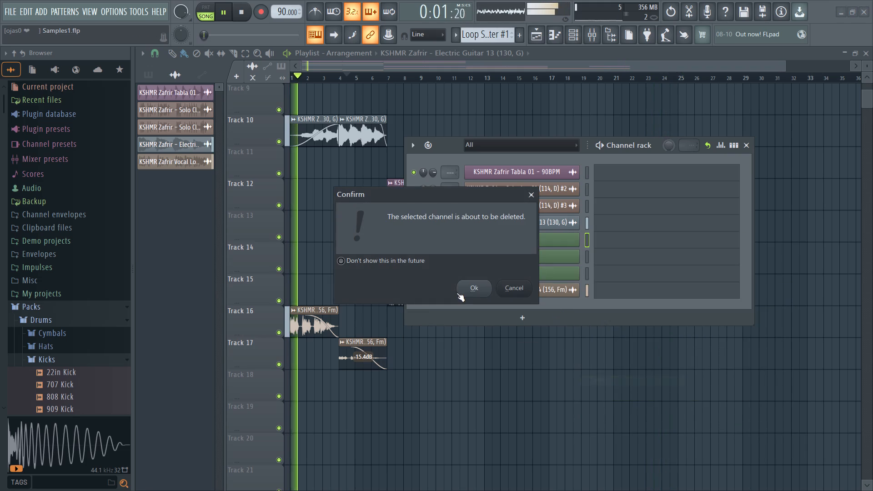
{"action": "left_click", "coordinate": [473, 291]}
{"action": "right_click", "coordinate": [500, 242]}
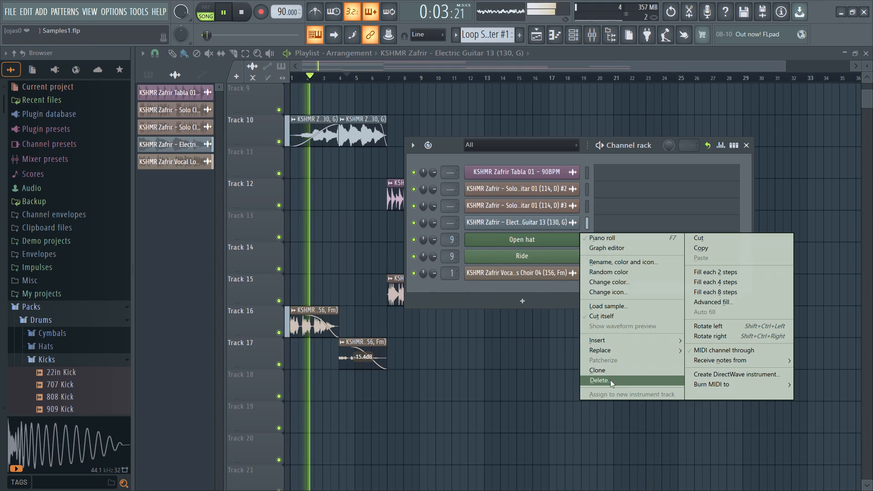
{"action": "left_click", "coordinate": [610, 380]}
{"action": "left_click", "coordinate": [469, 290]}
{"action": "right_click", "coordinate": [505, 243]}
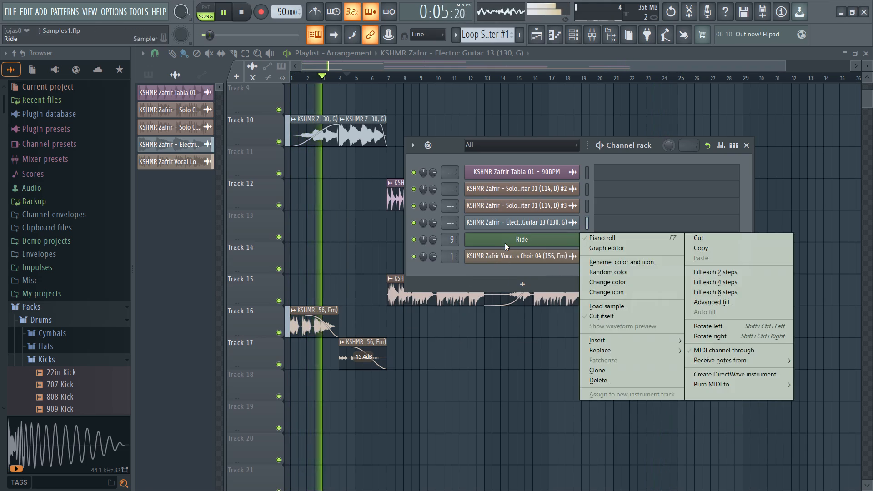
{"action": "left_click", "coordinate": [612, 377]}
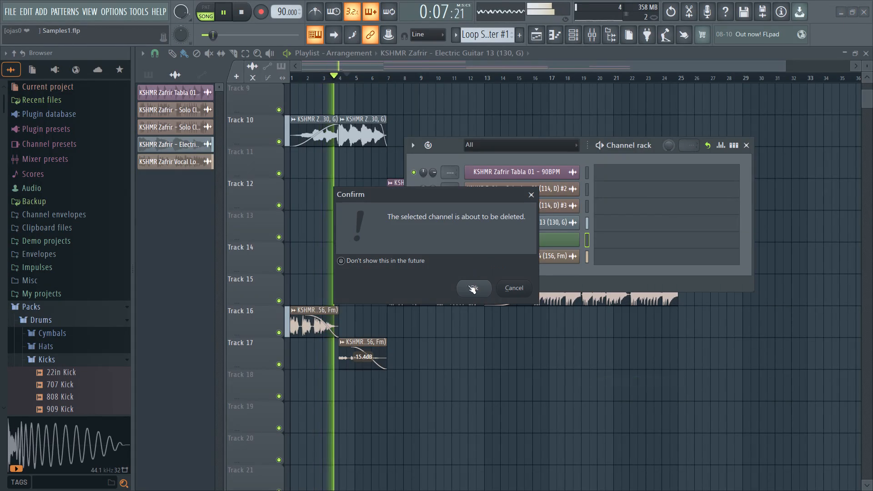
{"action": "left_click", "coordinate": [473, 287]}
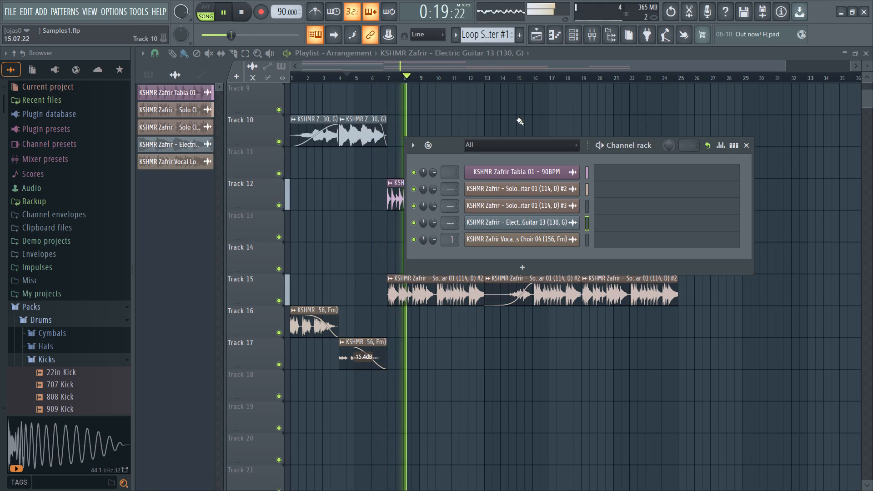
Restart playback from bar 1 and briefly open the Electric Guitar 13 channel's window from the channel rack.
{"action": "left_click_drag", "start_coordinate": [406, 76], "coordinate": [218, 100]}
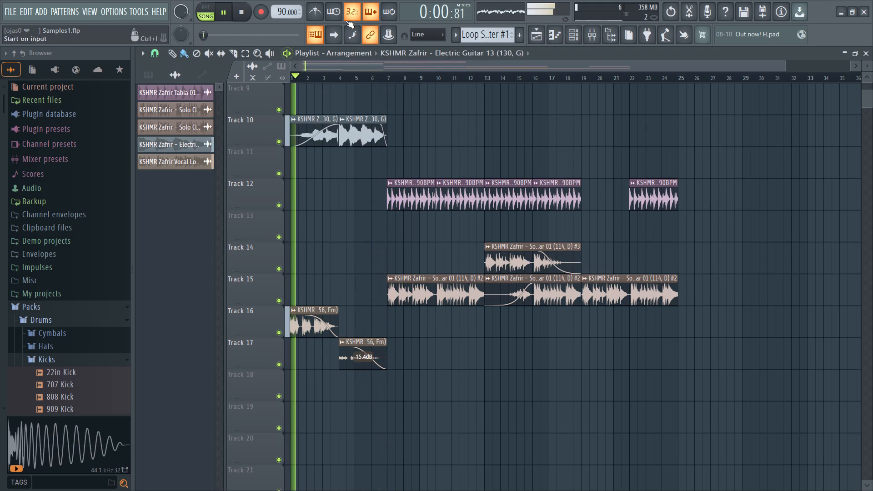
{"action": "left_click", "coordinate": [567, 35]}
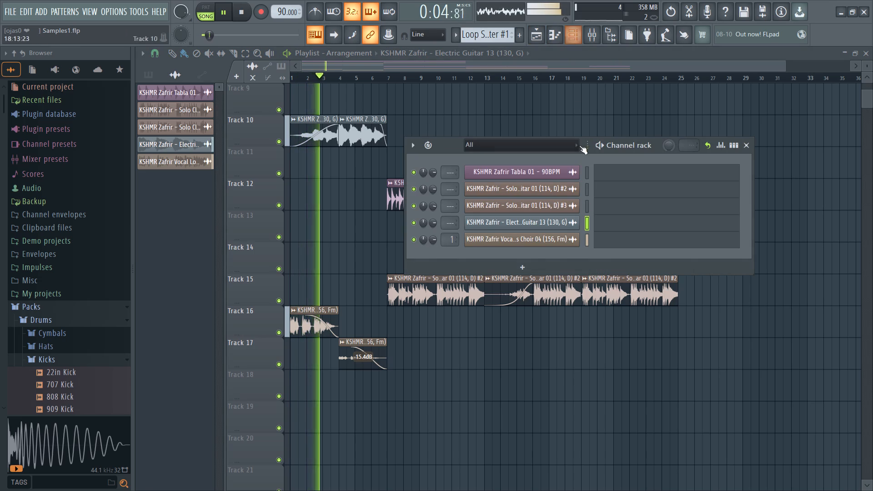
{"action": "left_click", "coordinate": [528, 218]}
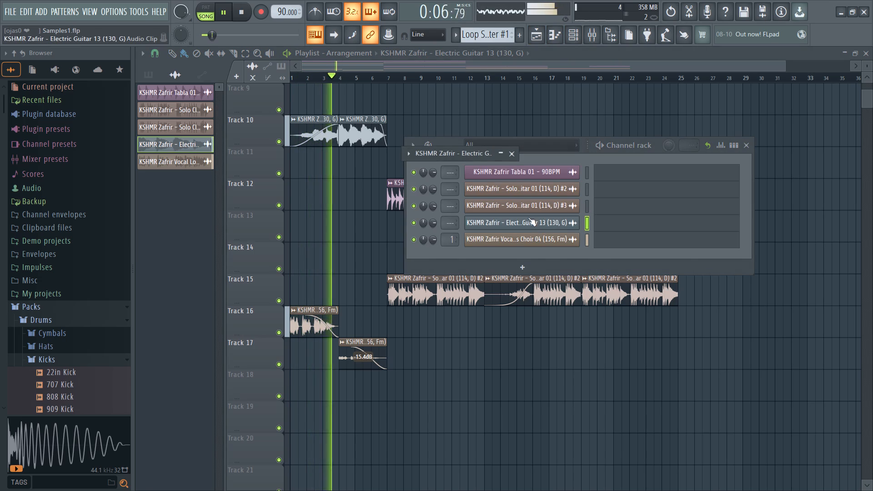
{"action": "left_click", "coordinate": [499, 156]}
{"action": "left_click", "coordinate": [510, 157]}
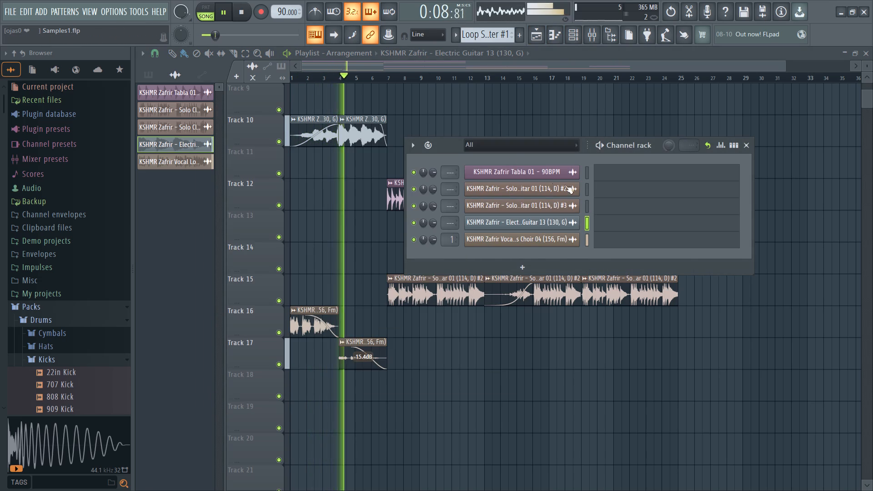
Select the Solo Classical Guitar 01 #2 channel in the channel rack.
{"action": "left_click", "coordinate": [587, 206]}
{"action": "left_click", "coordinate": [588, 189]}
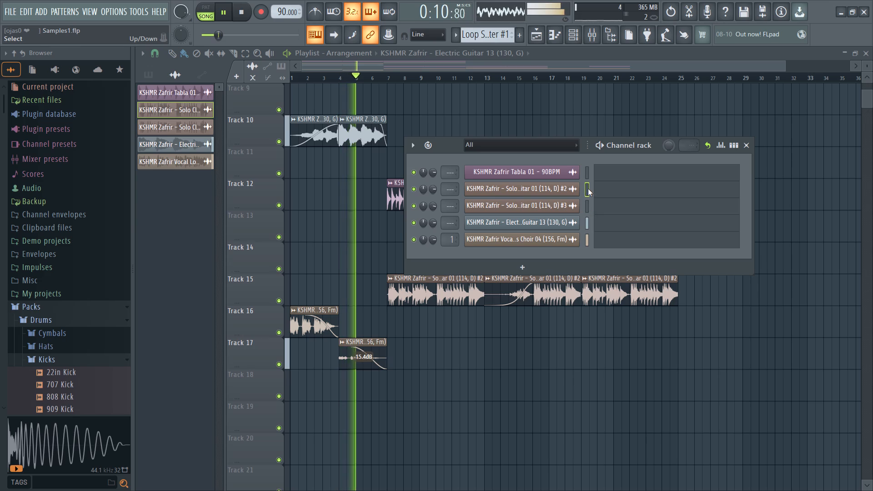
{"action": "left_click", "coordinate": [590, 159]}
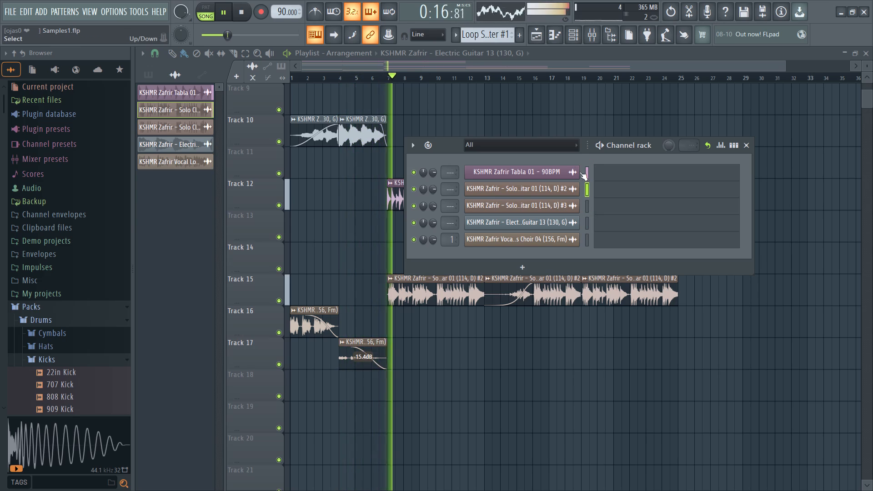
Restart playback from bar 1 and route the Electric Guitar 13 channel to mixer track Insert 2.
{"action": "left_click_drag", "start_coordinate": [396, 78], "coordinate": [189, 77]}
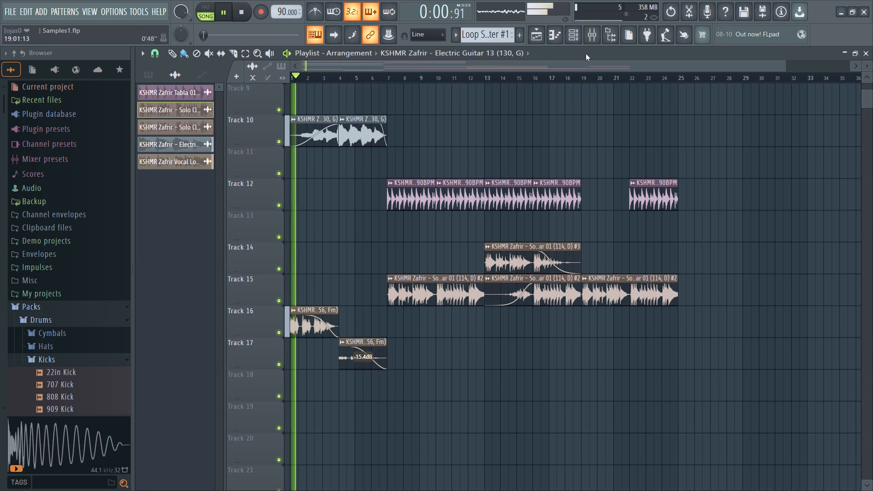
{"action": "left_click", "coordinate": [579, 37]}
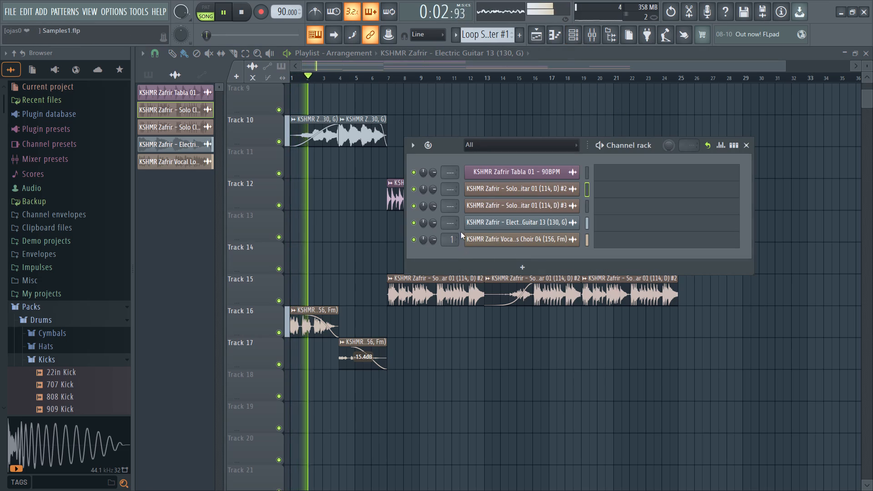
{"action": "scroll", "coordinate": [450, 222], "scroll_direction": "up", "scroll_amount": 1}
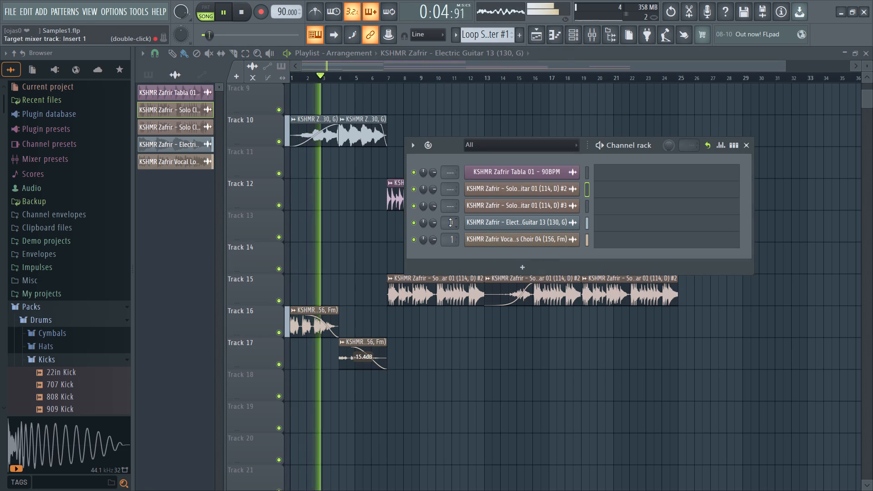
{"action": "scroll", "coordinate": [447, 222], "scroll_direction": "up", "scroll_amount": 1}
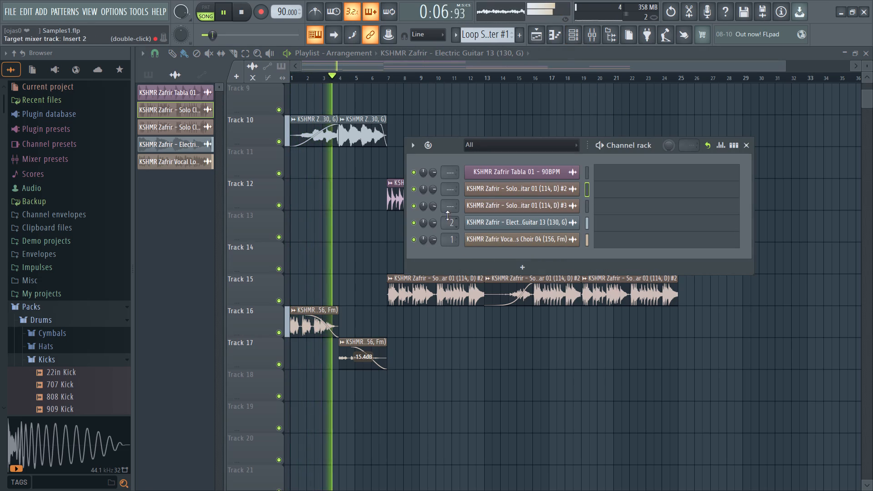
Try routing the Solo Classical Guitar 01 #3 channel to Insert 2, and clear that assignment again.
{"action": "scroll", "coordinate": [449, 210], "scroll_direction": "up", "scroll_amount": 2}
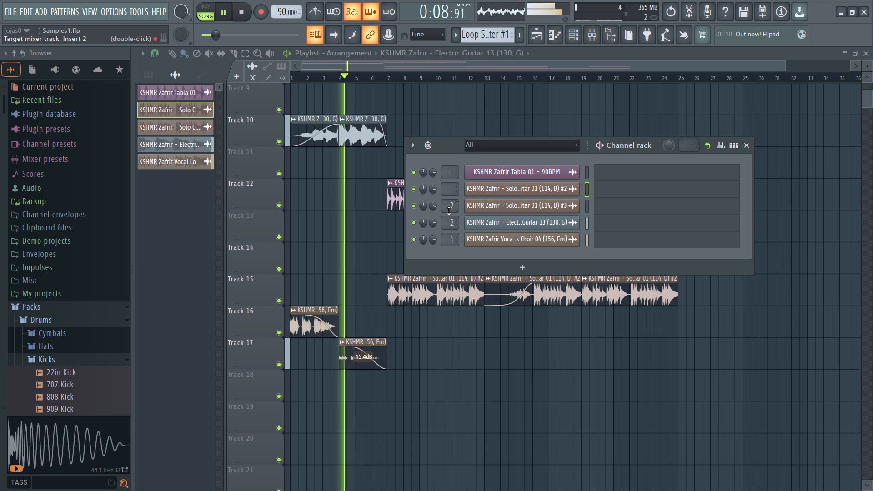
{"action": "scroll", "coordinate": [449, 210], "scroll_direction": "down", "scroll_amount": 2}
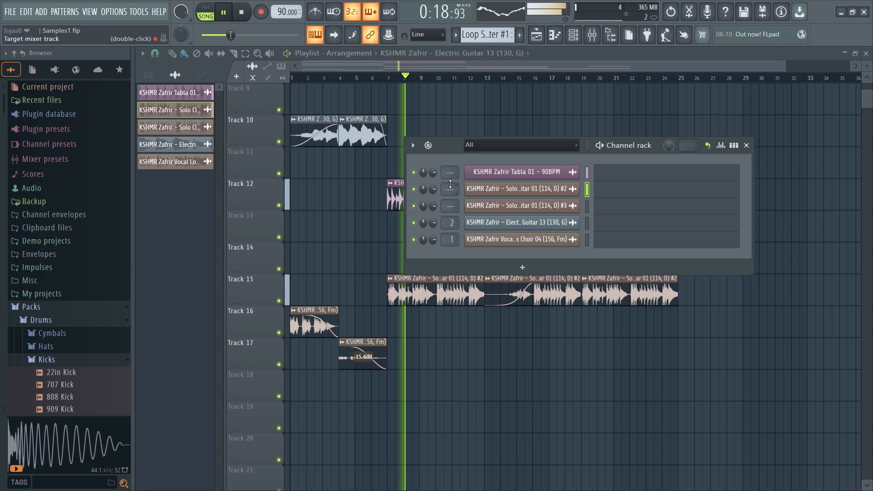
Route the Zafrir Tabla 01 channel to mixer track Insert 3.
{"action": "scroll", "coordinate": [449, 172], "scroll_direction": "up", "scroll_amount": 3}
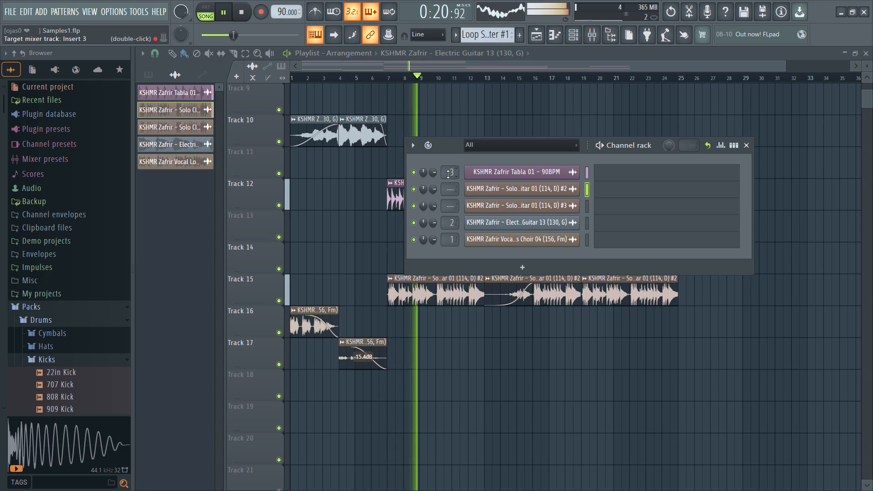
Route the Solo Classical Guitar 01 #2 and #3 channels to mixer track Insert 4.
{"action": "scroll", "coordinate": [447, 190], "scroll_direction": "up", "scroll_amount": 3}
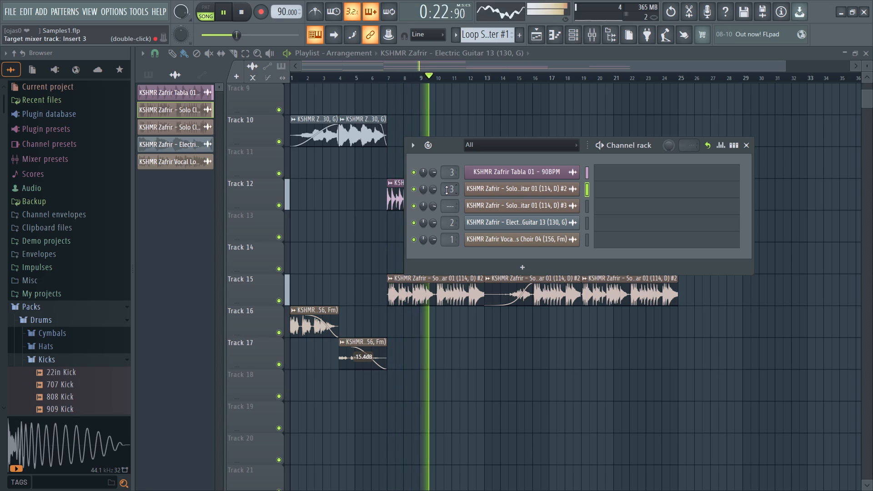
{"action": "scroll", "coordinate": [447, 190], "scroll_direction": "up", "scroll_amount": 1}
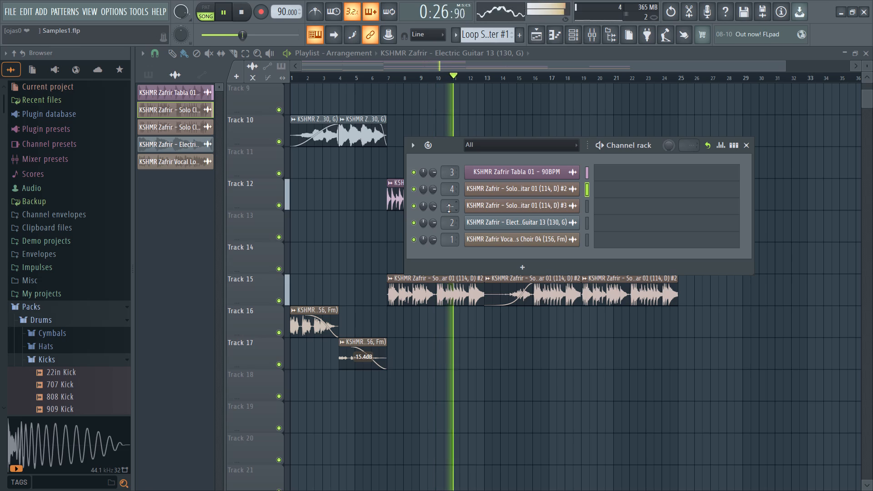
{"action": "scroll", "coordinate": [449, 208], "scroll_direction": "up", "scroll_amount": 4}
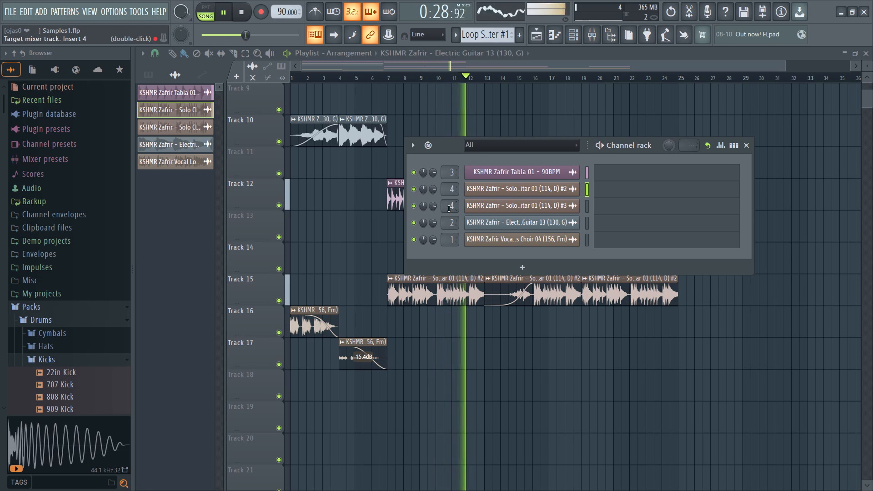
Route the Solo Classical Guitar 01 #3 channel to mixer track Insert 5.
{"action": "scroll", "coordinate": [449, 208], "scroll_direction": "up", "scroll_amount": 1}
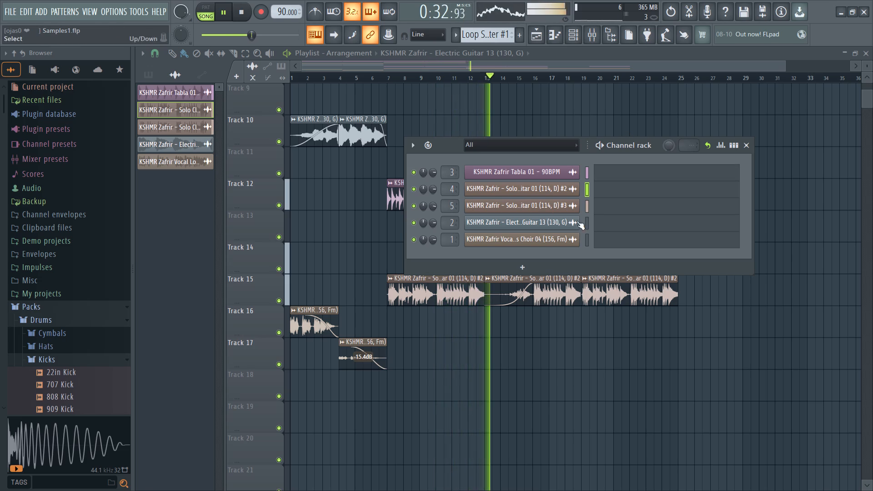
{"action": "left_click", "coordinate": [657, 153]}
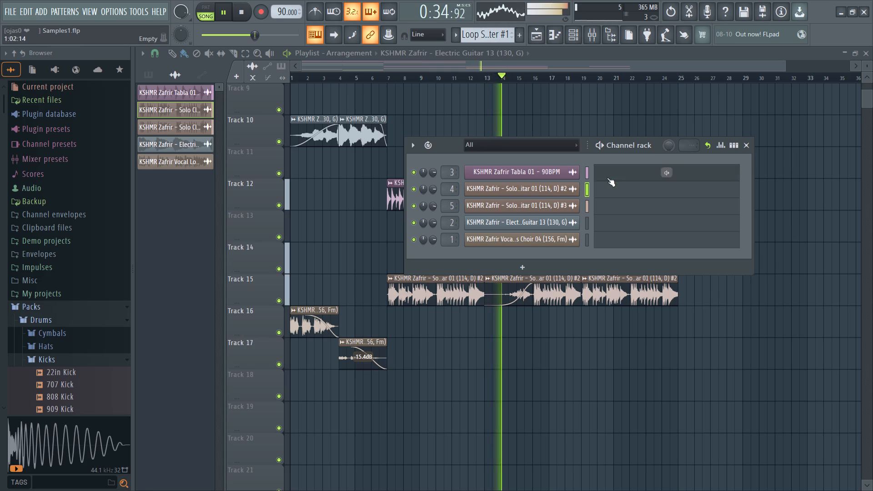
{"action": "left_click", "coordinate": [584, 208]}
{"action": "left_click", "coordinate": [589, 224]}
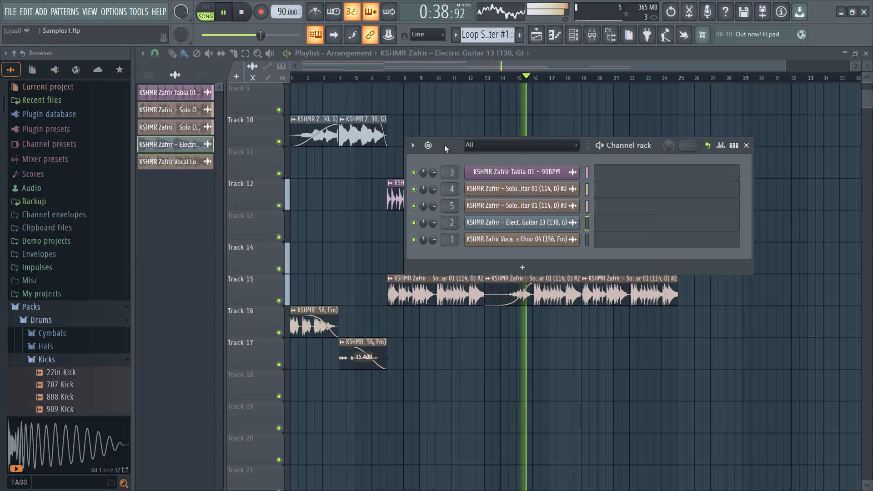
Restart playback from bar 1 with the mixer open and positioned over the playlist.
{"action": "left_click_drag", "start_coordinate": [444, 145], "coordinate": [424, 330]}
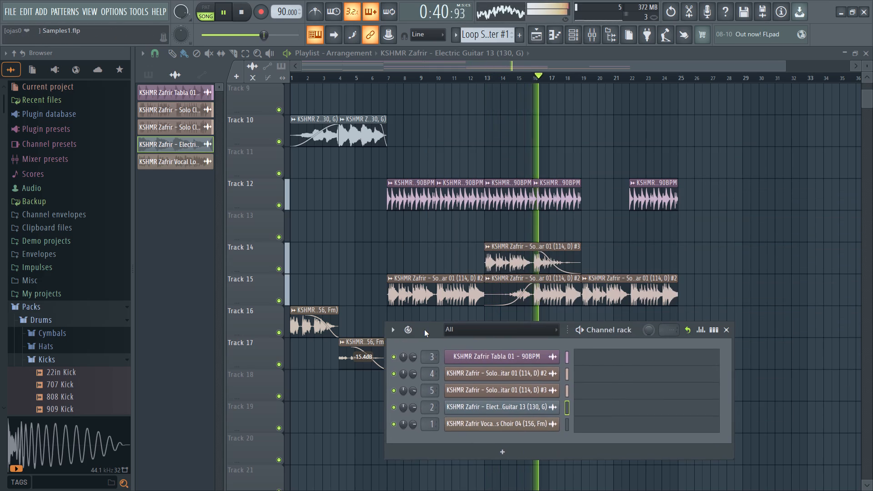
{"action": "left_click_drag", "start_coordinate": [424, 330], "coordinate": [424, 330]}
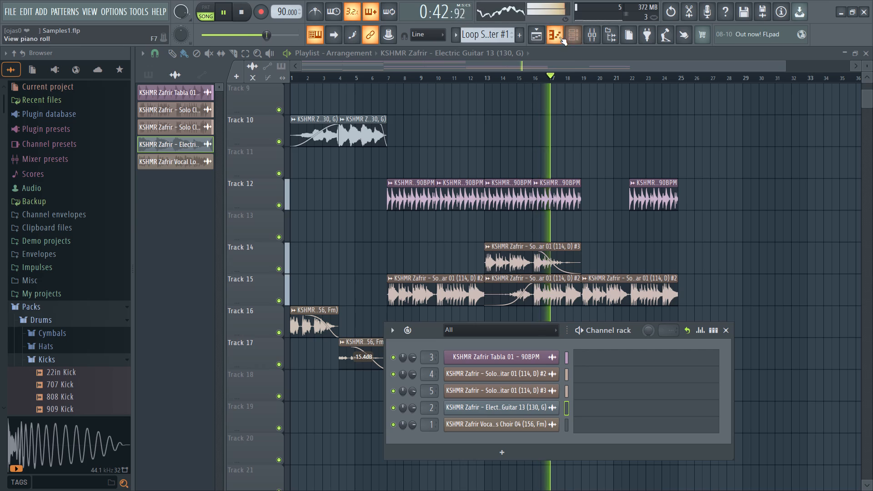
{"action": "left_click", "coordinate": [588, 34]}
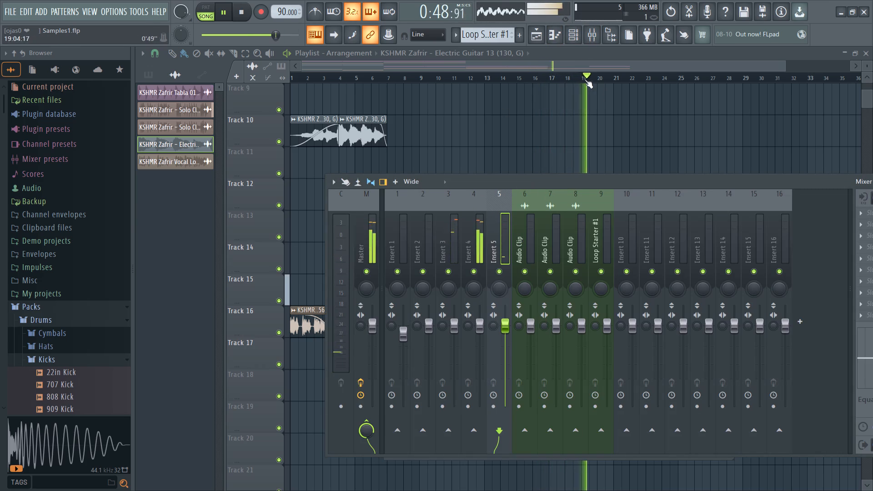
{"action": "left_click_drag", "start_coordinate": [583, 76], "coordinate": [222, 95]}
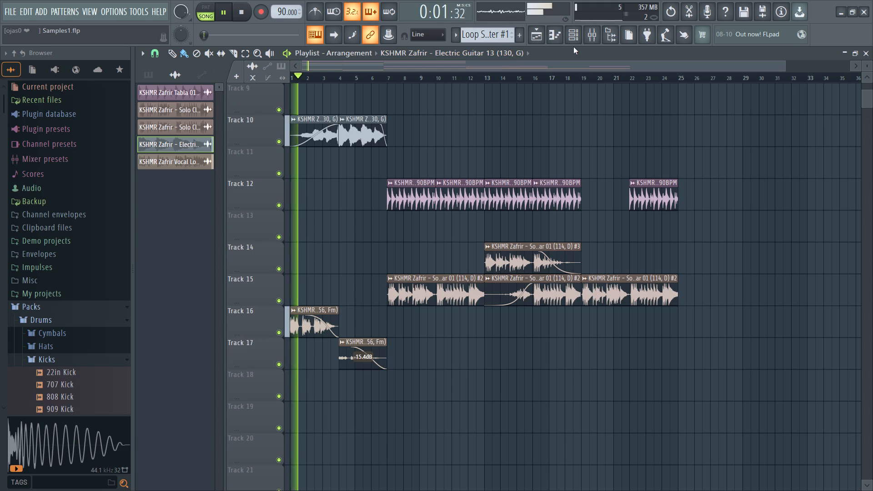
{"action": "left_click", "coordinate": [590, 35]}
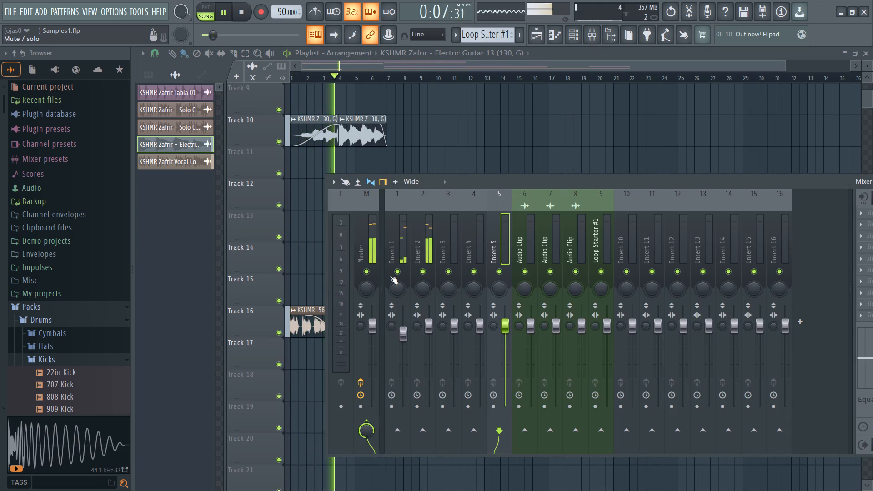
{"action": "left_click_drag", "start_coordinate": [512, 179], "coordinate": [581, 172]}
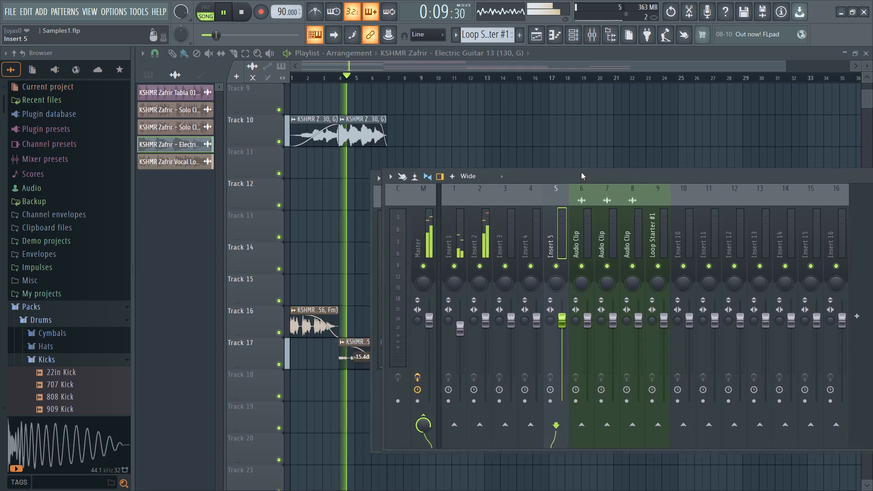
{"action": "left_click_drag", "start_coordinate": [581, 172], "coordinate": [569, 127]}
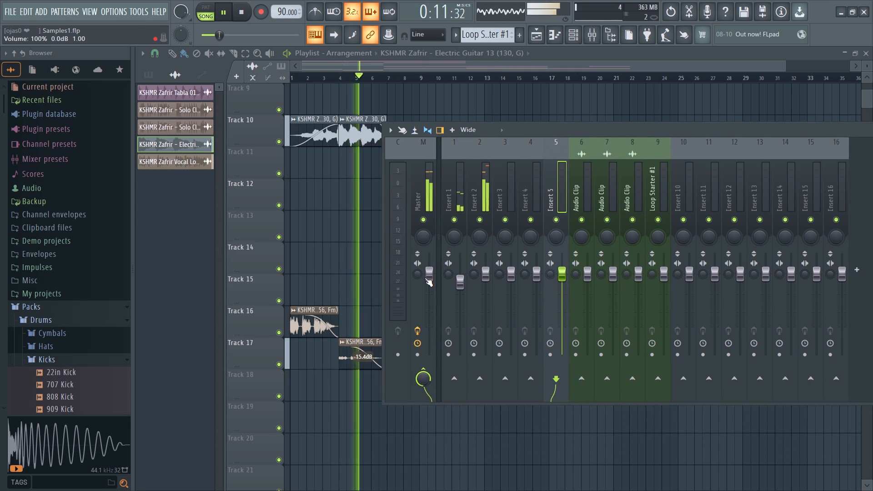
Lower the Master track volume to about 84% (-3.8 dB) while replaying the song.
{"action": "left_click", "coordinate": [426, 278]}
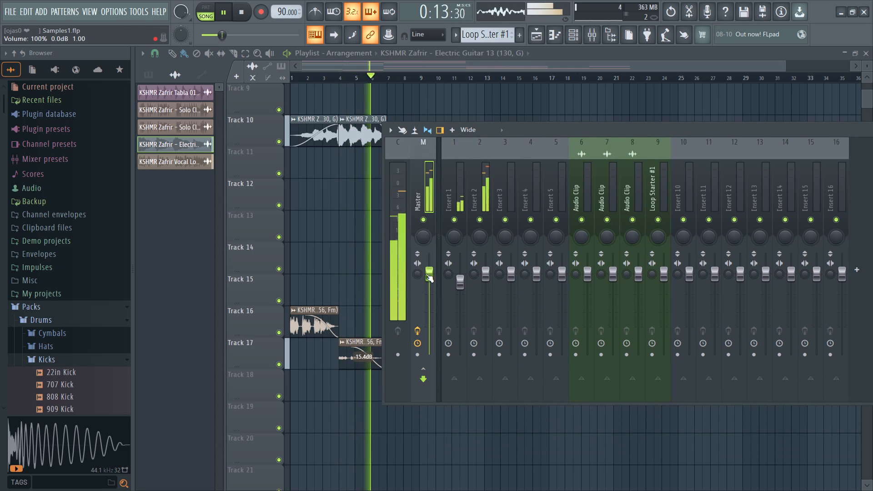
{"action": "left_click_drag", "start_coordinate": [426, 274], "coordinate": [426, 288]}
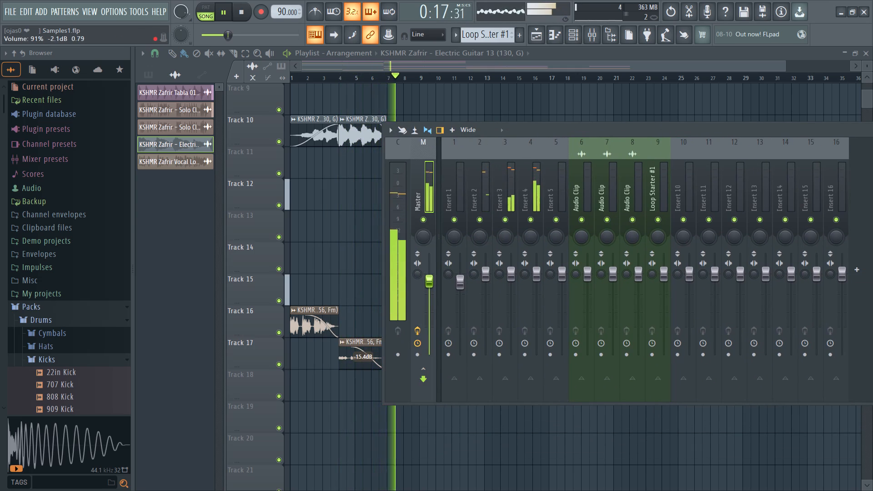
{"action": "left_click_drag", "start_coordinate": [426, 288], "coordinate": [426, 290]}
{"action": "key", "text": "space"}
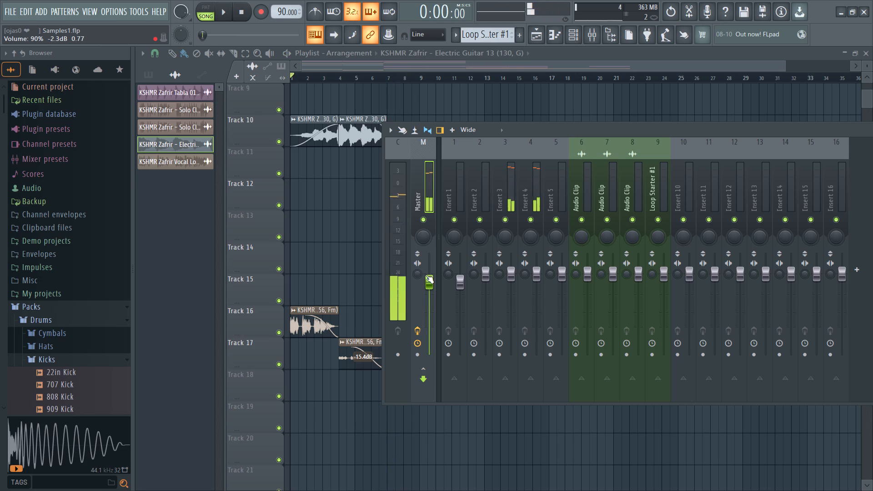
{"action": "key", "text": "space"}
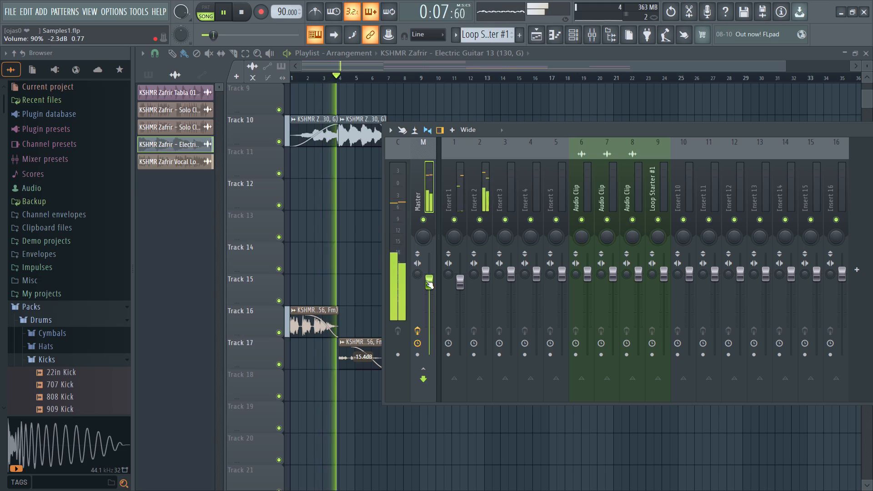
{"action": "left_click_drag", "start_coordinate": [426, 280], "coordinate": [426, 286]}
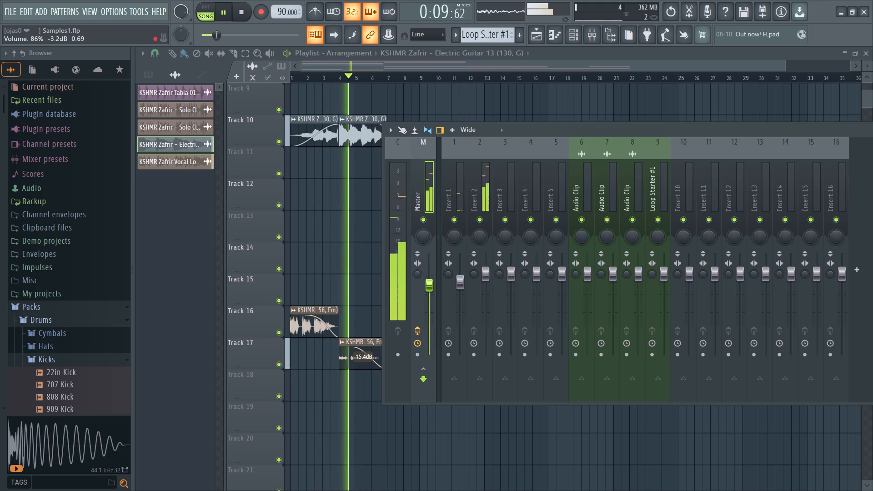
{"action": "left_click_drag", "start_coordinate": [426, 286], "coordinate": [426, 286]}
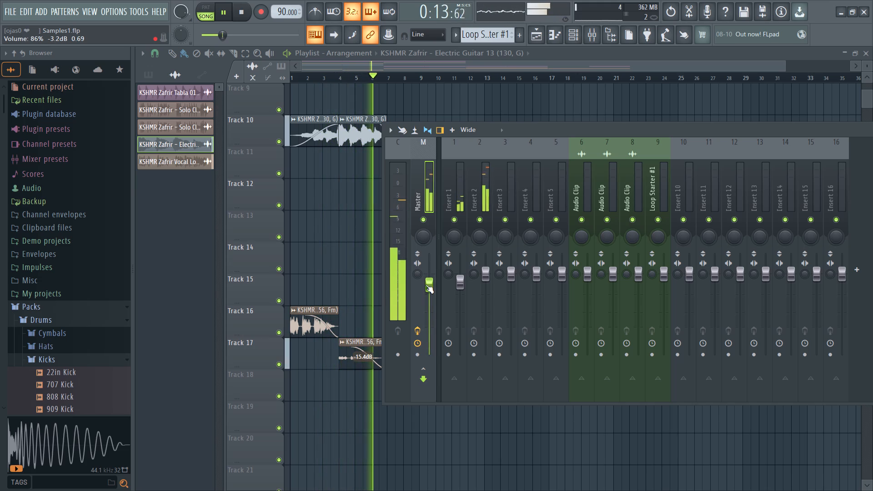
{"action": "left_click_drag", "start_coordinate": [426, 285], "coordinate": [426, 288]}
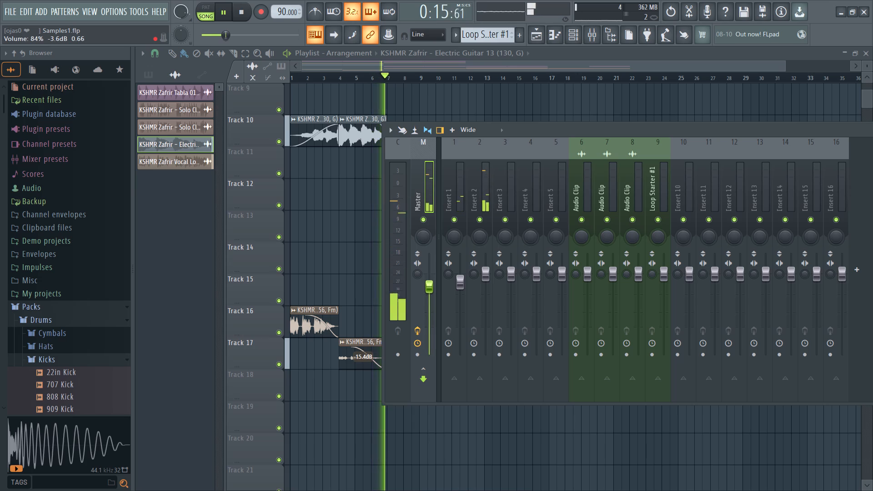
{"action": "left_click_drag", "start_coordinate": [426, 288], "coordinate": [426, 289]}
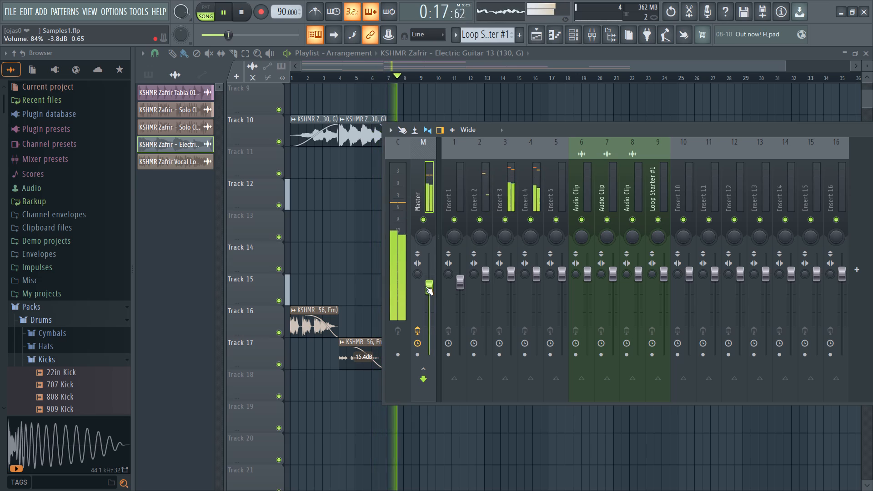
Lower the volume of mixer track Insert 3 to about 86% (-3.2 dB).
{"action": "left_click", "coordinate": [457, 282]}
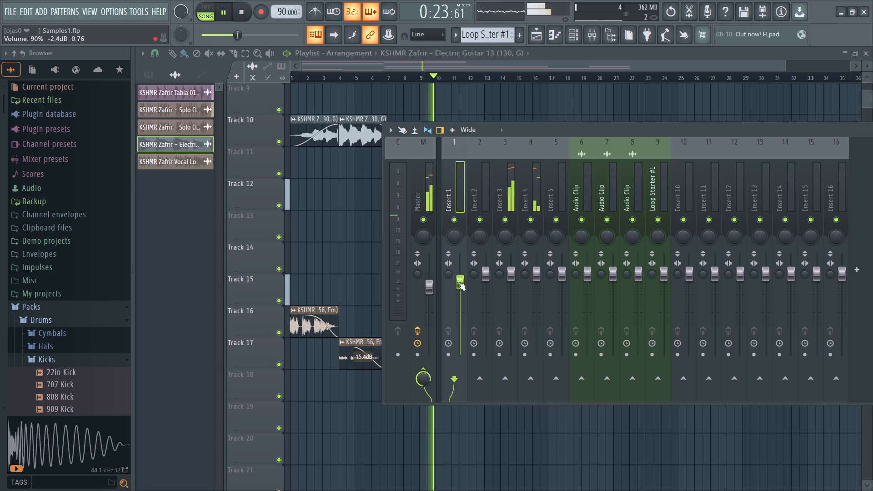
{"action": "left_click", "coordinate": [457, 282]}
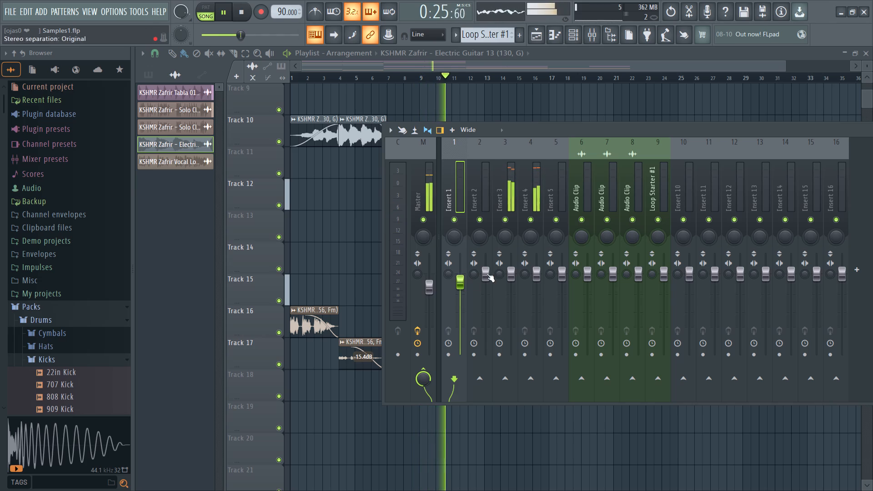
{"action": "left_click", "coordinate": [487, 272]}
{"action": "left_click", "coordinate": [512, 276]}
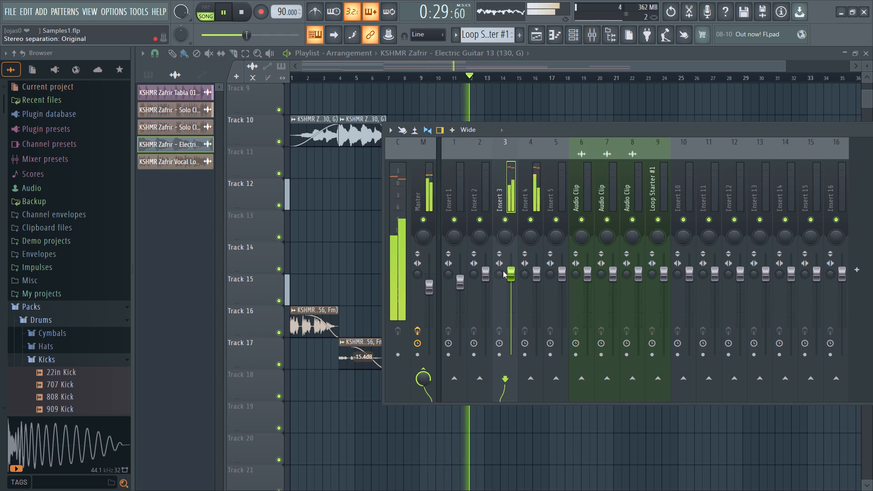
{"action": "left_click_drag", "start_coordinate": [509, 272], "coordinate": [510, 286]}
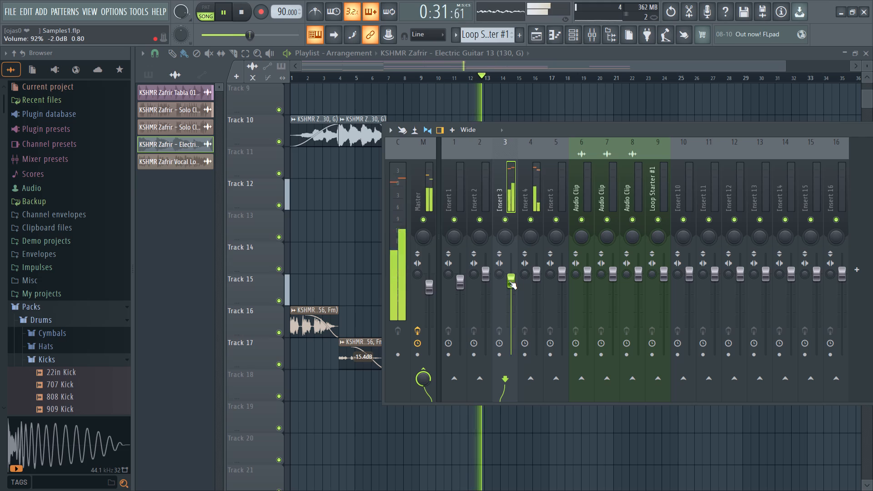
{"action": "left_click_drag", "start_coordinate": [509, 281], "coordinate": [509, 289]}
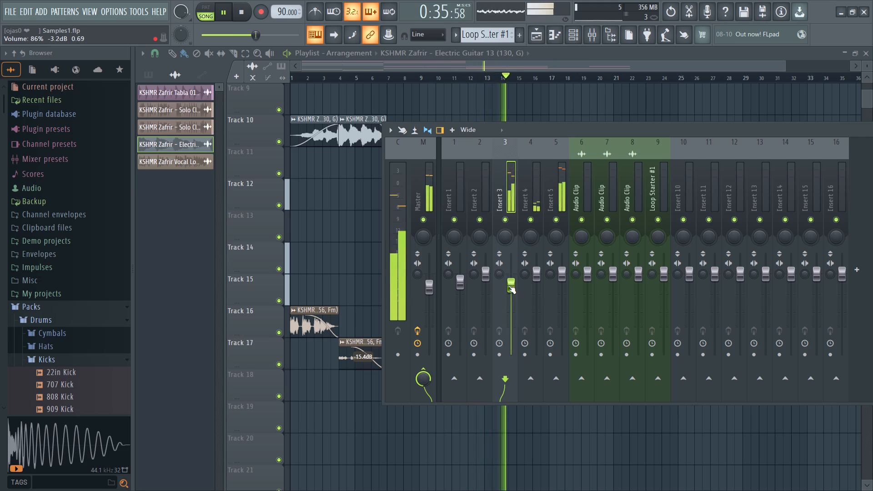
{"action": "left_click", "coordinate": [535, 269]}
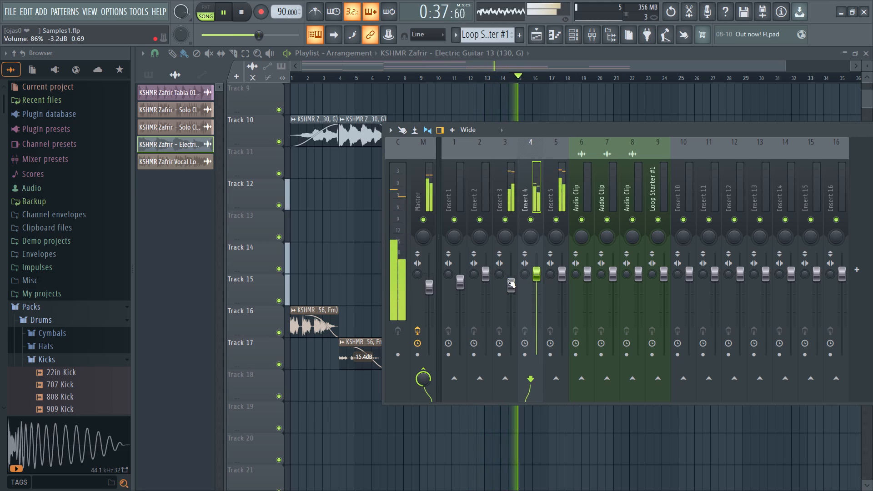
{"action": "left_click", "coordinate": [507, 280]}
{"action": "left_click", "coordinate": [507, 286]}
{"action": "left_click", "coordinate": [507, 285]}
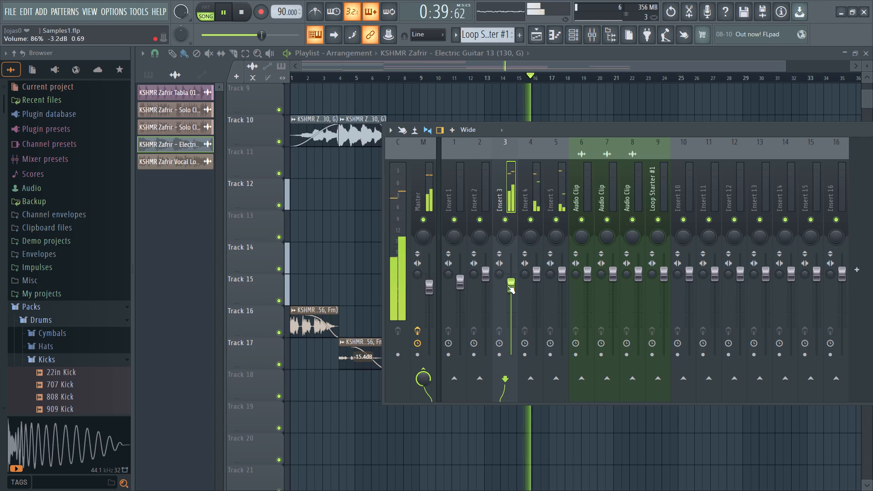
{"action": "triple_click", "coordinate": [507, 285]}
Replay the song from the start with the mixer moved so its tracks and effect slots are in view, and stop playback.
{"action": "key", "text": "space"}
{"action": "key", "text": "space"}
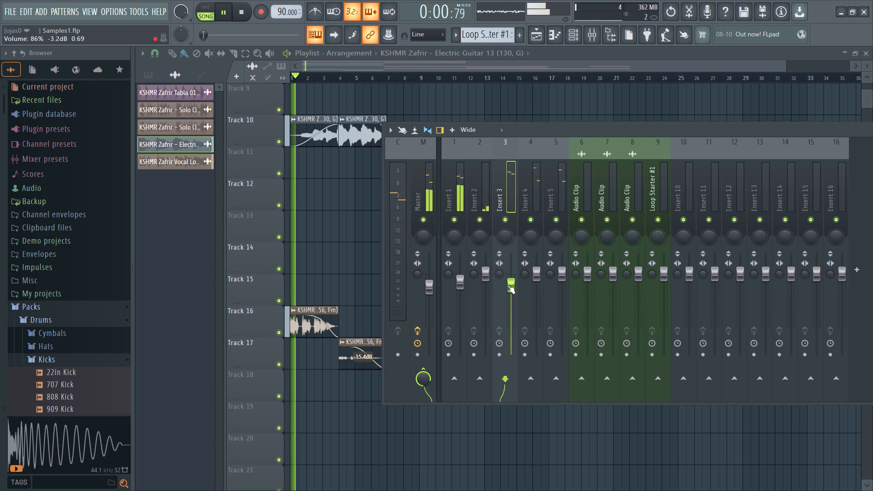
{"action": "right_click", "coordinate": [511, 200]}
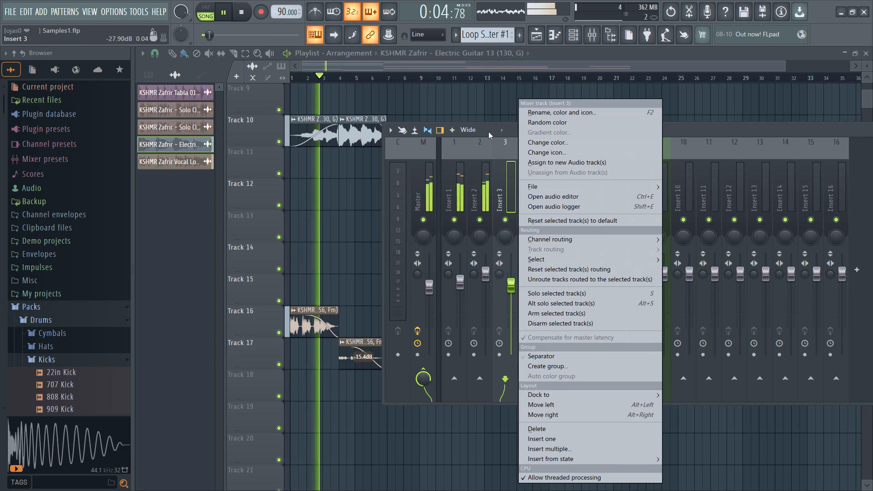
{"action": "left_click", "coordinate": [488, 131]}
{"action": "left_click_drag", "start_coordinate": [812, 134], "coordinate": [653, 116]}
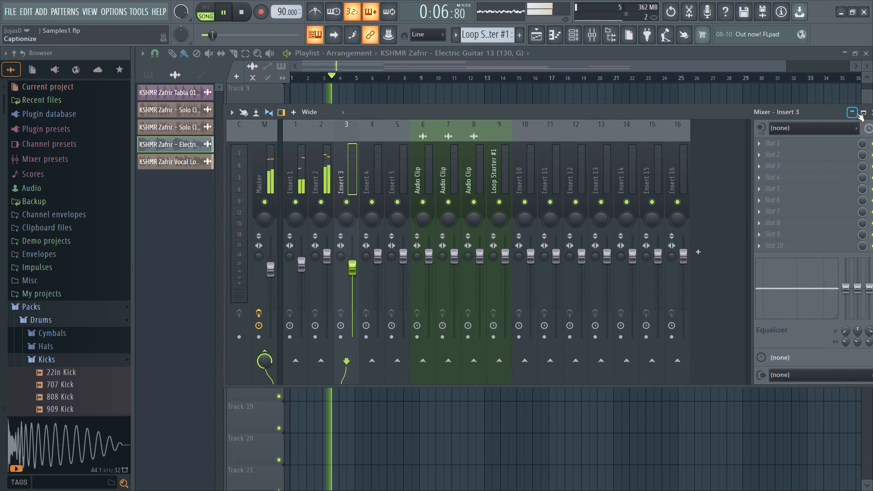
{"action": "left_click", "coordinate": [863, 112]}
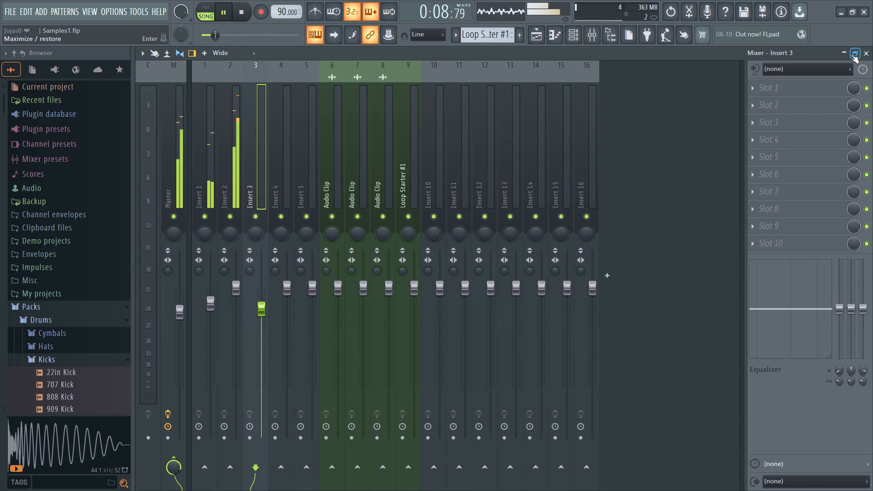
{"action": "left_click", "coordinate": [851, 55]}
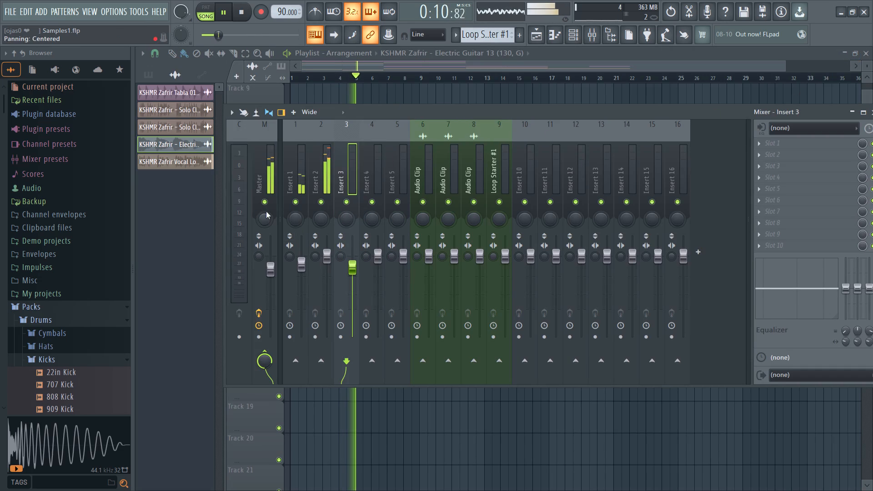
{"action": "key", "text": "space"}
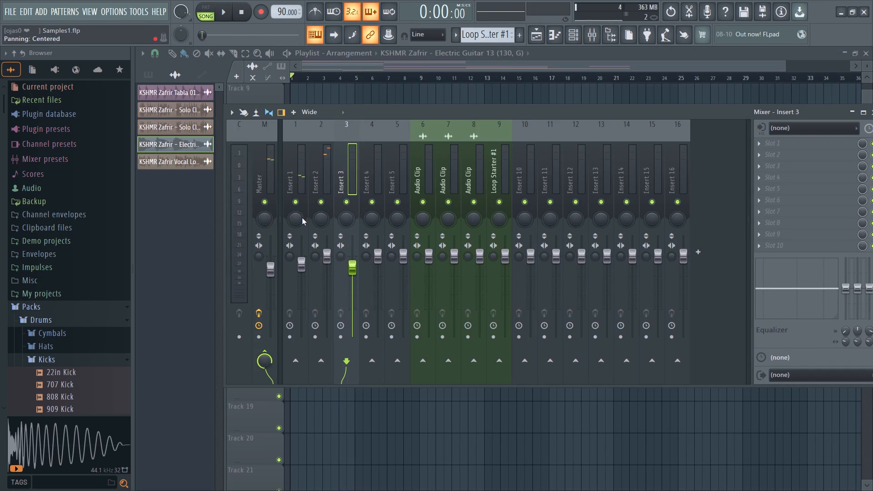
Inspect the volume faders of the Master and Insert 1 mixer tracks.
{"action": "right_click", "coordinate": [301, 243]}
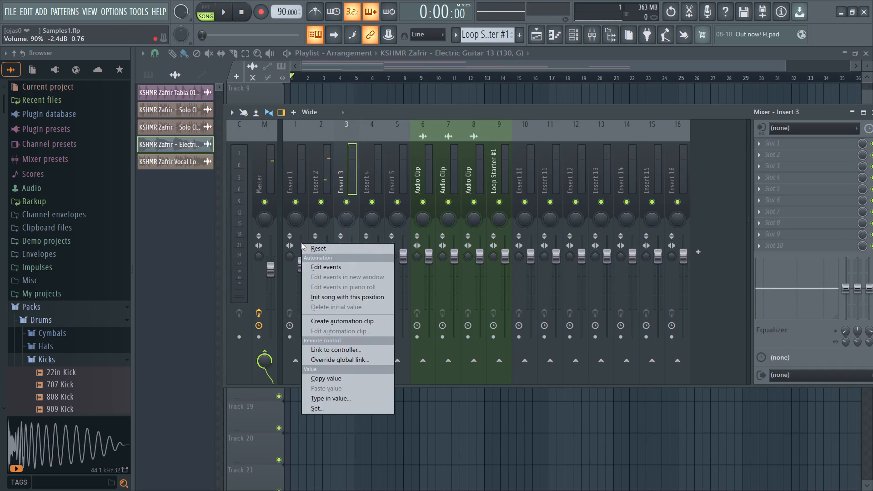
{"action": "left_click", "coordinate": [291, 287]}
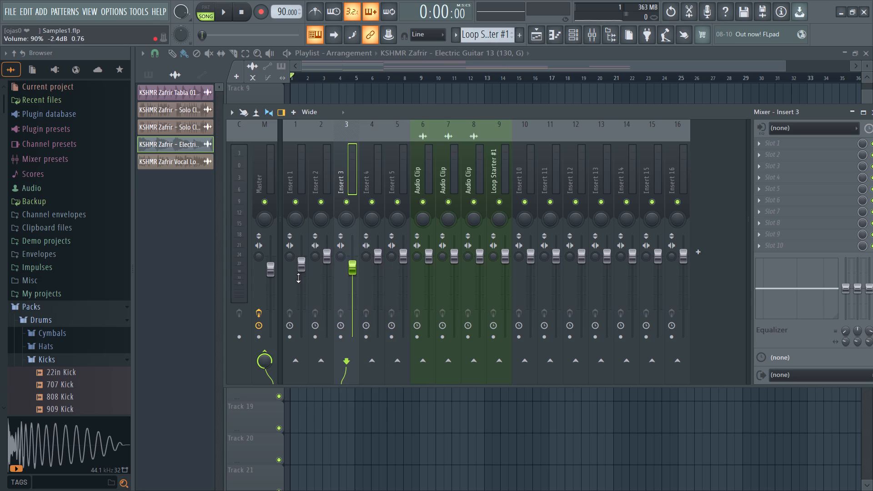
{"action": "left_click", "coordinate": [269, 269]}
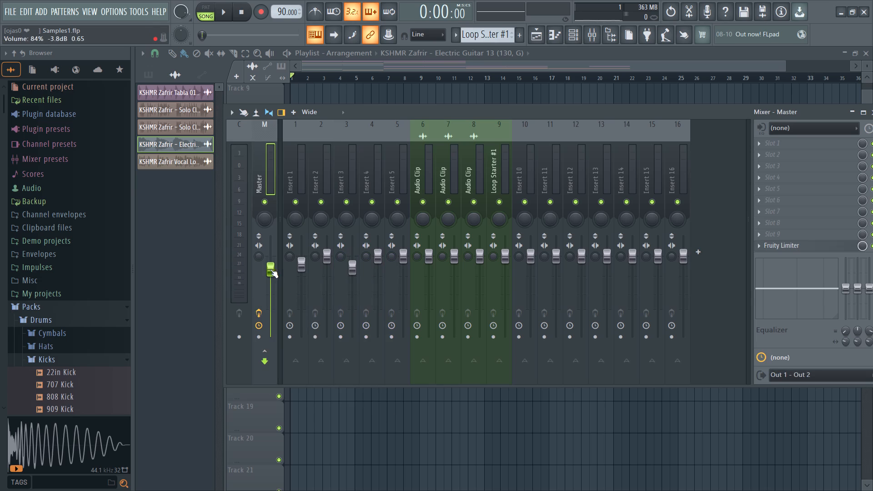
{"action": "left_click", "coordinate": [301, 265]}
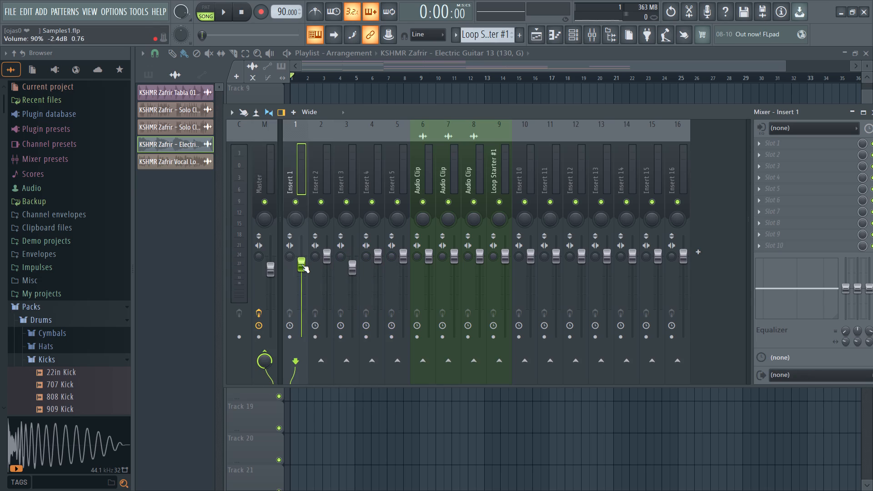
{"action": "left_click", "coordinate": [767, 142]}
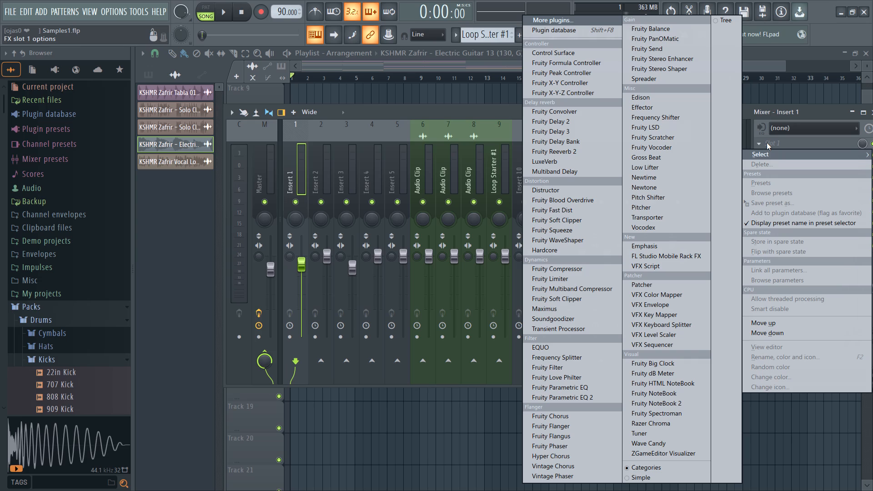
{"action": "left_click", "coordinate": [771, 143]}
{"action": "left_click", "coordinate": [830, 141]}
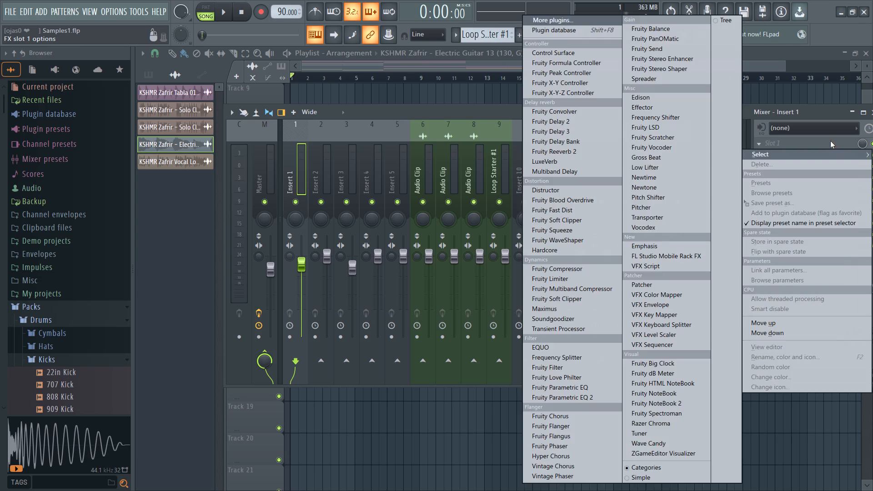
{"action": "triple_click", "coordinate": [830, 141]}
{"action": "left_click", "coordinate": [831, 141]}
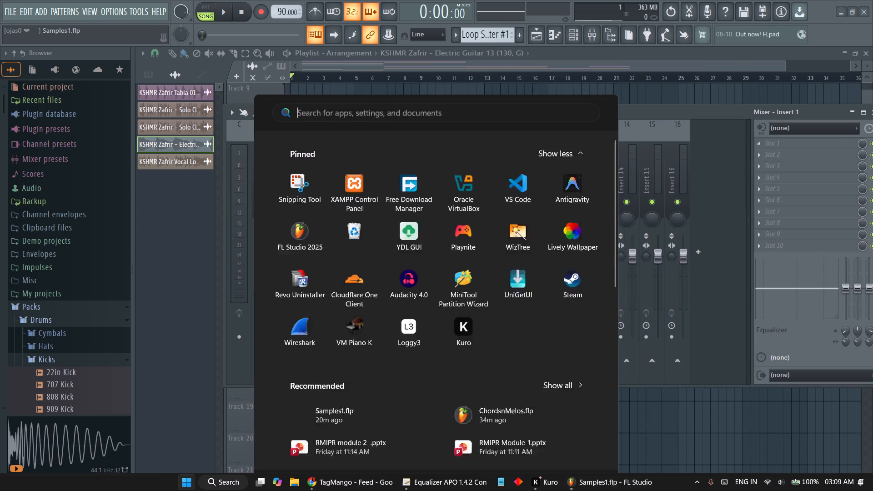
Switch to the Class 7 lesson in Chrome, play it back from the section on choosing mixer effects, and pause it.
{"action": "left_click", "coordinate": [326, 483]}
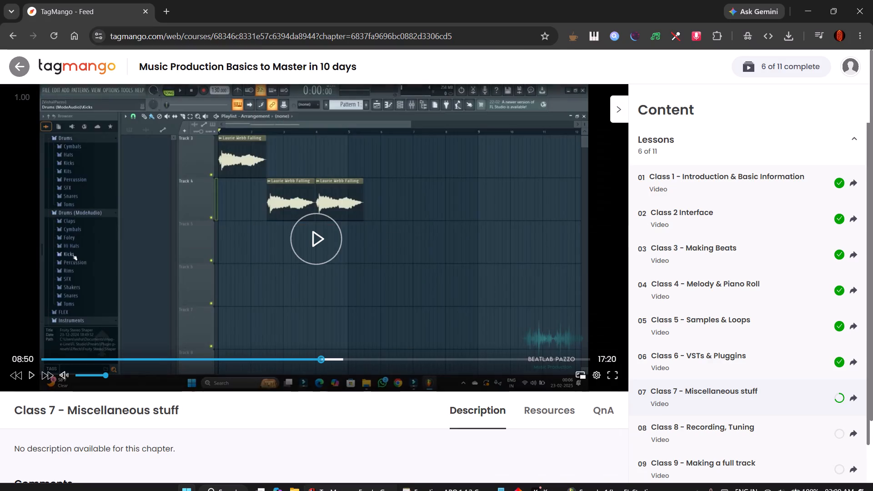
{"action": "left_click", "coordinate": [339, 255]}
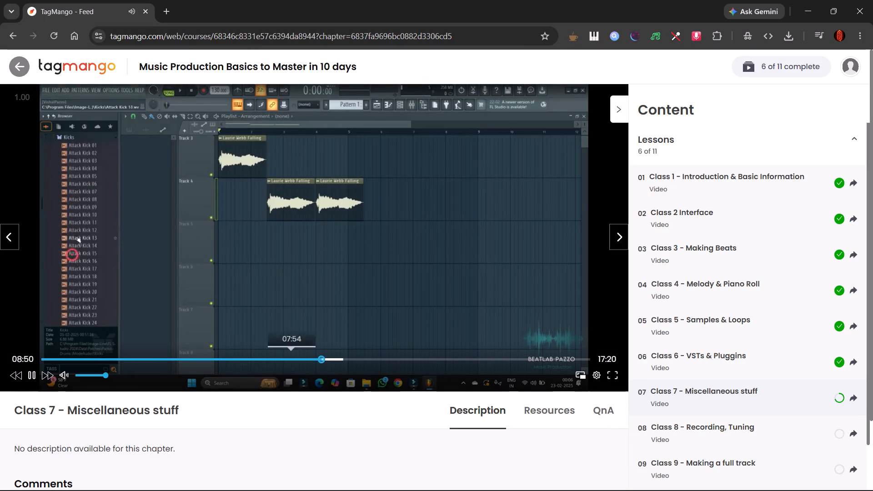
{"action": "left_click", "coordinate": [291, 357]}
{"action": "left_click", "coordinate": [259, 360]}
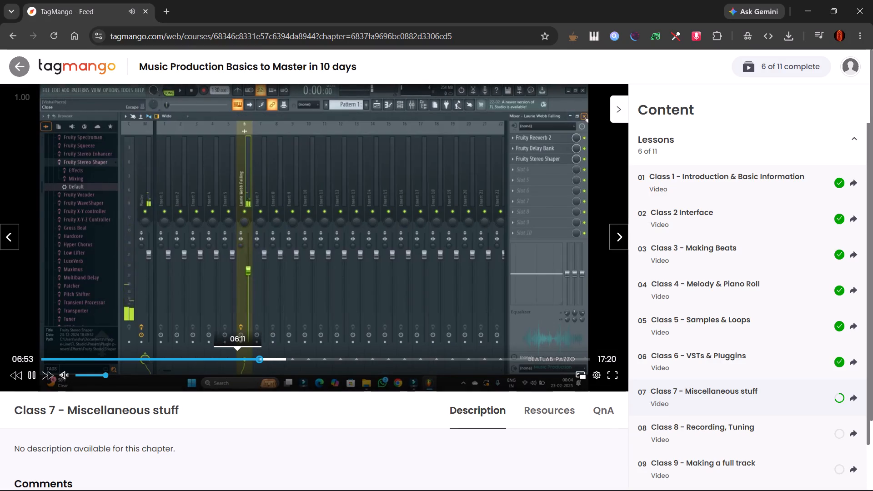
{"action": "left_click", "coordinate": [245, 360]}
{"action": "left_click", "coordinate": [218, 359]}
{"action": "left_click", "coordinate": [207, 359]}
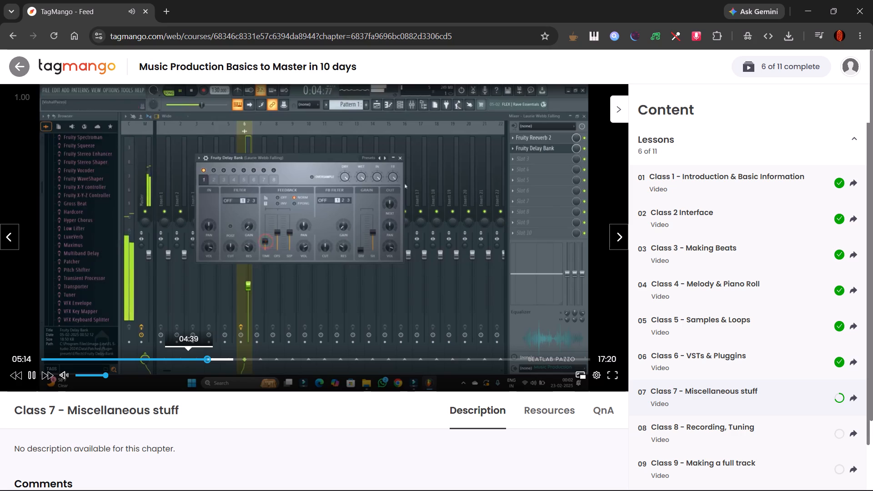
{"action": "left_click", "coordinate": [189, 359]}
{"action": "left_click", "coordinate": [181, 359]}
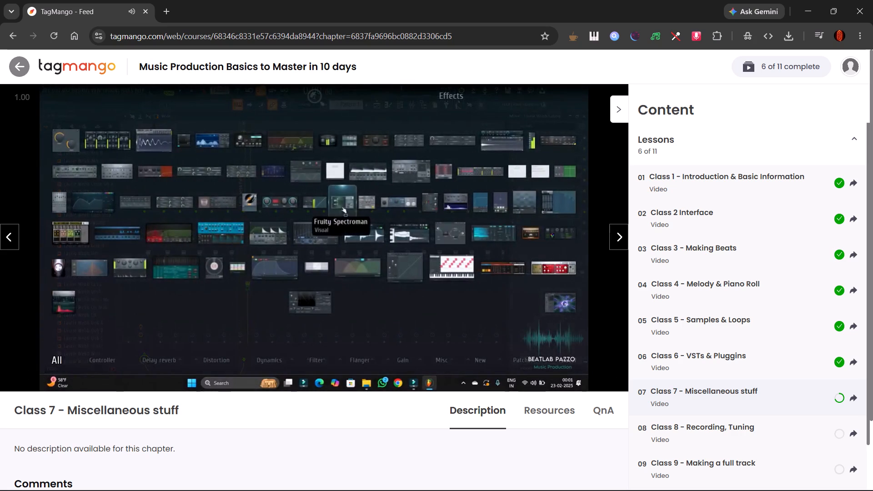
{"action": "left_click", "coordinate": [325, 180]}
Return to FL Studio, load Fruity Delay 2 into effect slot 1 of Insert 1 and move its window clear of the first tracks.
{"action": "left_click", "coordinate": [572, 486]}
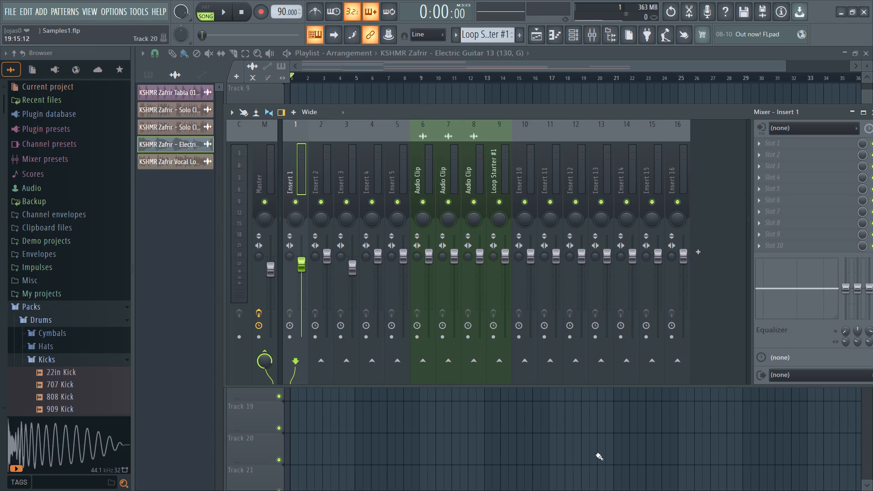
{"action": "left_click", "coordinate": [761, 140]}
{"action": "double_click", "coordinate": [759, 142]}
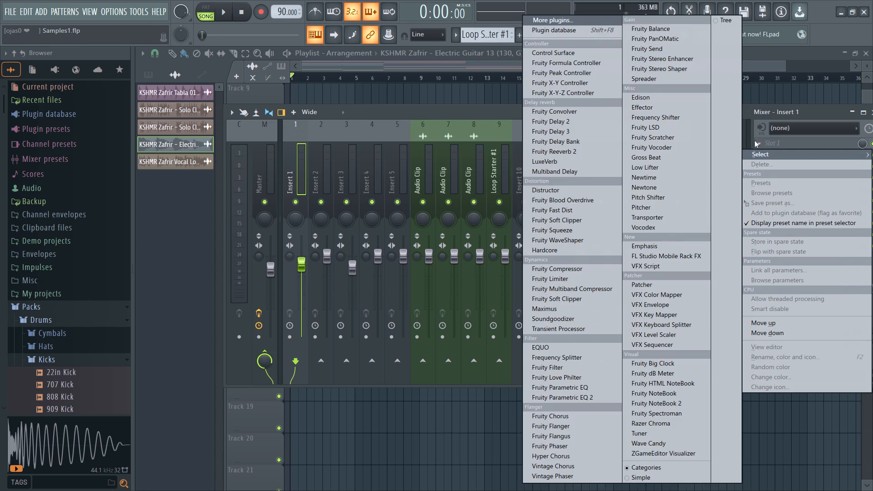
{"action": "left_click", "coordinate": [755, 140]}
{"action": "left_click", "coordinate": [755, 140]}
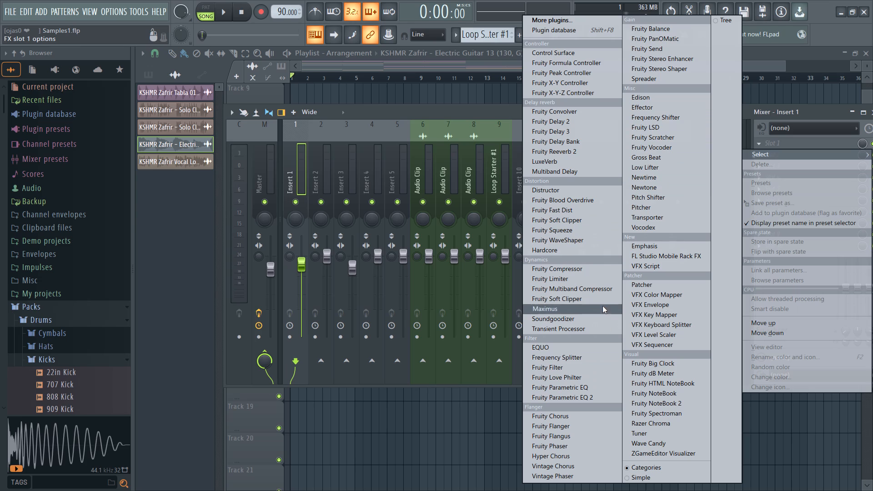
{"action": "left_click", "coordinate": [565, 120]}
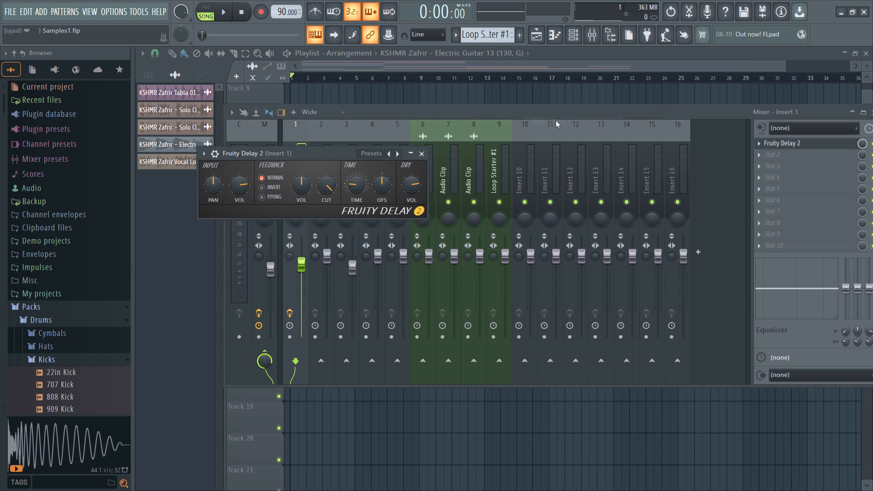
{"action": "left_click_drag", "start_coordinate": [340, 156], "coordinate": [675, 215]}
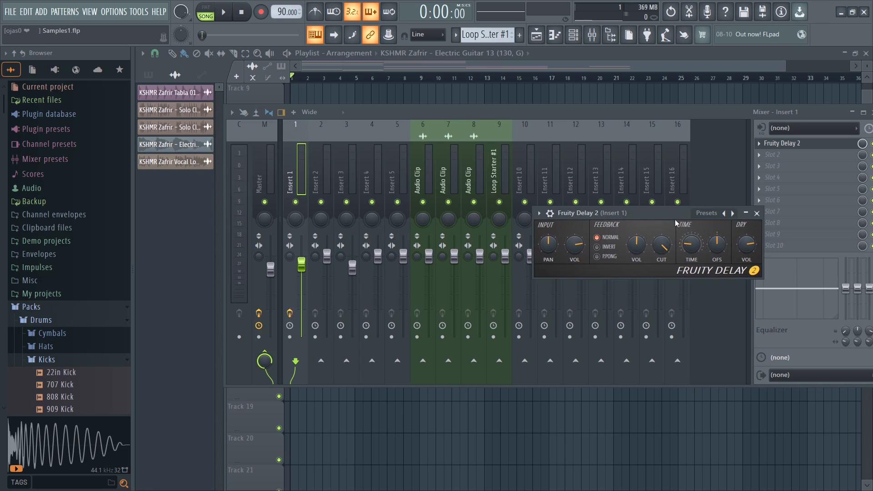
Set the Fruity Delay 2 input panning to -100% while replaying the song from the start, and stop playback.
{"action": "key", "text": "space"}
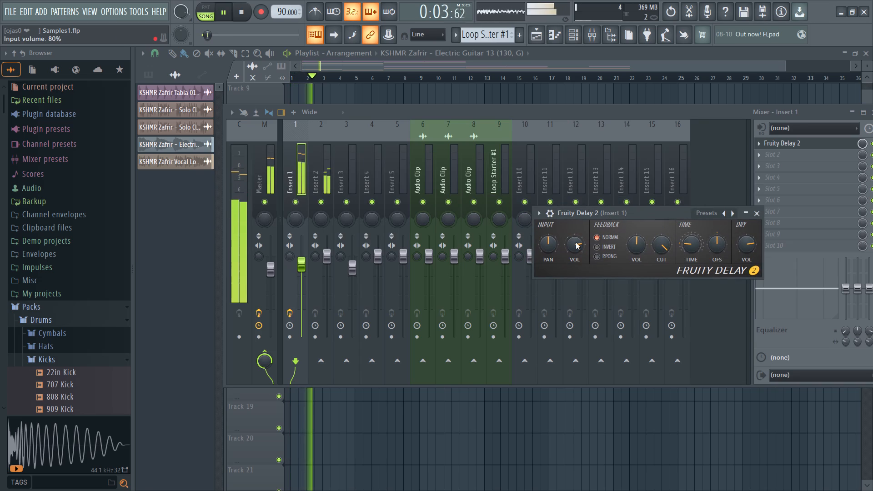
{"action": "scroll", "coordinate": [548, 238], "scroll_direction": "down", "scroll_amount": 6}
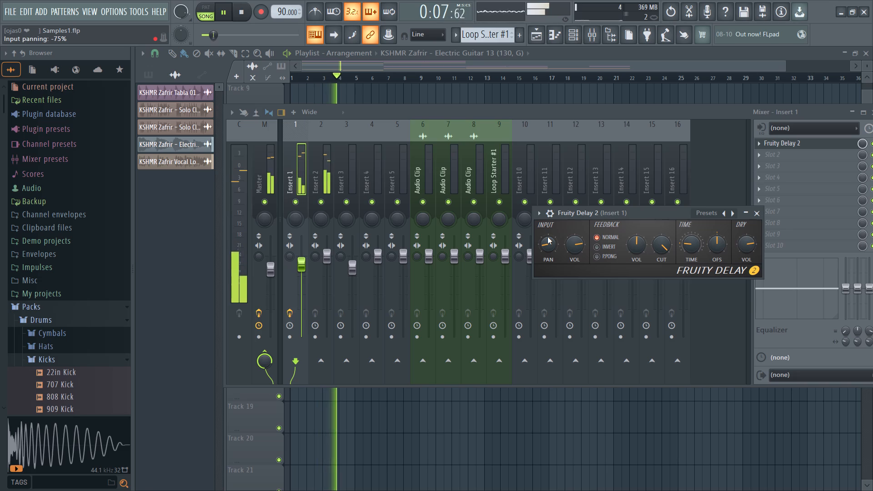
{"action": "key", "text": "space"}
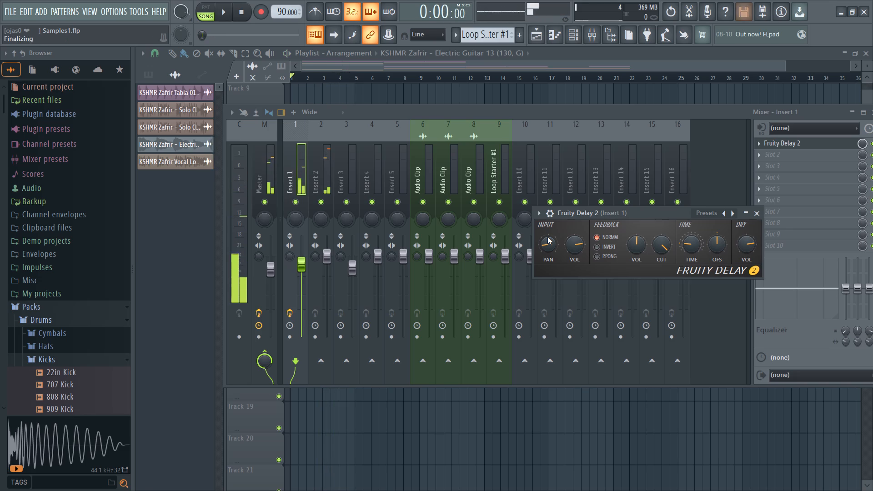
{"action": "key", "text": "space"}
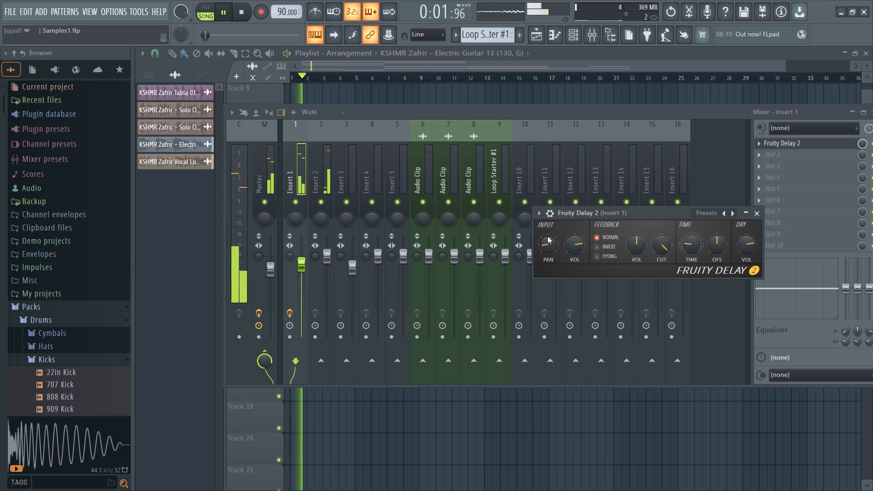
{"action": "key", "text": "space"}
{"action": "key", "text": "space"}
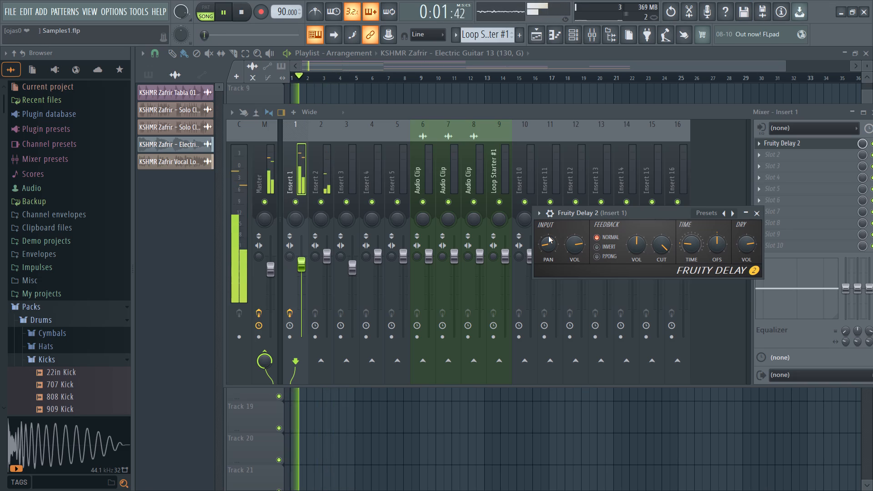
{"action": "scroll", "coordinate": [548, 236], "scroll_direction": "down", "scroll_amount": 6}
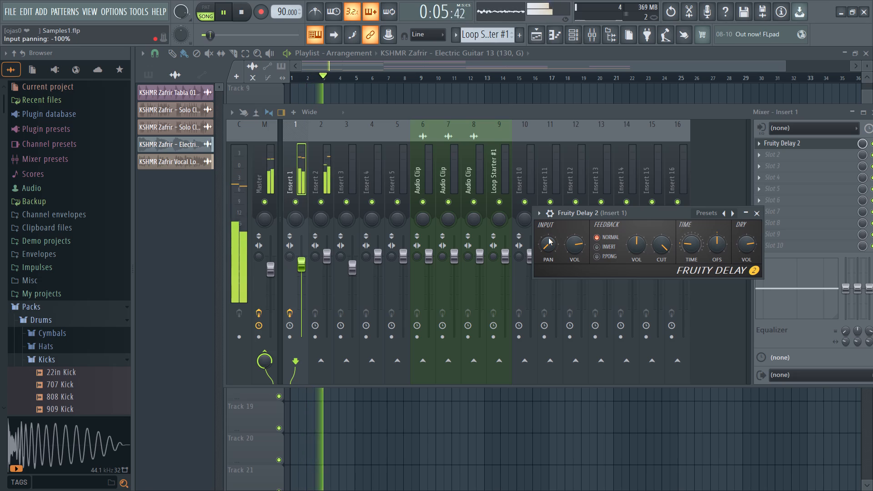
{"action": "scroll", "coordinate": [548, 238], "scroll_direction": "up", "scroll_amount": 8}
{"action": "scroll", "coordinate": [548, 236], "scroll_direction": "down", "scroll_amount": 20}
{"action": "key", "text": "space"}
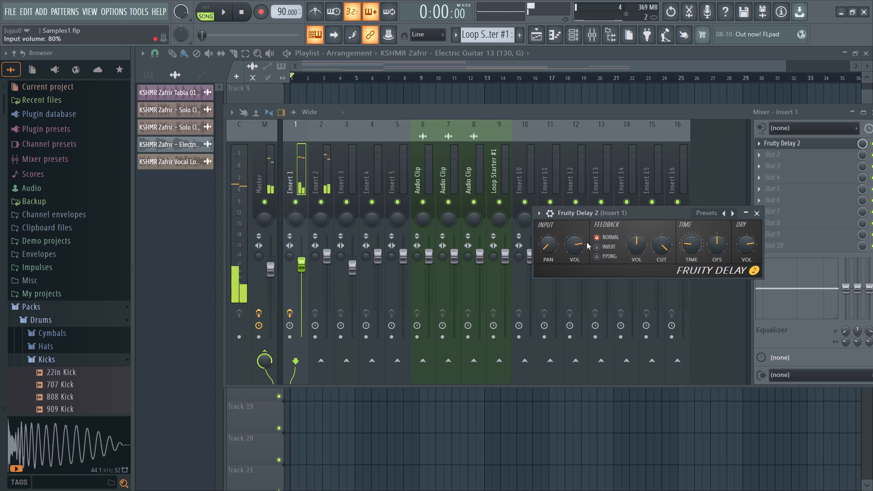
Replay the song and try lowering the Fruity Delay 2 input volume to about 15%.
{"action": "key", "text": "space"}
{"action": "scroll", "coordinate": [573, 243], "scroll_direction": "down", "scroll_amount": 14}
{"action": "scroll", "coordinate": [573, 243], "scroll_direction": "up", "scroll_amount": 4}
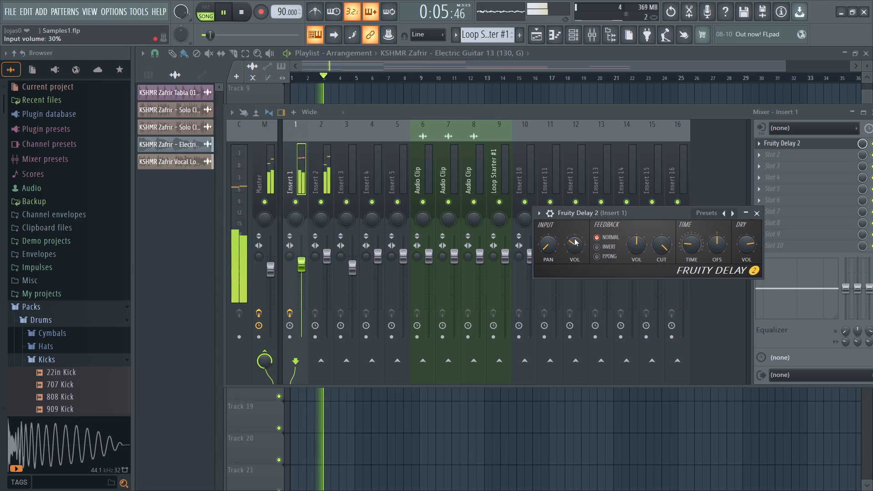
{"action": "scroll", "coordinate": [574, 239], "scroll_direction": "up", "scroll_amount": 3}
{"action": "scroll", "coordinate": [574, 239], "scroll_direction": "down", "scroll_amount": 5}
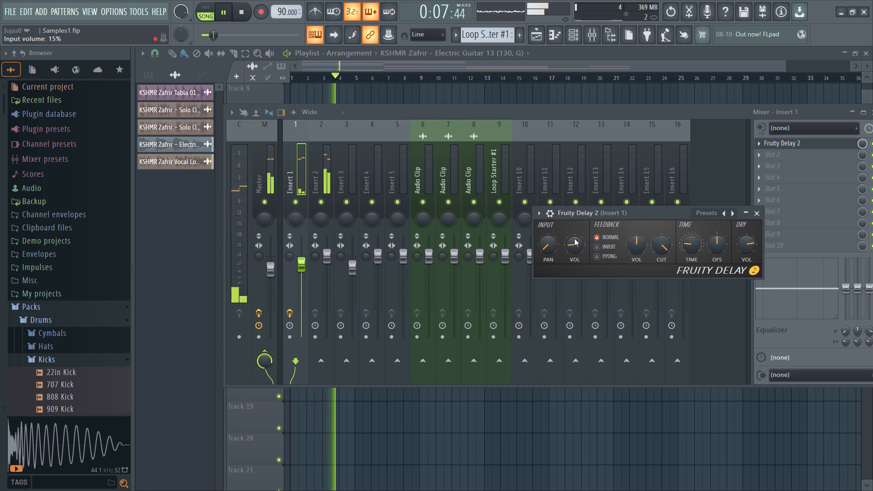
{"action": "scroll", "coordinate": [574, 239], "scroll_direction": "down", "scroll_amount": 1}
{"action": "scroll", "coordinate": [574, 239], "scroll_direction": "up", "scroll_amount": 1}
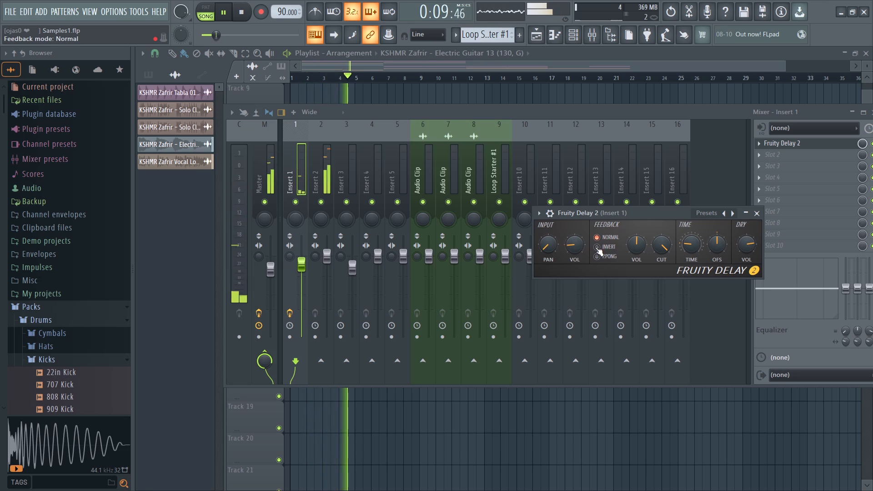
Try the inverted feedback mode in Fruity Delay 2 and settle on ping-pong.
{"action": "left_click", "coordinate": [595, 247]}
{"action": "left_click", "coordinate": [596, 258]}
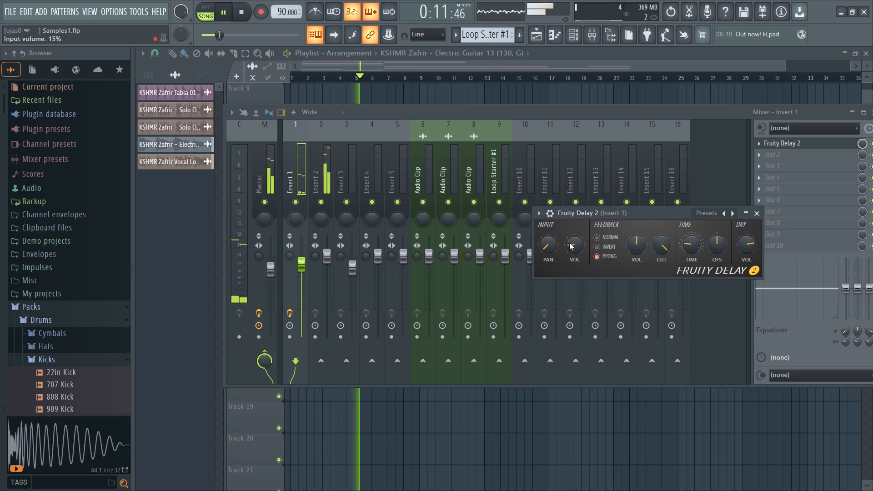
Raise the Fruity Delay 2 input volume to 83%, ease the input panning back from full left, and restart the song.
{"action": "scroll", "coordinate": [569, 243], "scroll_direction": "down", "scroll_amount": 6}
{"action": "scroll", "coordinate": [569, 243], "scroll_direction": "up", "scroll_amount": 11}
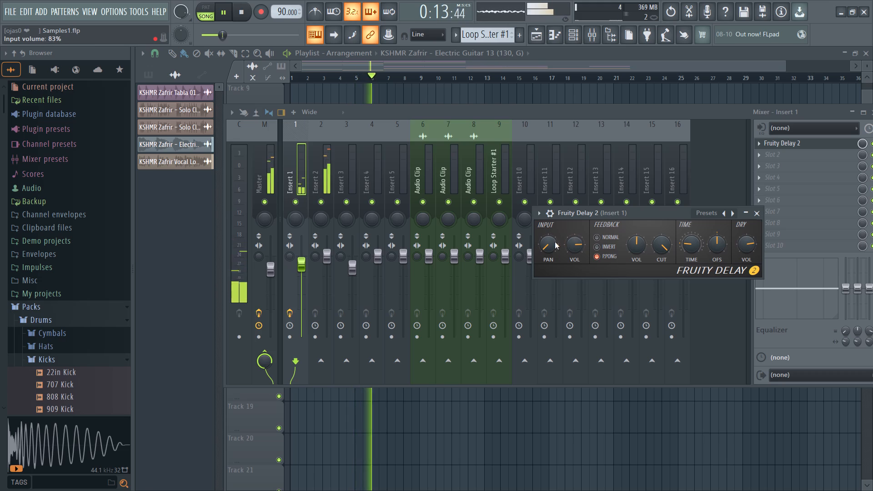
{"action": "scroll", "coordinate": [547, 244], "scroll_direction": "up", "scroll_amount": 2}
{"action": "key", "text": "space"}
{"action": "key", "text": "space"}
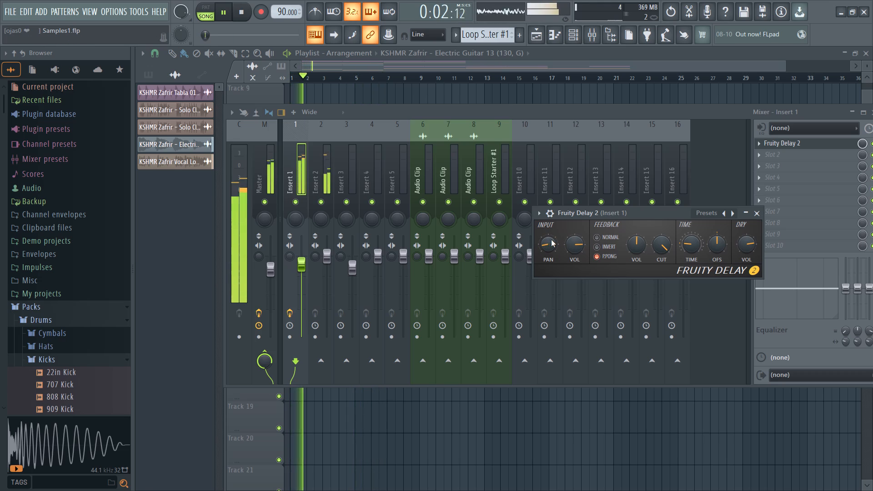
Lower the Fruity Delay 2 feedback level to 0% and its feedback cutoff to about the middle, and close the plugin window.
{"action": "scroll", "coordinate": [638, 246], "scroll_direction": "down", "scroll_amount": 10}
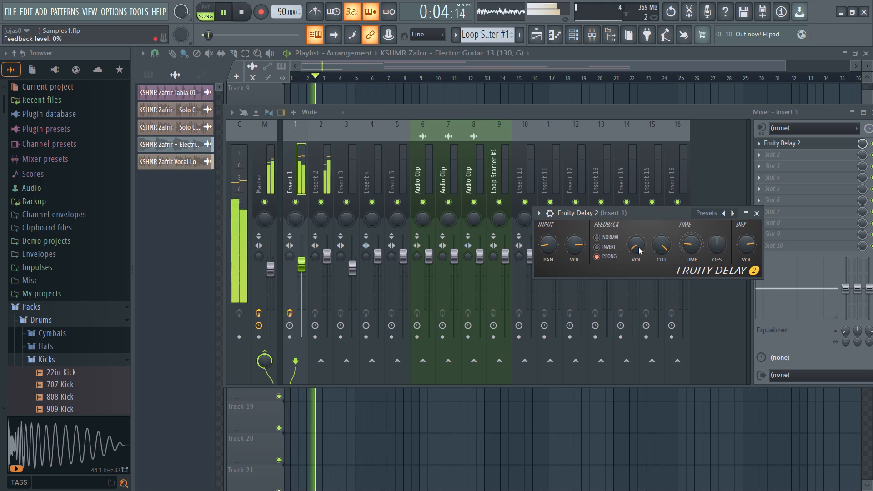
{"action": "scroll", "coordinate": [638, 247], "scroll_direction": "down", "scroll_amount": 11}
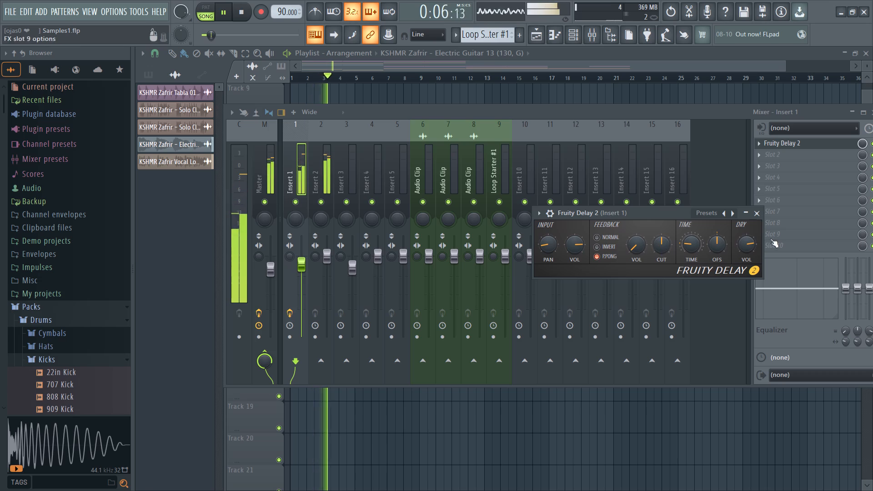
{"action": "left_click", "coordinate": [757, 213]}
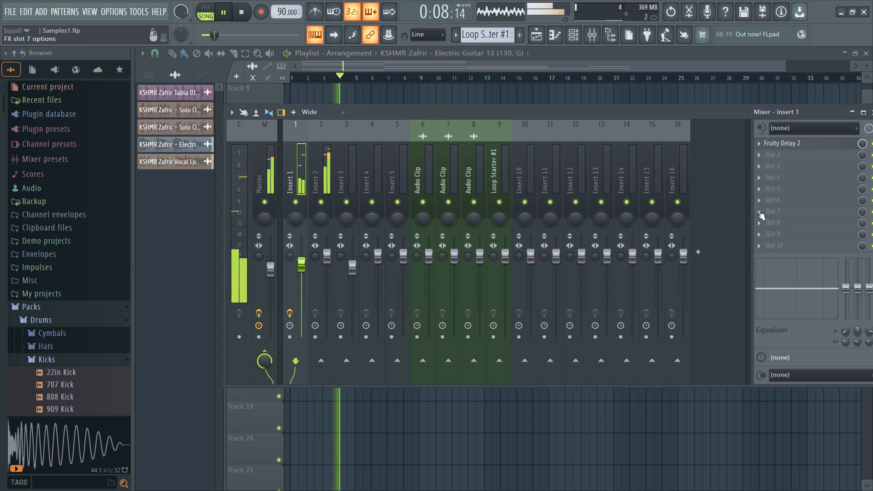
Mute the Fruity Delay 2 slot and load LuxeVerb into effect slot 2 of Insert 1.
{"action": "left_click", "coordinate": [872, 142]}
{"action": "left_click", "coordinate": [758, 155]}
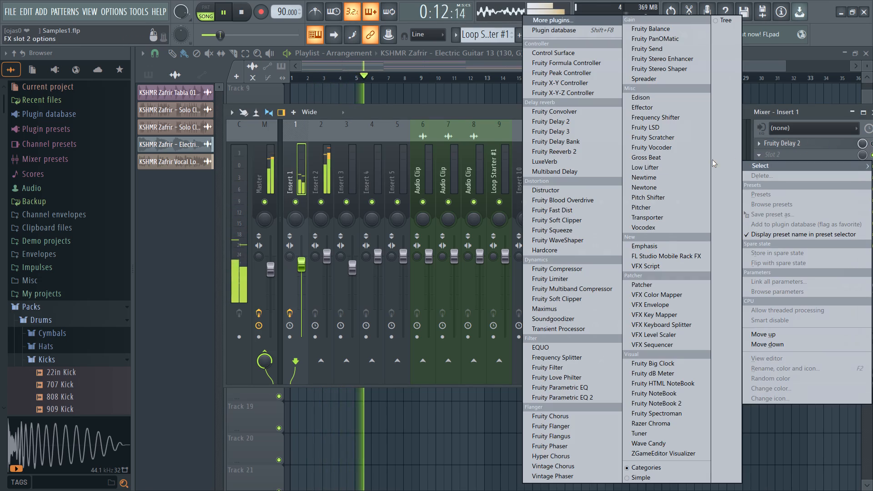
{"action": "left_click", "coordinate": [564, 160]}
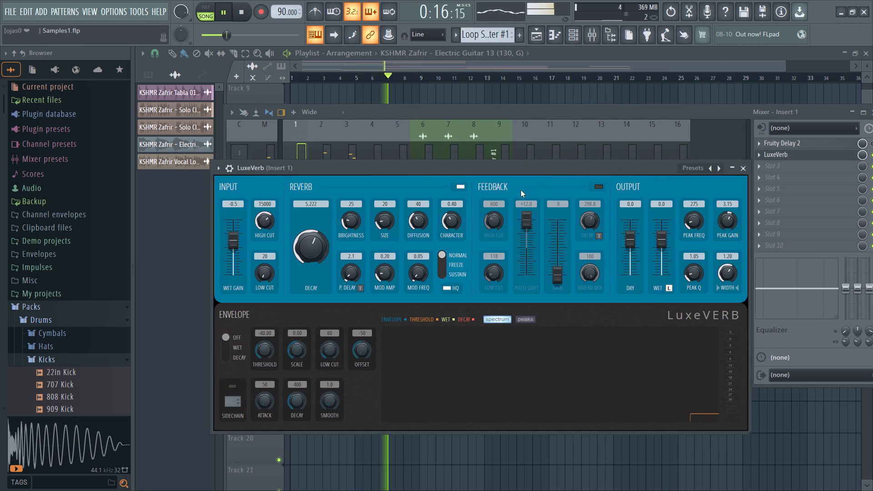
Restart the song and set the LuxeVerb reverb decay to 20 s after trying a short decay of about 2.3 s.
{"action": "key", "text": "space"}
{"action": "key", "text": "space"}
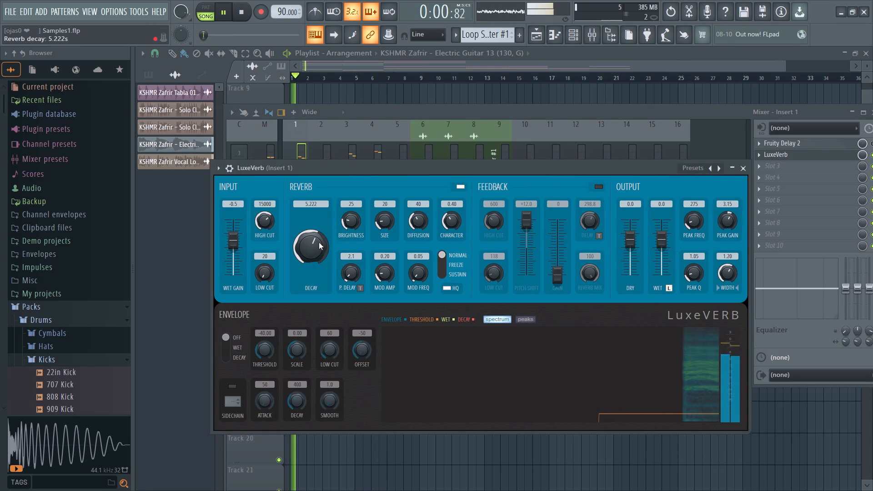
{"action": "scroll", "coordinate": [319, 242], "scroll_direction": "down", "scroll_amount": 11}
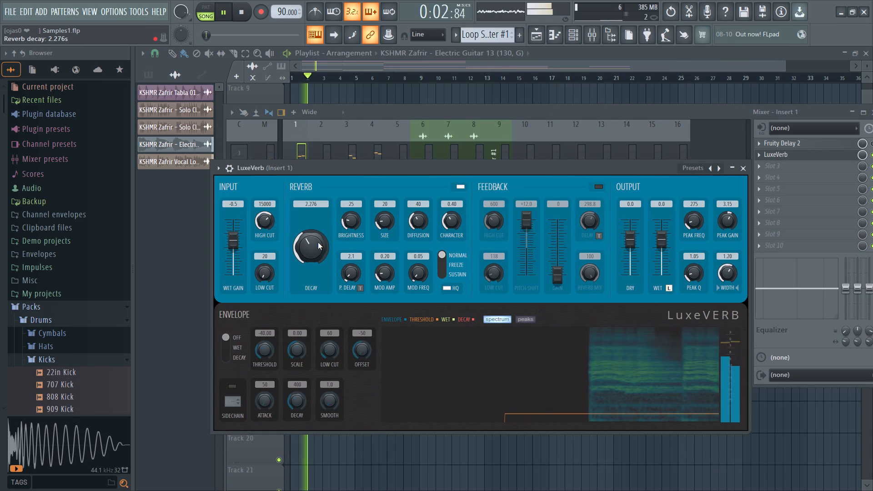
{"action": "scroll", "coordinate": [318, 240], "scroll_direction": "up", "scroll_amount": 13}
{"action": "scroll", "coordinate": [318, 236], "scroll_direction": "up", "scroll_amount": 13}
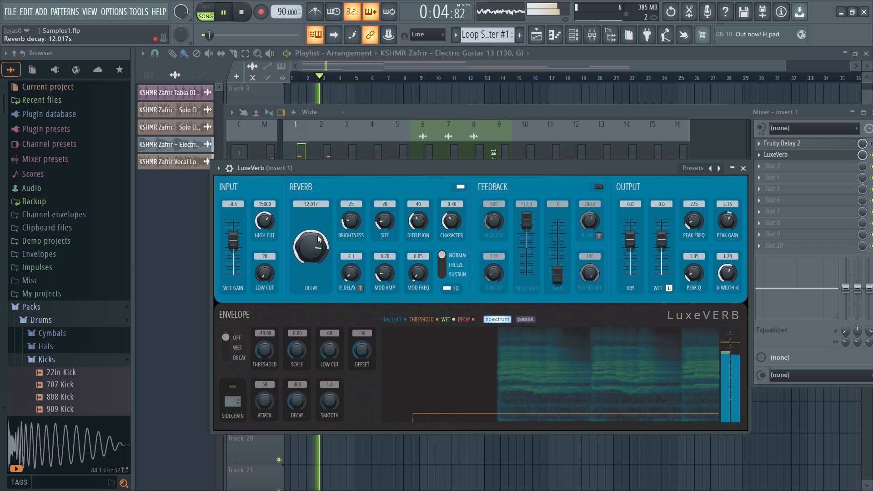
{"action": "scroll", "coordinate": [317, 235], "scroll_direction": "up", "scroll_amount": 16}
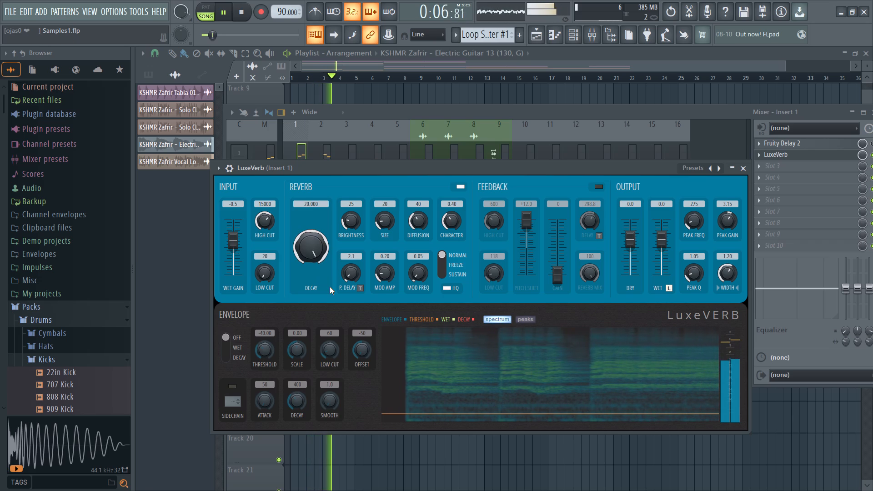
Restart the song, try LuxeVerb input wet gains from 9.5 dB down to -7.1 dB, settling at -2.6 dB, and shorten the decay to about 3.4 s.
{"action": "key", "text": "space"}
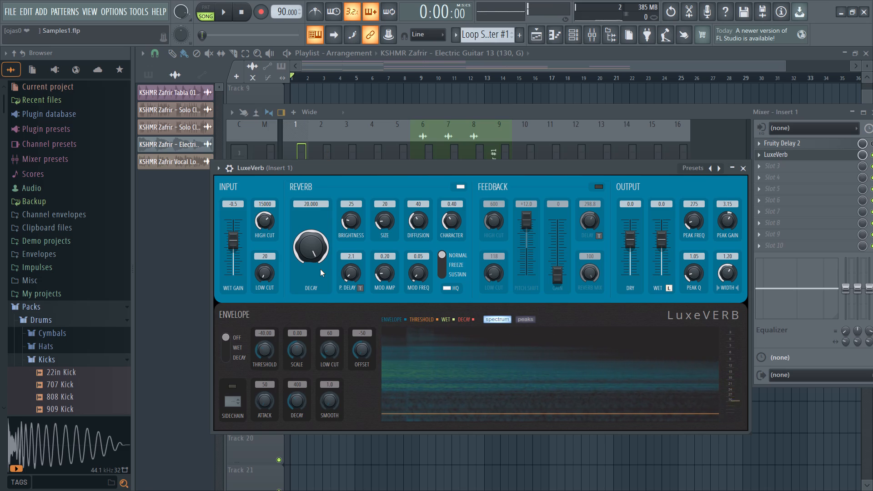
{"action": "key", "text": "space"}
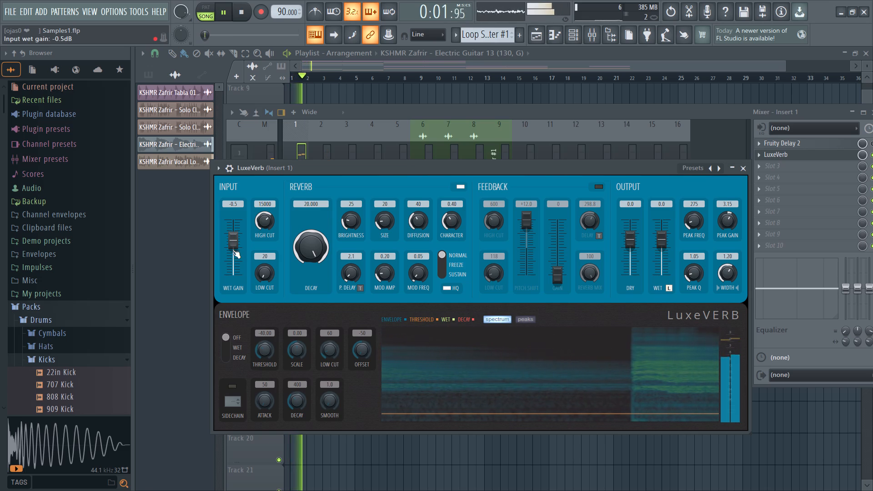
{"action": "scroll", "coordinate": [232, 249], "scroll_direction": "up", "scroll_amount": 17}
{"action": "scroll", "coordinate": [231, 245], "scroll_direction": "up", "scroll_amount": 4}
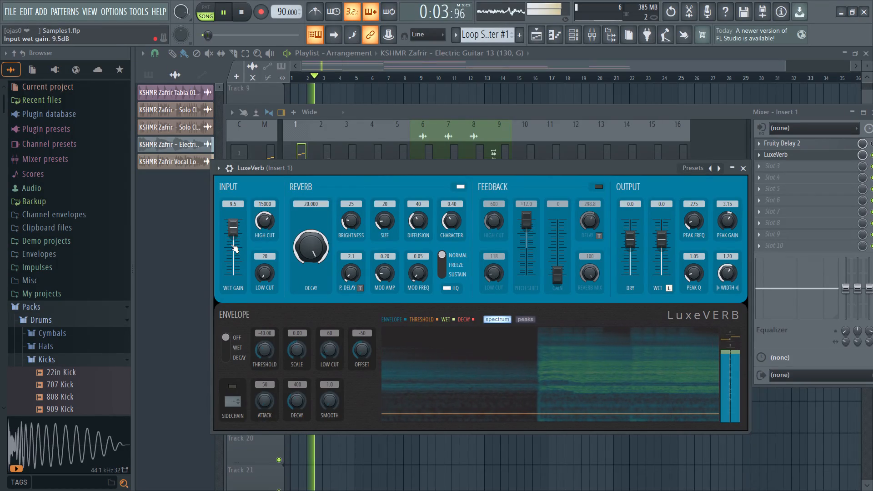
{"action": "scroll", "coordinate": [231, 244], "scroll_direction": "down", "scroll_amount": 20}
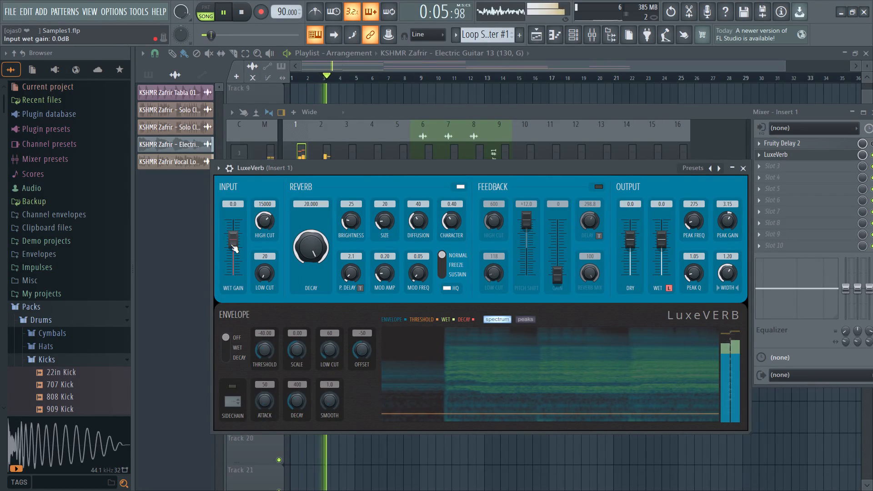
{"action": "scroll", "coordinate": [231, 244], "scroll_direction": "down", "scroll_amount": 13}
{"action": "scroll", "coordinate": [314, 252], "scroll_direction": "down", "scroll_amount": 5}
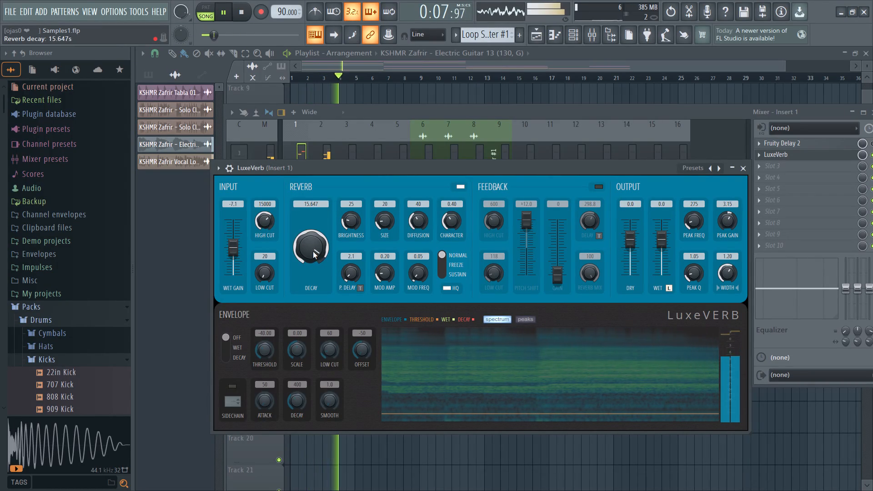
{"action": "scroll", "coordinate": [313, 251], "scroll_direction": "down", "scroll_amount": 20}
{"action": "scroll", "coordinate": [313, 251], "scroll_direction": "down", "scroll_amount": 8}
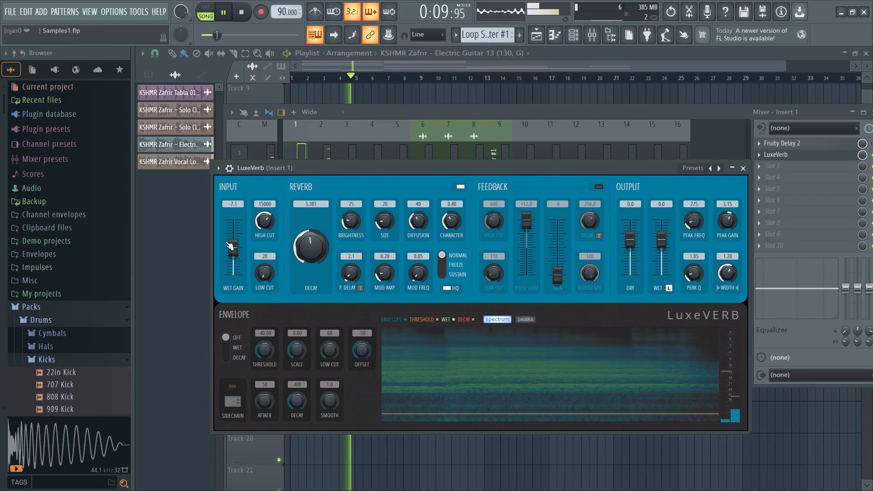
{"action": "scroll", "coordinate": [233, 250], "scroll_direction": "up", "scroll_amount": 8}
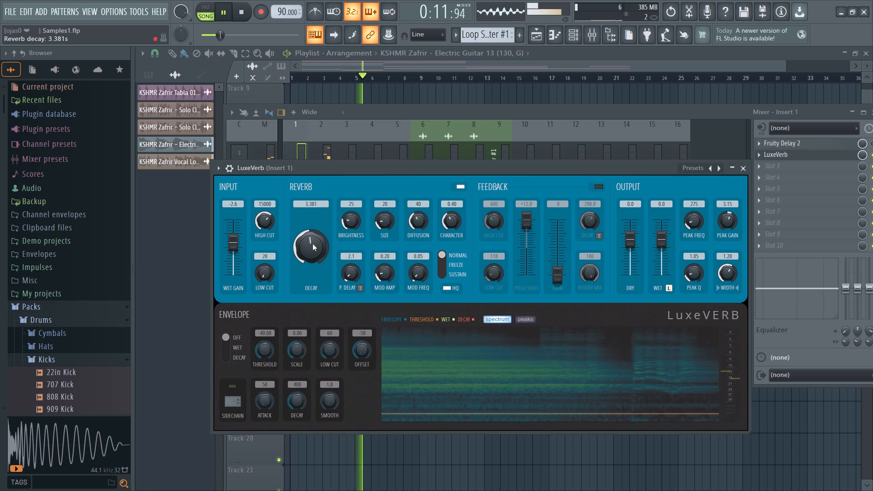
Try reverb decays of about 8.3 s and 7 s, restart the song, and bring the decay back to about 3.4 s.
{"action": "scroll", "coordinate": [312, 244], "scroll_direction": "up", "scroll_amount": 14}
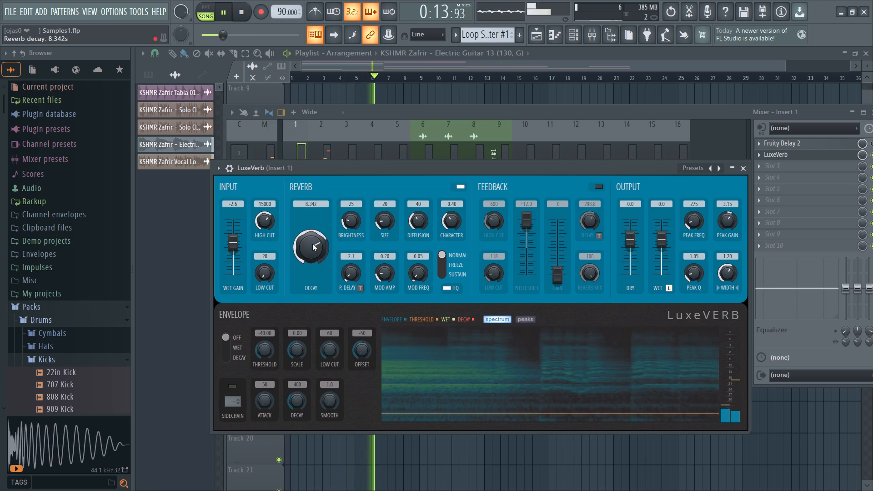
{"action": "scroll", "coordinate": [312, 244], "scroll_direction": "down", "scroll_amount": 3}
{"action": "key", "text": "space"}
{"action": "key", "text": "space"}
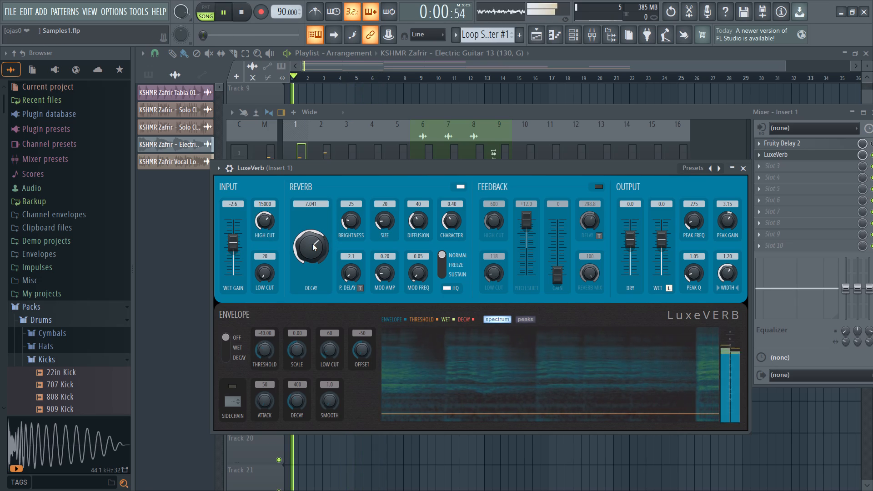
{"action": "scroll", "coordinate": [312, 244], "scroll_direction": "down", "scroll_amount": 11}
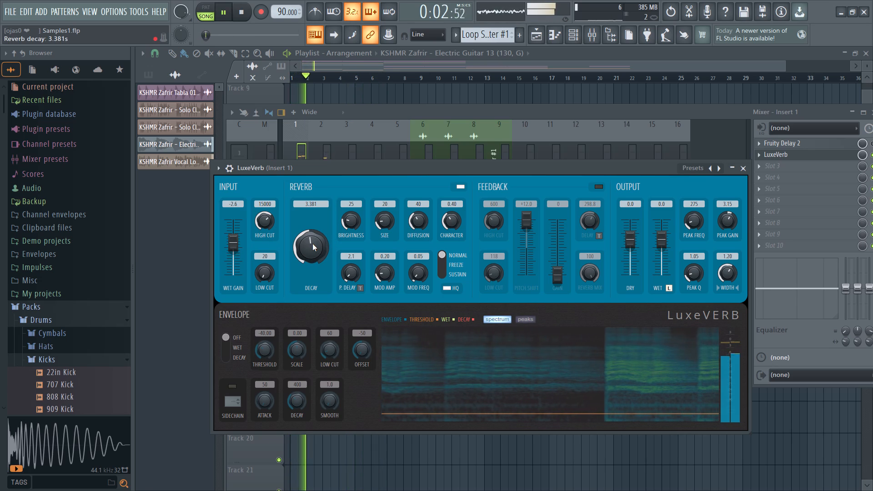
Set the reverb brightness to 13% after trying 1%, and lengthen the decay to about 6.6 s, restarting the song to hear each change.
{"action": "scroll", "coordinate": [345, 223], "scroll_direction": "down", "scroll_amount": 17}
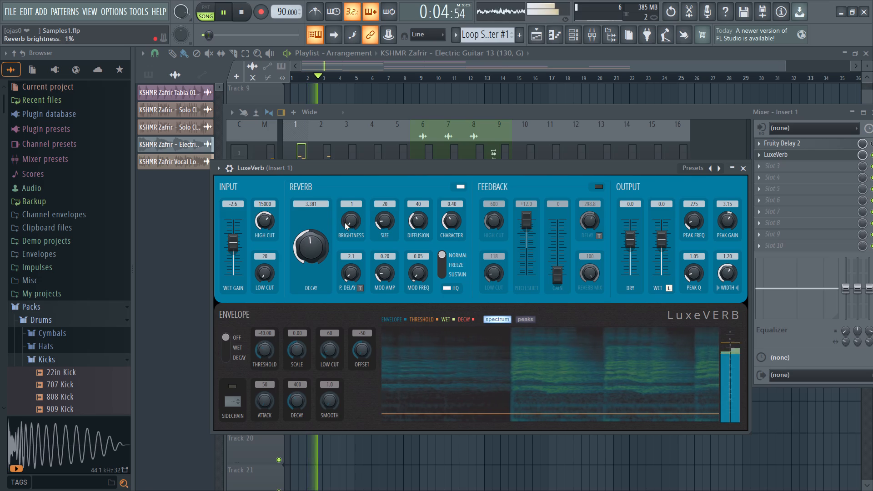
{"action": "scroll", "coordinate": [345, 223], "scroll_direction": "down", "scroll_amount": 3}
{"action": "scroll", "coordinate": [346, 222], "scroll_direction": "up", "scroll_amount": 8}
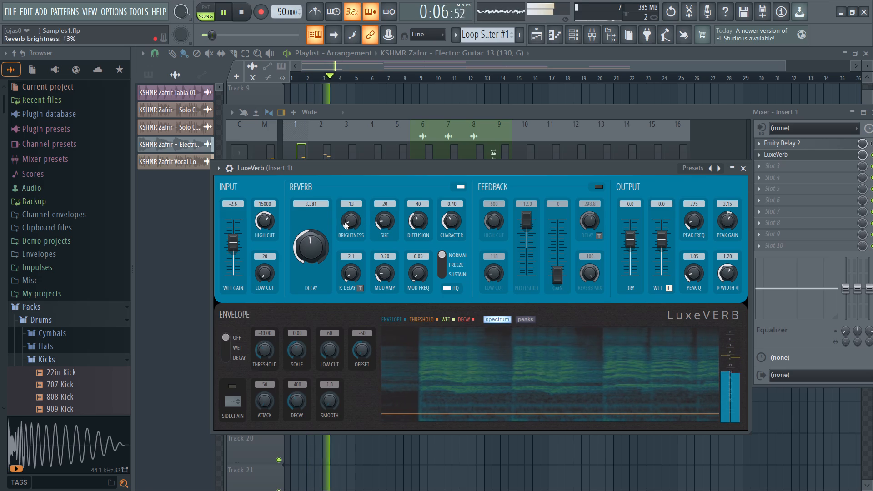
{"action": "key", "text": "space"}
{"action": "key", "text": "space"}
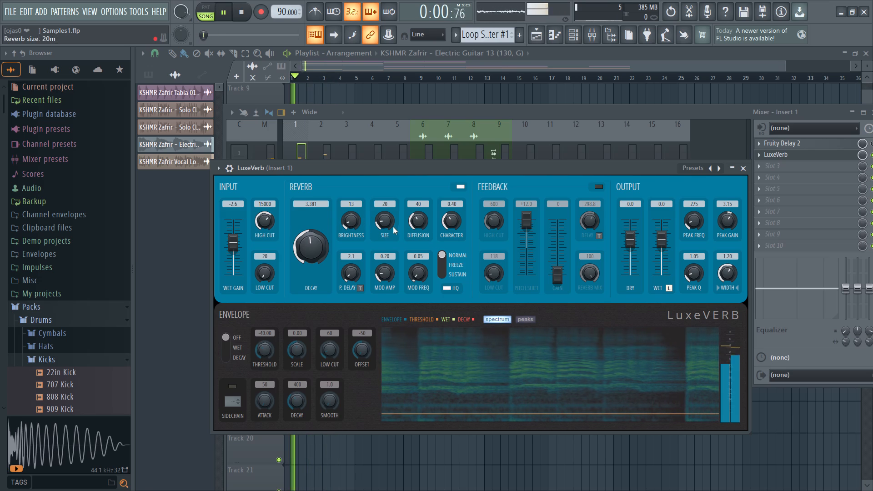
{"action": "scroll", "coordinate": [308, 236], "scroll_direction": "up", "scroll_amount": 9}
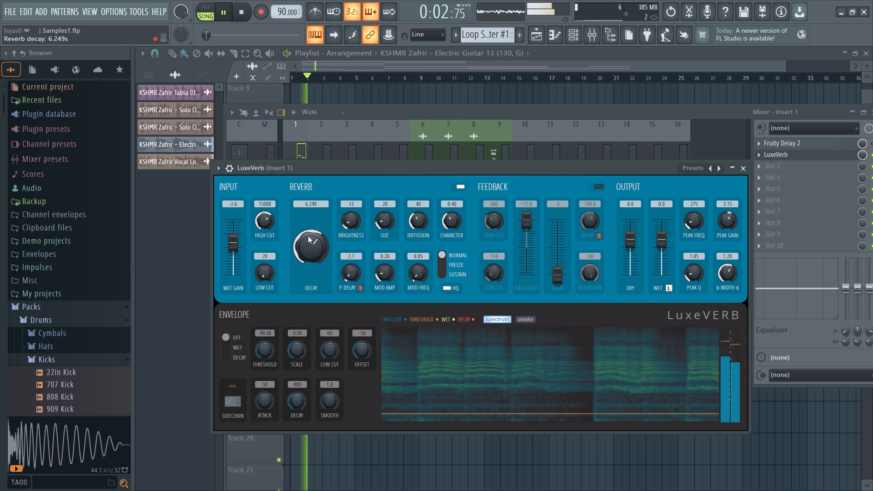
{"action": "scroll", "coordinate": [308, 236], "scroll_direction": "up", "scroll_amount": 1}
{"action": "key", "text": "space"}
{"action": "key", "text": "space"}
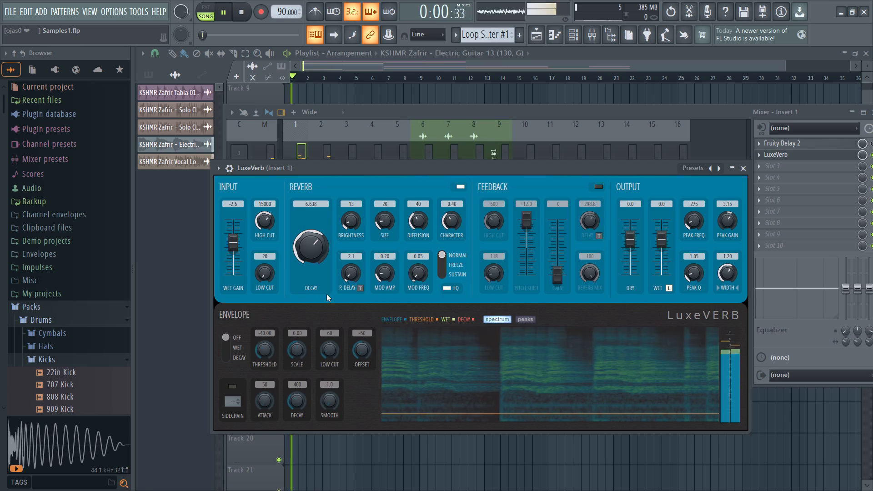
Set the reverb character to 0.44 and the output peak frequency to 40 Hz, and restart the song.
{"action": "scroll", "coordinate": [451, 222], "scroll_direction": "up", "scroll_amount": 5}
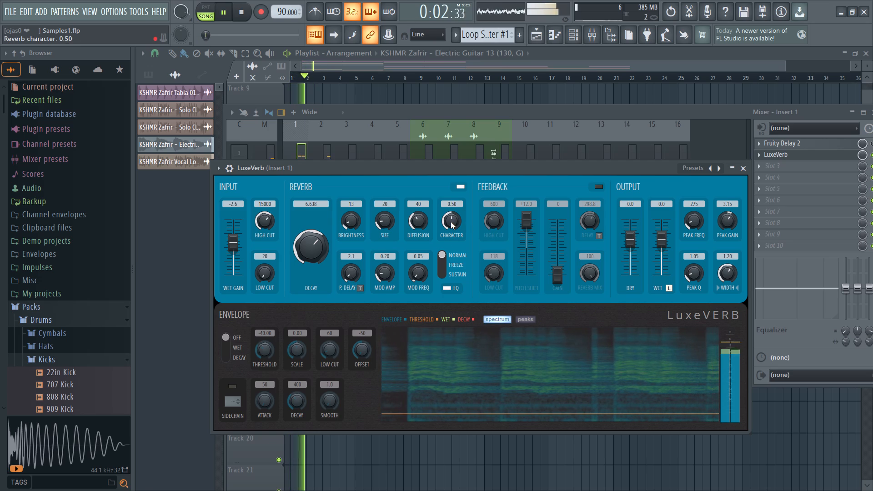
{"action": "scroll", "coordinate": [451, 222], "scroll_direction": "up", "scroll_amount": 6}
{"action": "scroll", "coordinate": [451, 222], "scroll_direction": "down", "scroll_amount": 9}
{"action": "scroll", "coordinate": [697, 223], "scroll_direction": "up", "scroll_amount": 4}
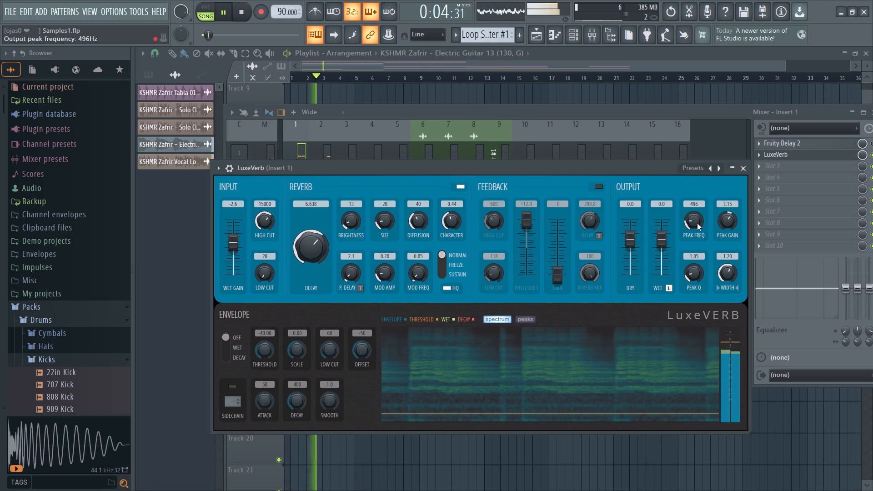
{"action": "scroll", "coordinate": [697, 223], "scroll_direction": "up", "scroll_amount": 3}
{"action": "scroll", "coordinate": [697, 223], "scroll_direction": "down", "scroll_amount": 19}
{"action": "key", "text": "space"}
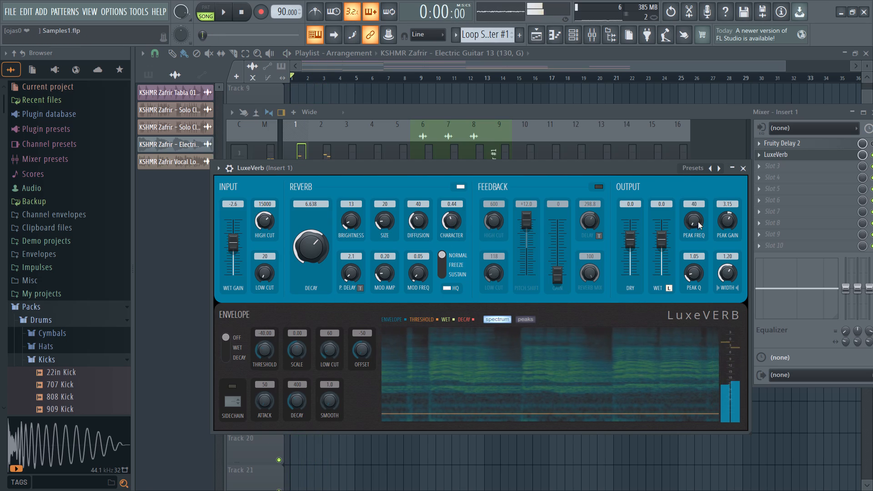
{"action": "key", "text": "space"}
Sweep the output peak gain above 9.75 and below zero, settle it at 0.40, and restart the song.
{"action": "scroll", "coordinate": [726, 220], "scroll_direction": "up", "scroll_amount": 15}
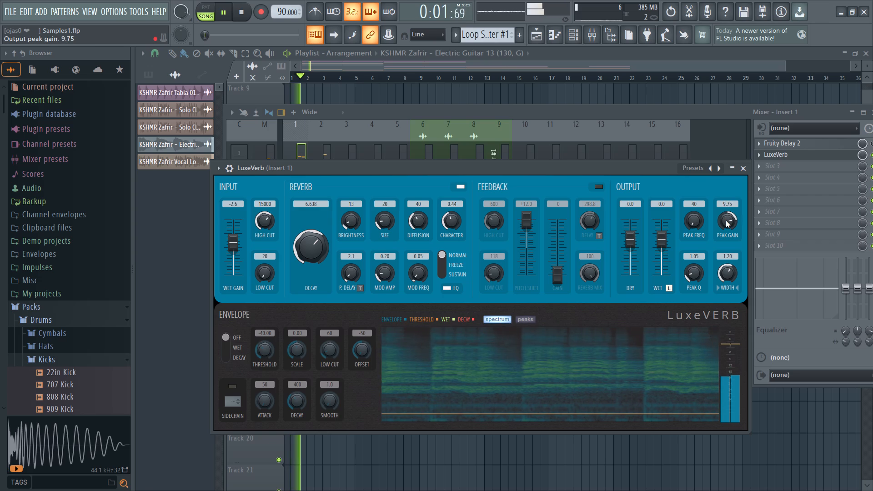
{"action": "scroll", "coordinate": [726, 220], "scroll_direction": "up", "scroll_amount": 7}
{"action": "scroll", "coordinate": [726, 220], "scroll_direction": "down", "scroll_amount": 13}
{"action": "scroll", "coordinate": [726, 220], "scroll_direction": "down", "scroll_amount": 19}
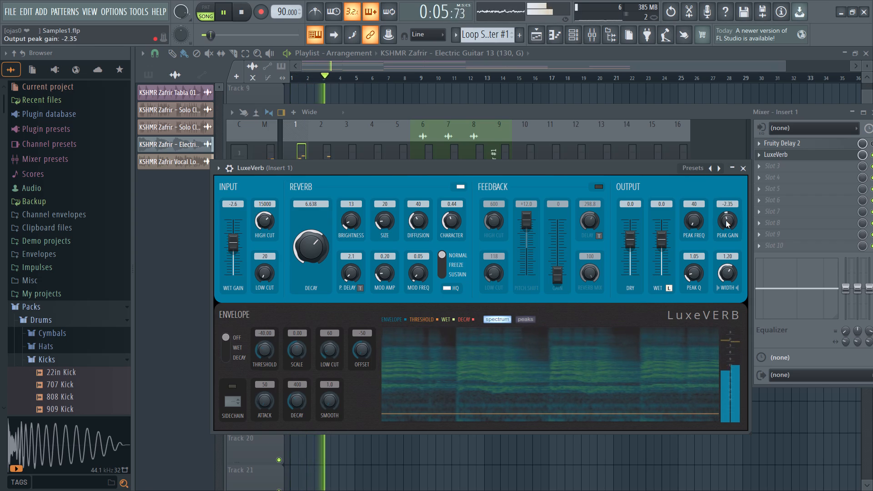
{"action": "scroll", "coordinate": [726, 220], "scroll_direction": "up", "scroll_amount": 5}
{"action": "key", "text": "space"}
{"action": "key", "text": "space"}
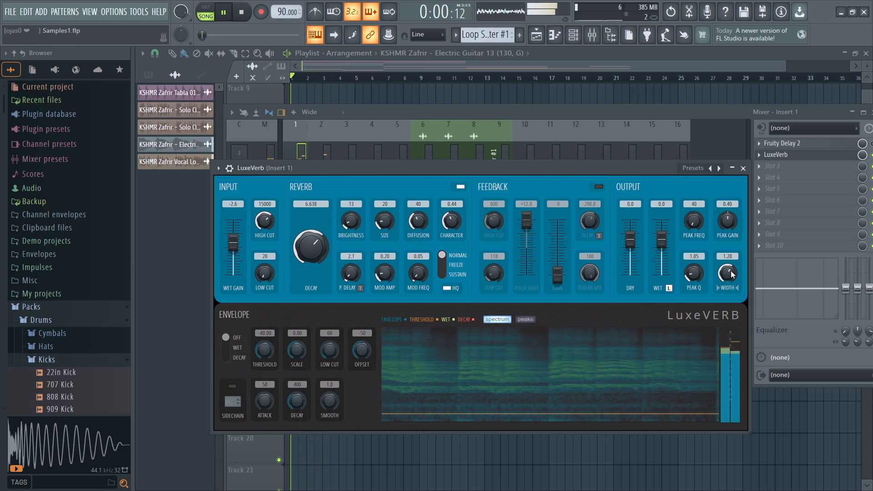
Widen the output stereo width to 2.00, set the reverb decay to about 7.46 s, and restart the song.
{"action": "scroll", "coordinate": [730, 271], "scroll_direction": "up", "scroll_amount": 20}
{"action": "scroll", "coordinate": [730, 271], "scroll_direction": "up", "scroll_amount": 5}
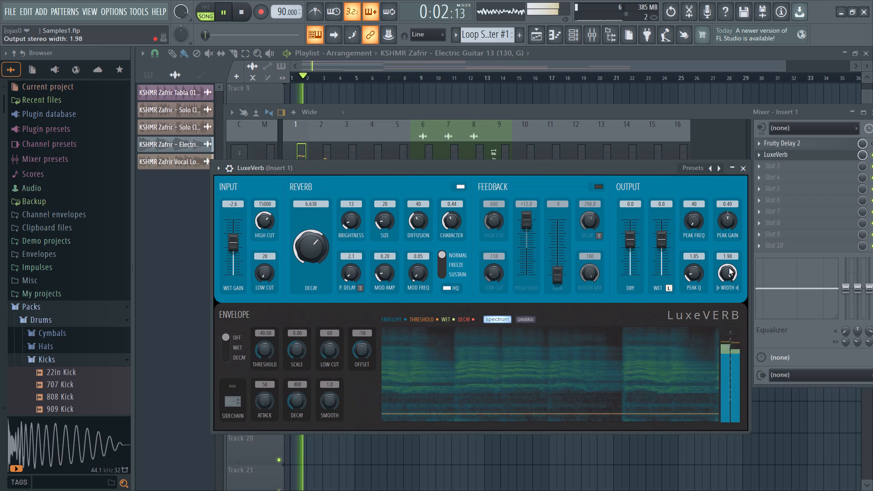
{"action": "scroll", "coordinate": [729, 268], "scroll_direction": "up", "scroll_amount": 9}
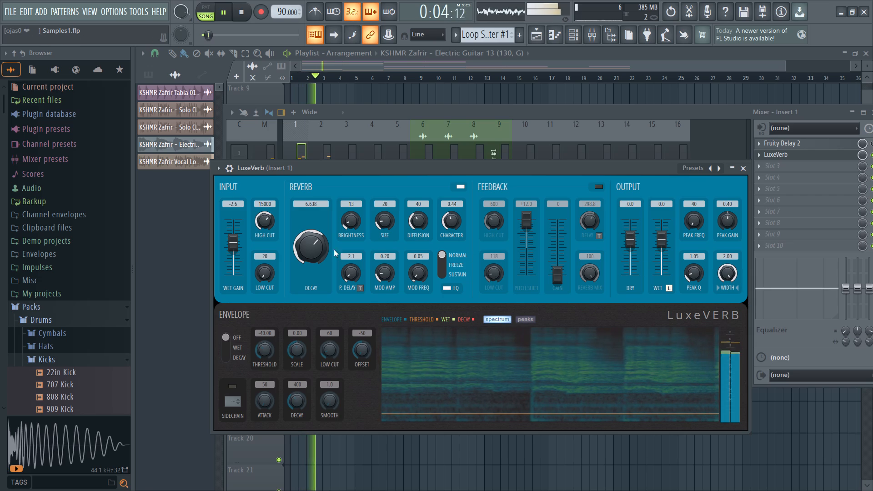
{"action": "scroll", "coordinate": [308, 248], "scroll_direction": "down", "scroll_amount": 4}
{"action": "scroll", "coordinate": [308, 243], "scroll_direction": "up", "scroll_amount": 6}
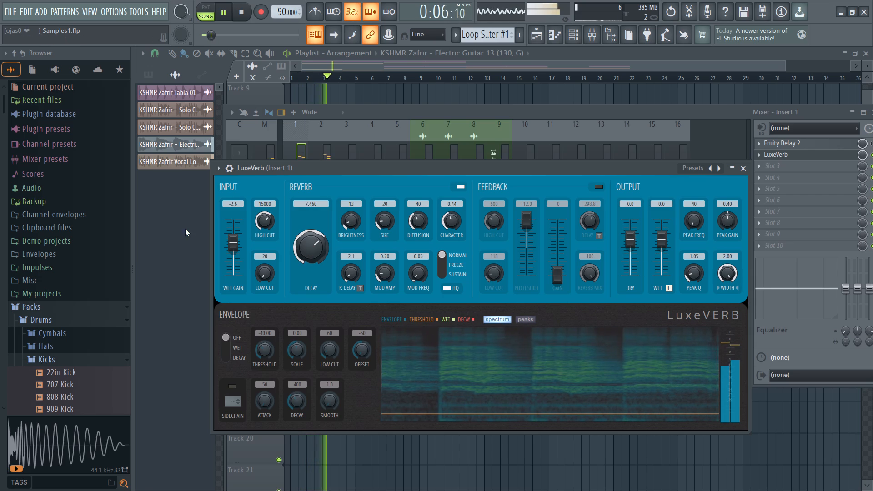
{"action": "key", "text": "space"}
{"action": "key", "text": "space"}
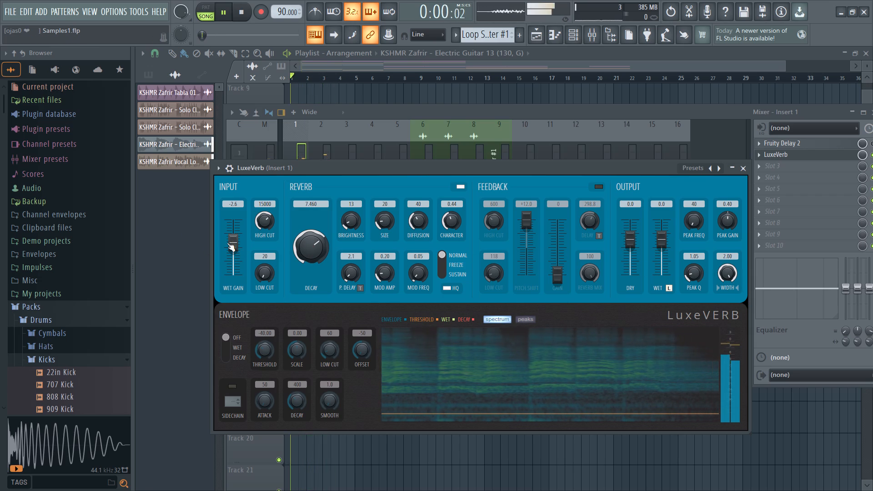
Sweep the input wet gain between -30 dB and 15 dB during playback, settle it at -4.5 dB, and restart the song.
{"action": "left_click_drag", "start_coordinate": [231, 243], "coordinate": [180, 445]}
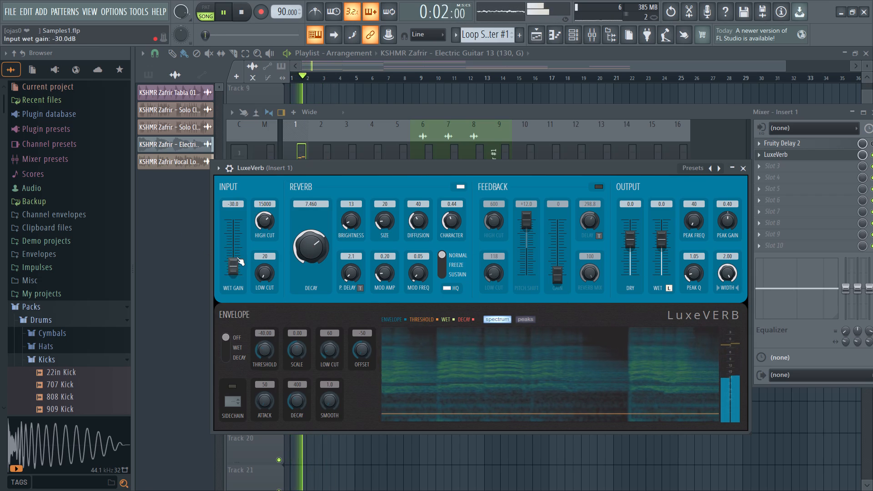
{"action": "left_click_drag", "start_coordinate": [232, 268], "coordinate": [267, 109]}
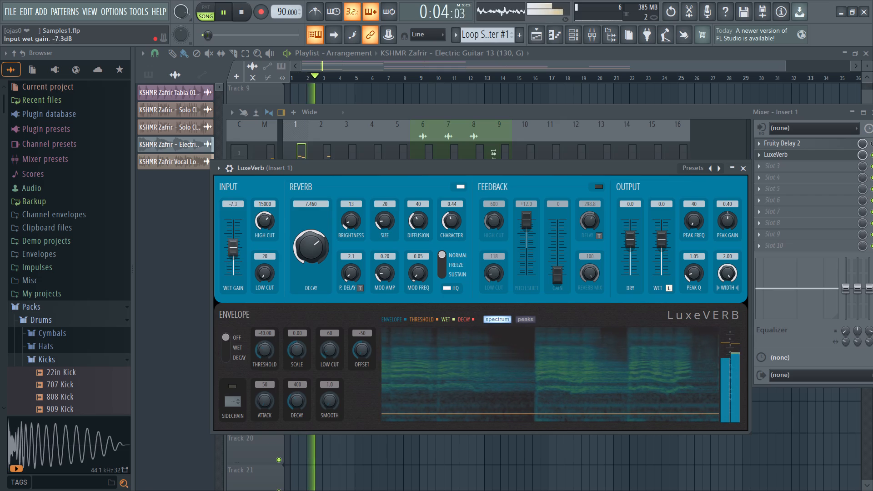
{"action": "left_click_drag", "start_coordinate": [267, 109], "coordinate": [270, 101]}
{"action": "left_click_drag", "start_coordinate": [233, 246], "coordinate": [280, 443]}
{"action": "key", "text": "space"}
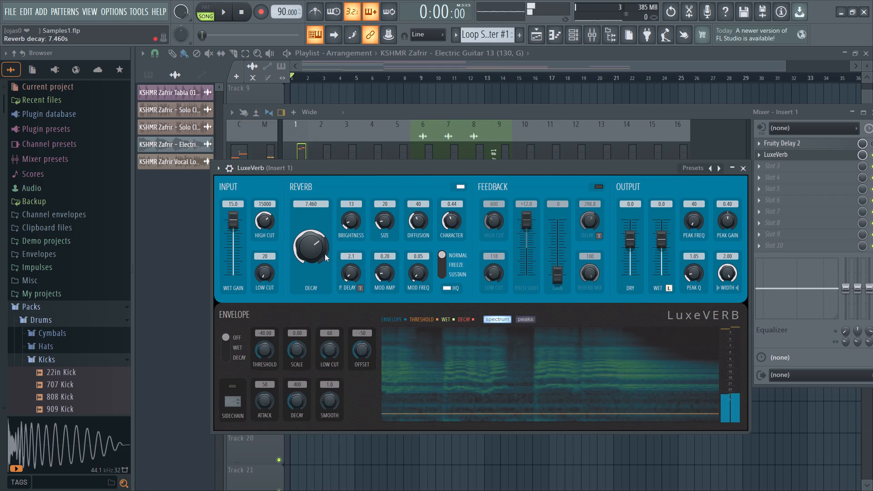
{"action": "key", "text": "space"}
{"action": "left_click_drag", "start_coordinate": [231, 222], "coordinate": [212, 379]}
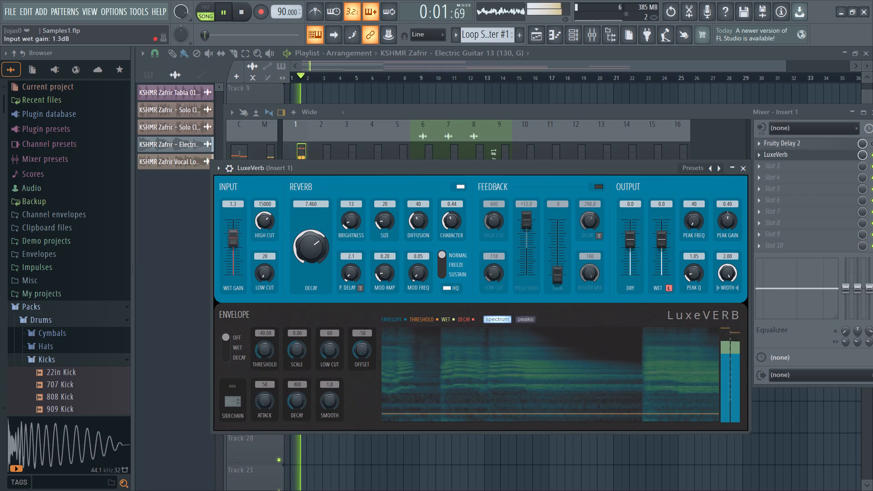
{"action": "left_click_drag", "start_coordinate": [212, 379], "coordinate": [213, 436]}
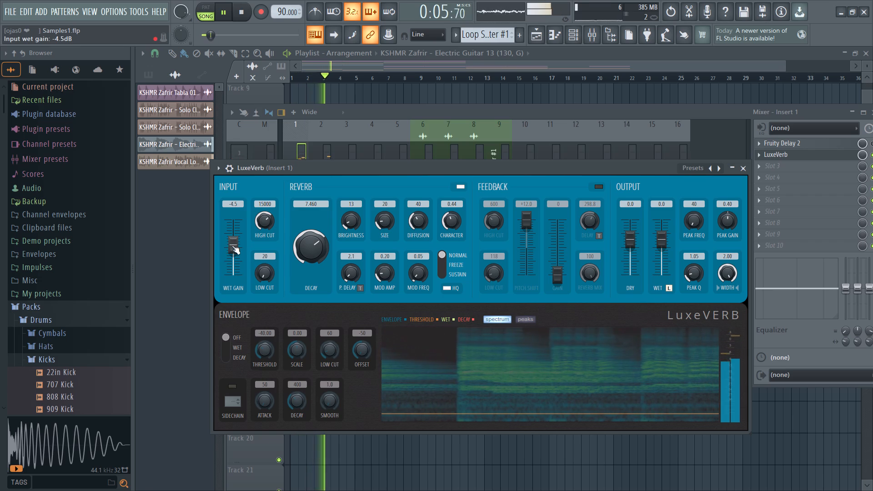
{"action": "key", "text": "space"}
{"action": "key", "text": "space"}
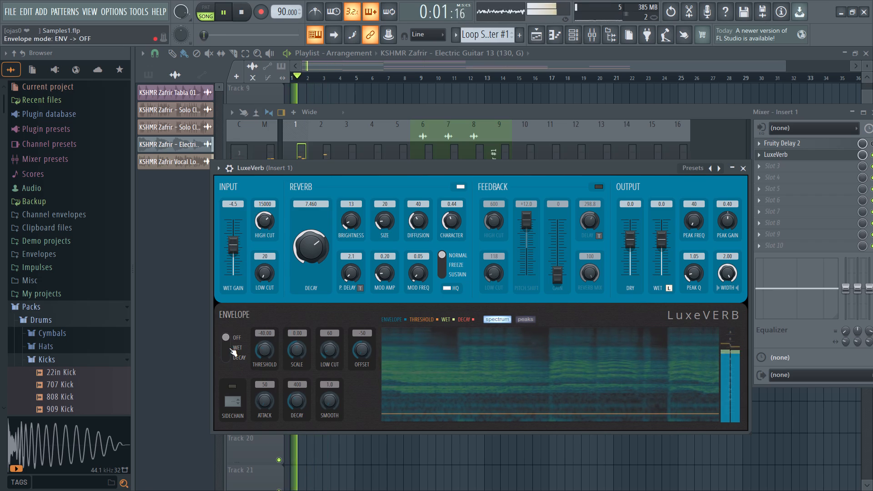
Compare the envelope modes Wet and Off during playback, choose Decay mode, and restart the song.
{"action": "left_click", "coordinate": [228, 347]}
{"action": "key", "text": "space"}
{"action": "key", "text": "space"}
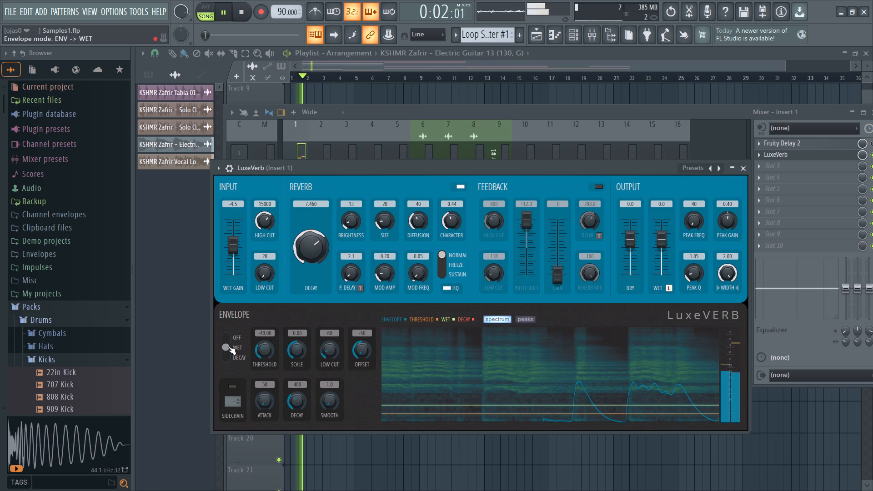
{"action": "left_click", "coordinate": [225, 333]}
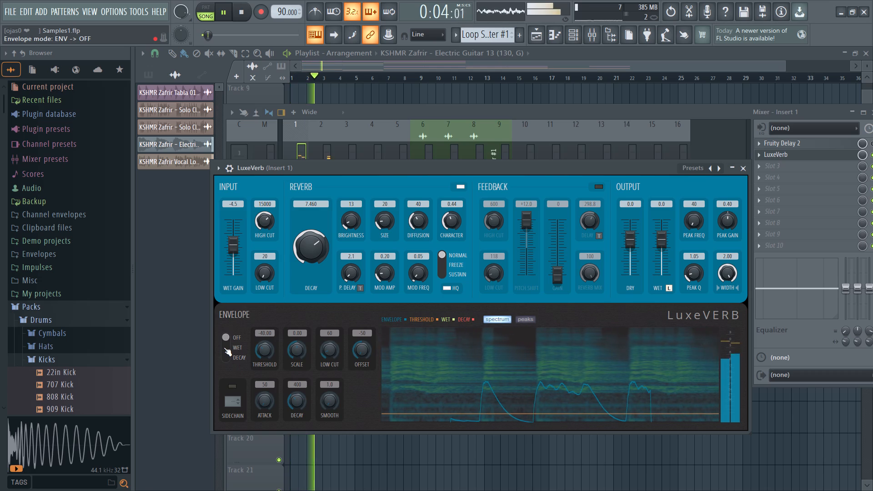
{"action": "left_click", "coordinate": [224, 347]}
{"action": "left_click", "coordinate": [226, 359]}
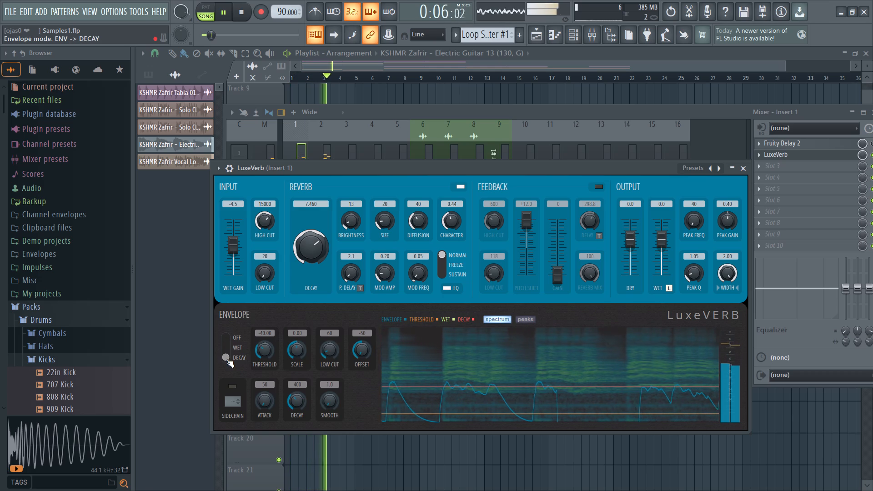
{"action": "key", "text": "space"}
{"action": "key", "text": "space"}
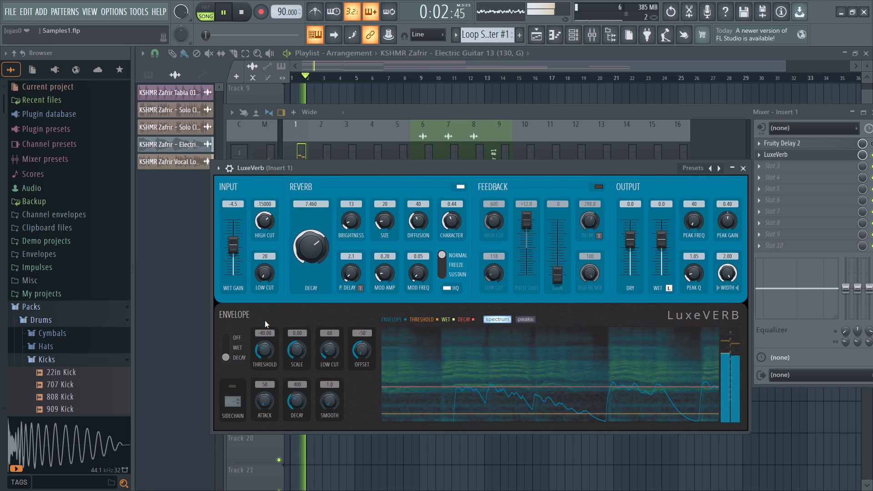
Compare LuxeVerb's envelope modes Wet, Off and Decay during playback, settle on Off, and restart the song.
{"action": "left_click", "coordinate": [227, 335]}
{"action": "left_click", "coordinate": [224, 345]}
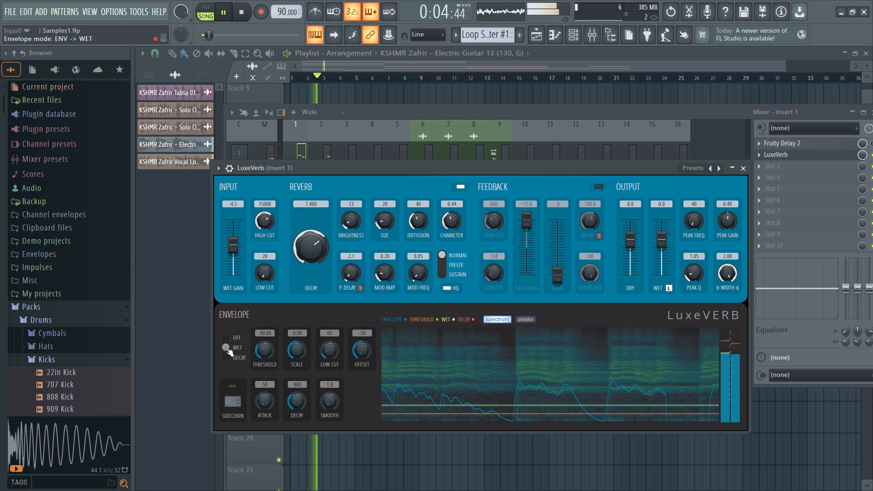
{"action": "left_click", "coordinate": [225, 337]}
{"action": "left_click", "coordinate": [222, 355]}
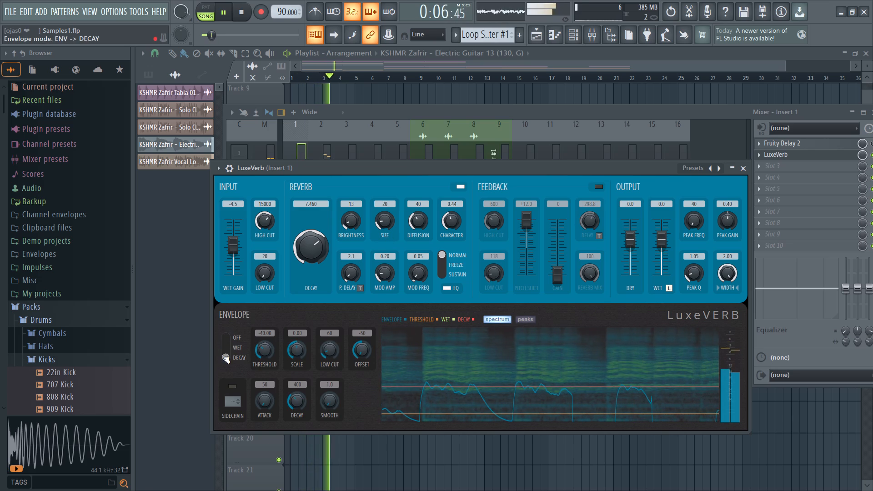
{"action": "left_click", "coordinate": [224, 349]}
{"action": "key", "text": "space"}
{"action": "key", "text": "space"}
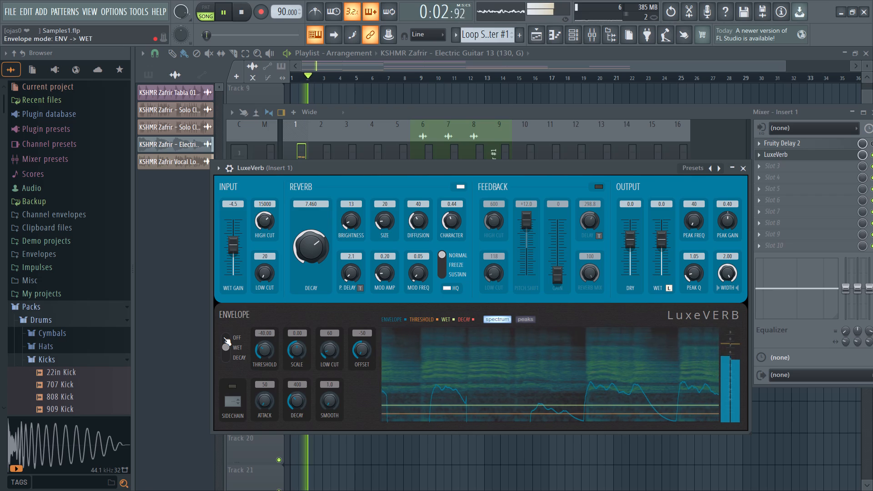
{"action": "left_click", "coordinate": [223, 337]}
{"action": "key", "text": "space"}
{"action": "key", "text": "space"}
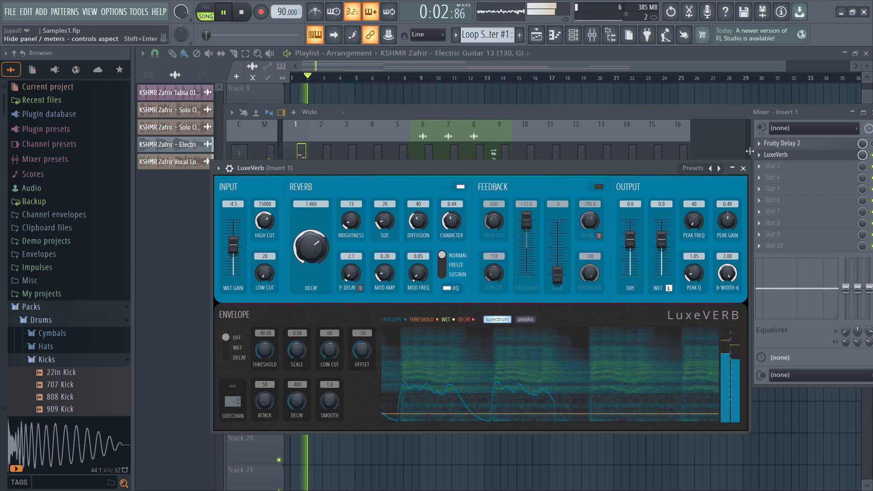
Switch to Chrome and play the Class 7 lesson, skipping ahead to the Fruity Stereo Shaper part and pausing at 05:24.
{"action": "left_click", "coordinate": [758, 165]}
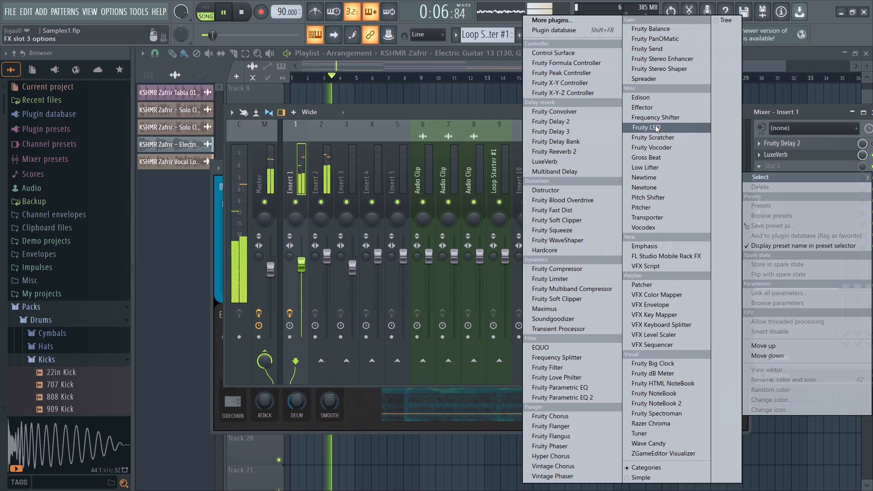
{"action": "key", "text": "space"}
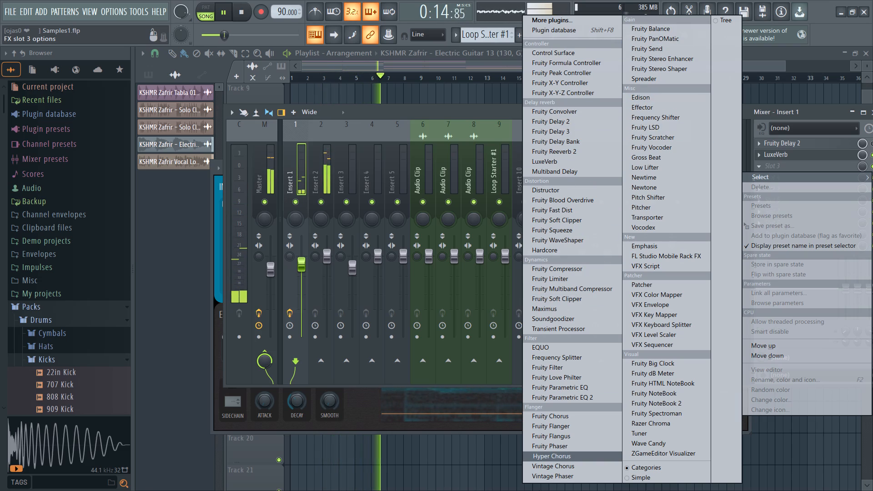
{"action": "left_click", "coordinate": [363, 479]}
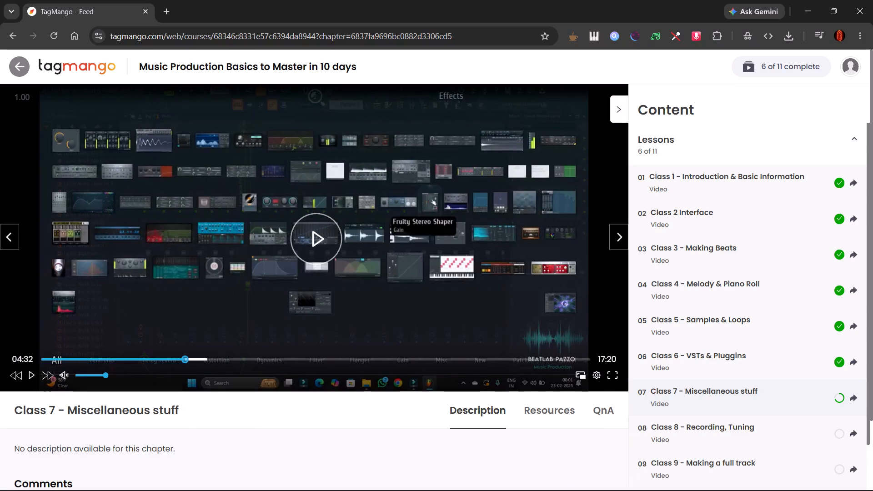
{"action": "left_click", "coordinate": [315, 246]}
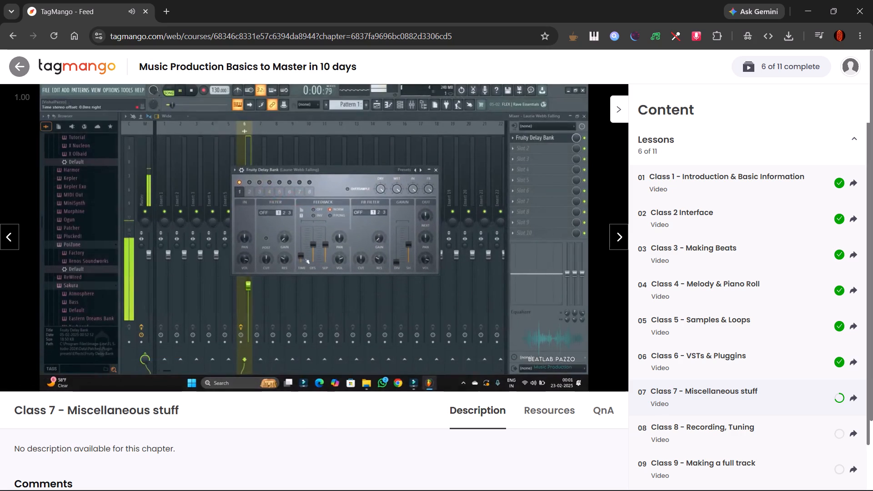
{"action": "key", "text": "Right"}
{"action": "key", "text": "Right"}
{"action": "key", "text": "Right"}
{"action": "key", "text": "Right"}
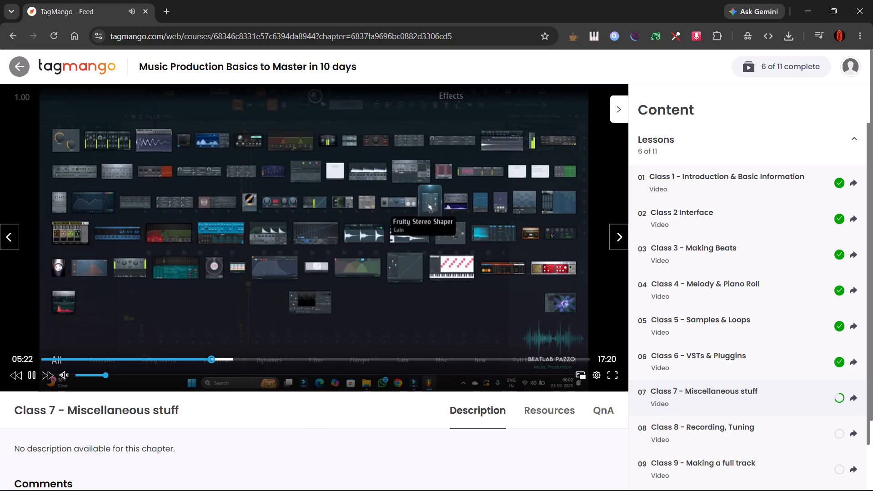
{"action": "left_click", "coordinate": [298, 308]}
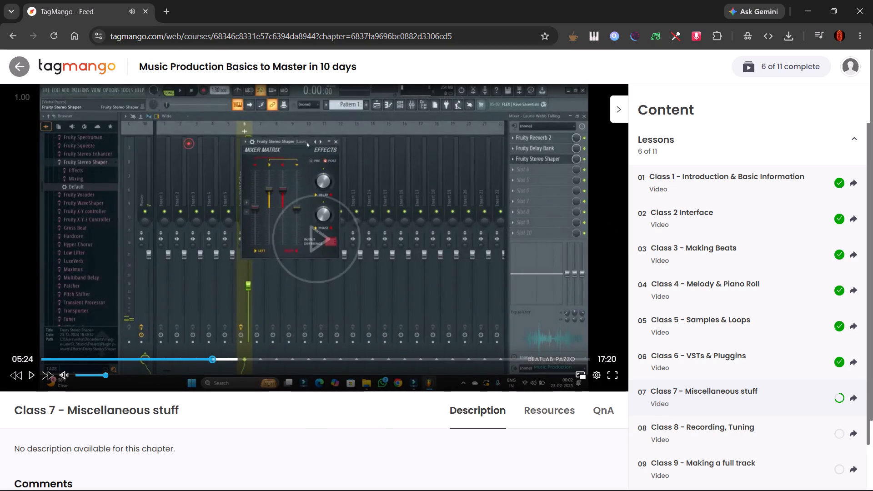
Return to FL Studio, stop playback, and add Fruity Stereo Shaper to slot 3 of Insert 1, moving its window beside the effect slots.
{"action": "left_click", "coordinate": [595, 487]}
{"action": "key", "text": "space"}
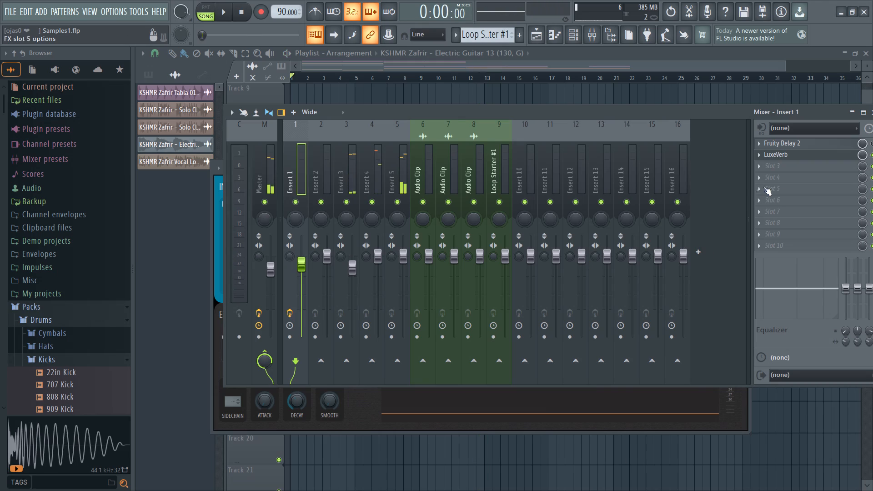
{"action": "left_click", "coordinate": [758, 165]}
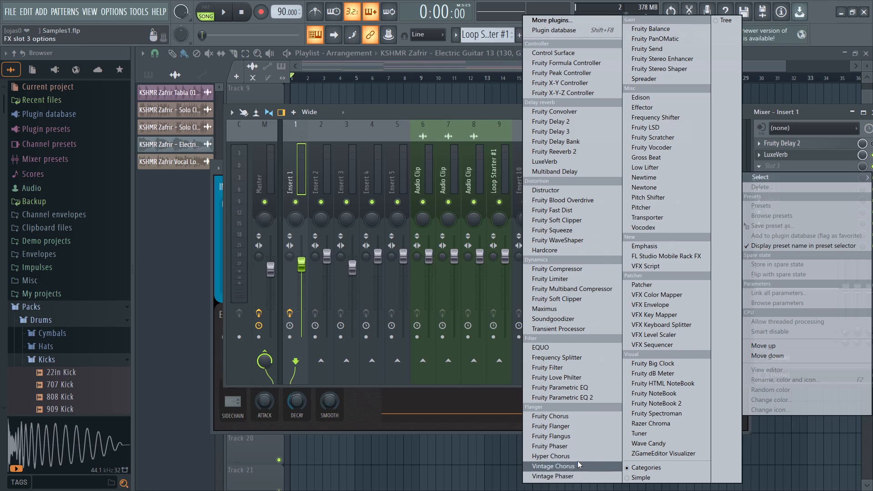
{"action": "scroll", "coordinate": [650, 455], "scroll_direction": "down", "scroll_amount": 5}
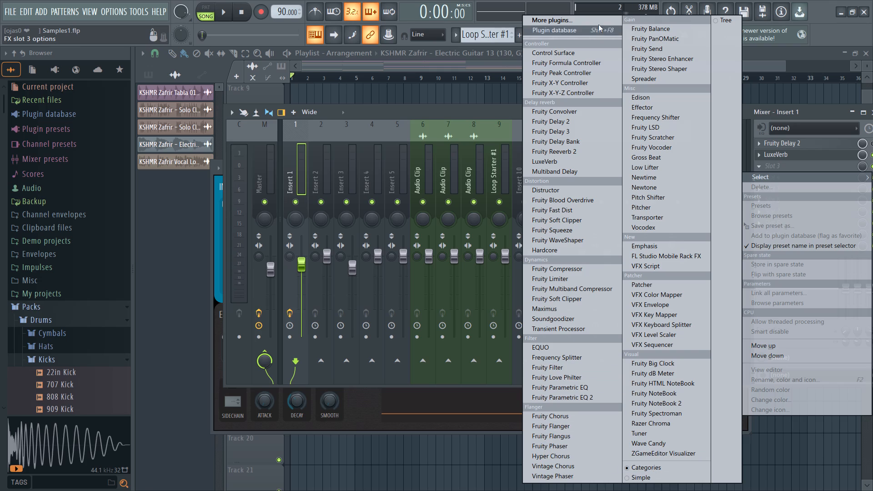
{"action": "scroll", "coordinate": [639, 4], "scroll_direction": "down", "scroll_amount": 4}
{"action": "scroll", "coordinate": [586, 89], "scroll_direction": "down", "scroll_amount": 5}
{"action": "scroll", "coordinate": [584, 149], "scroll_direction": "down", "scroll_amount": 9}
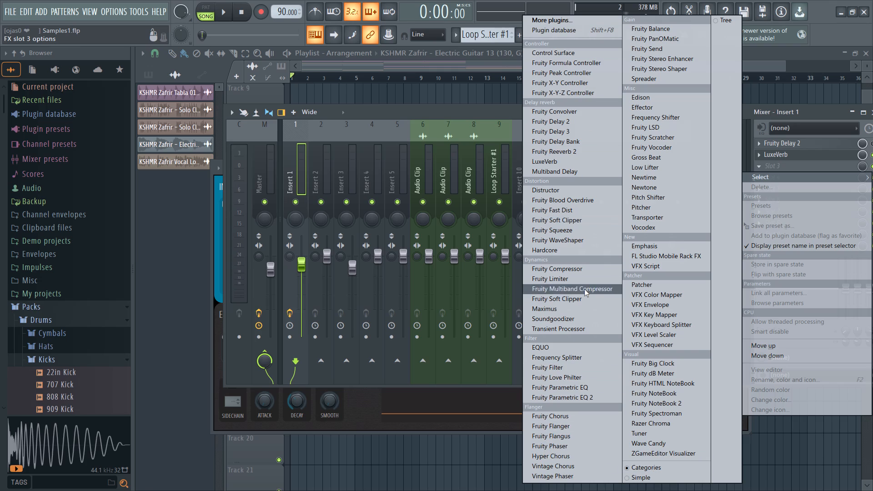
{"action": "scroll", "coordinate": [584, 289], "scroll_direction": "down", "scroll_amount": 20}
{"action": "scroll", "coordinate": [584, 289], "scroll_direction": "down", "scroll_amount": 12}
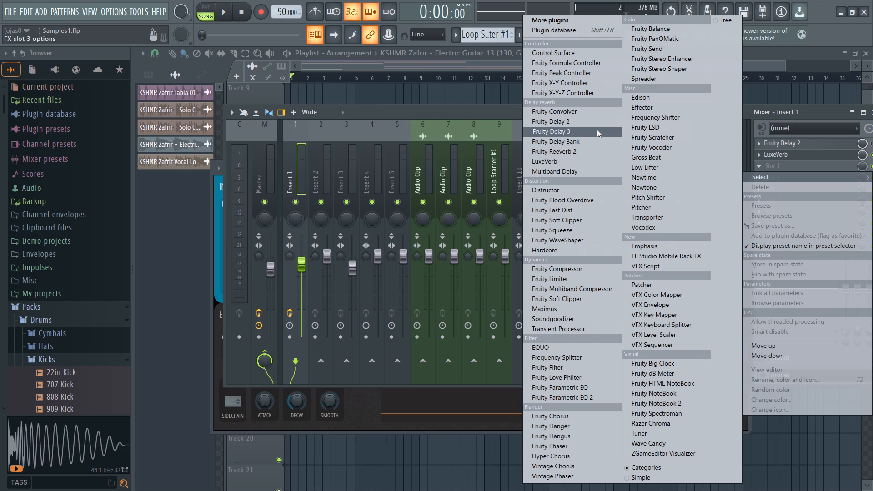
{"action": "scroll", "coordinate": [597, 128], "scroll_direction": "down", "scroll_amount": 20}
{"action": "scroll", "coordinate": [597, 128], "scroll_direction": "down", "scroll_amount": 2}
{"action": "scroll", "coordinate": [597, 376], "scroll_direction": "down", "scroll_amount": 3}
{"action": "scroll", "coordinate": [597, 416], "scroll_direction": "down", "scroll_amount": 4}
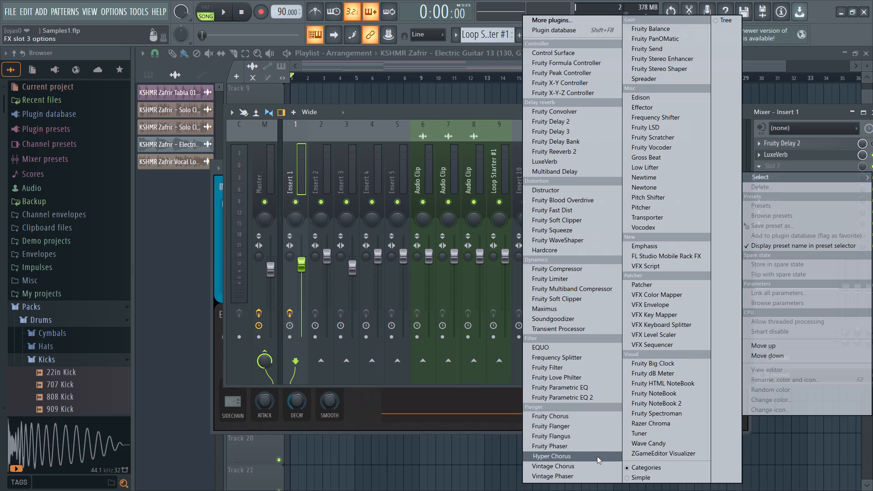
{"action": "scroll", "coordinate": [597, 456], "scroll_direction": "down", "scroll_amount": 1}
{"action": "scroll", "coordinate": [597, 466], "scroll_direction": "up", "scroll_amount": 1}
{"action": "scroll", "coordinate": [597, 456], "scroll_direction": "down", "scroll_amount": 3}
{"action": "scroll", "coordinate": [688, 29], "scroll_direction": "up", "scroll_amount": 3}
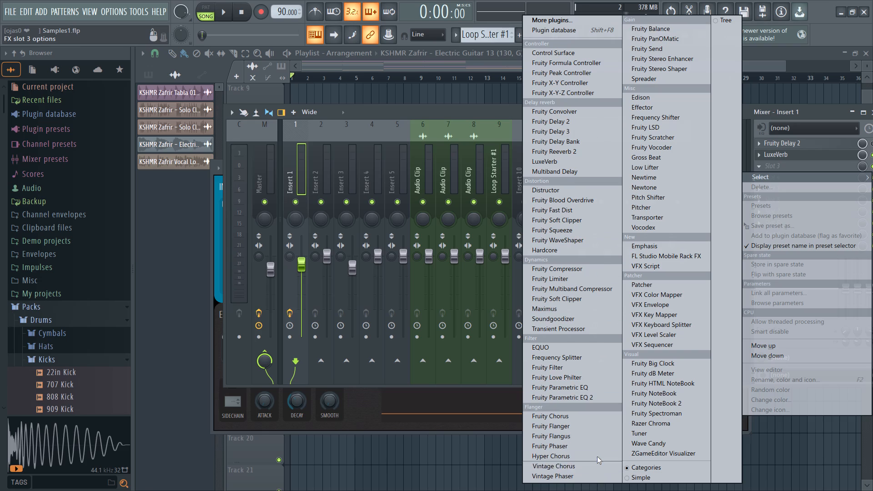
{"action": "scroll", "coordinate": [597, 456], "scroll_direction": "down", "scroll_amount": 5}
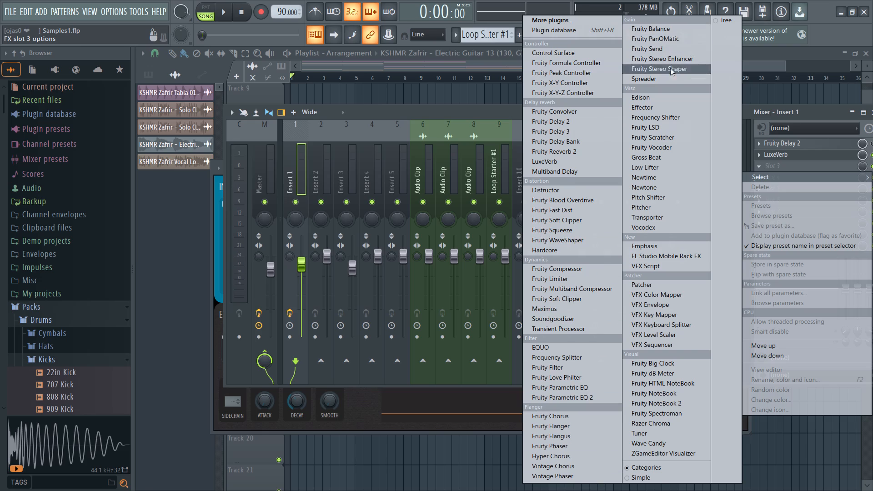
{"action": "left_click", "coordinate": [678, 67]}
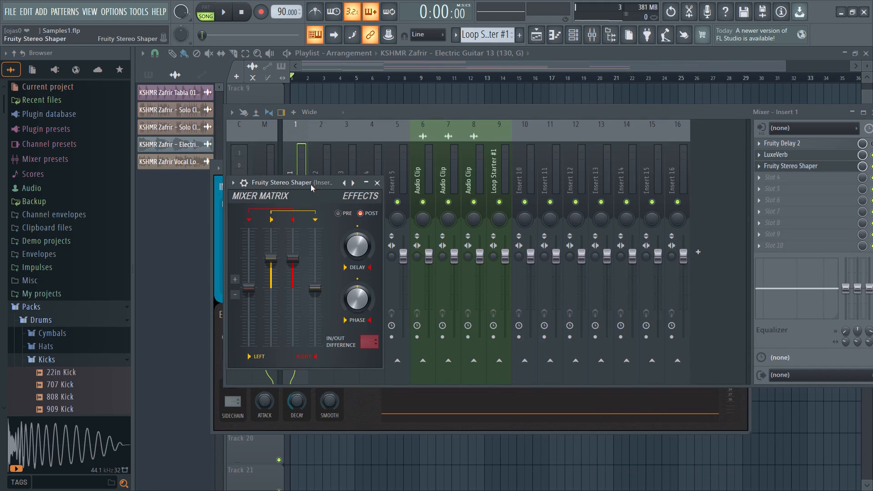
{"action": "left_click_drag", "start_coordinate": [311, 185], "coordinate": [665, 185]}
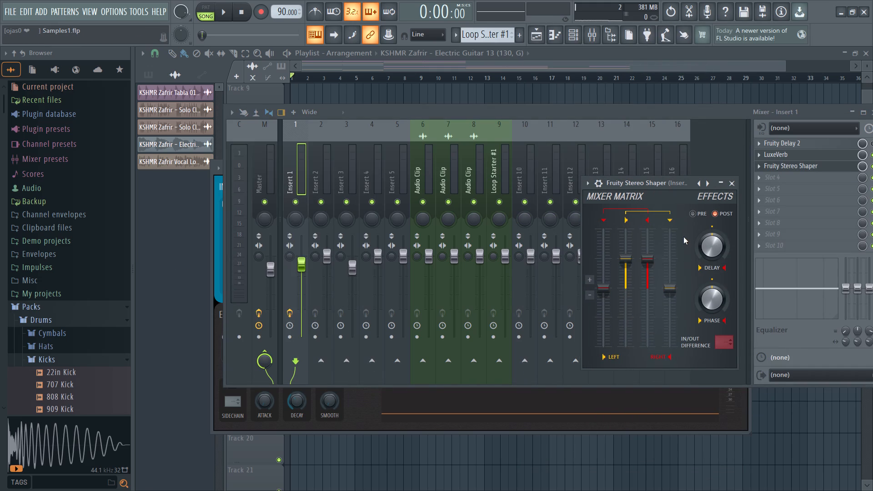
Play the song, bypass LuxeVerb on Insert 1, and bring the Fruity Stereo Shaper window back up.
{"action": "key", "text": "space"}
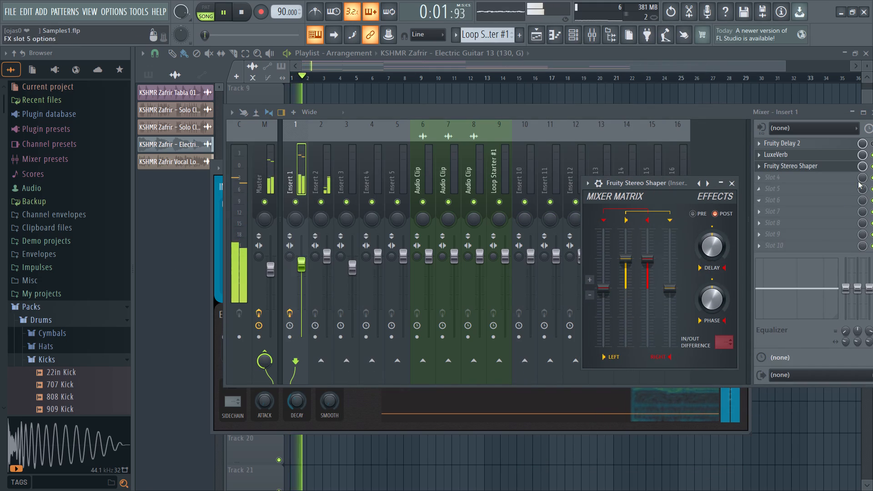
{"action": "left_click", "coordinate": [872, 154]}
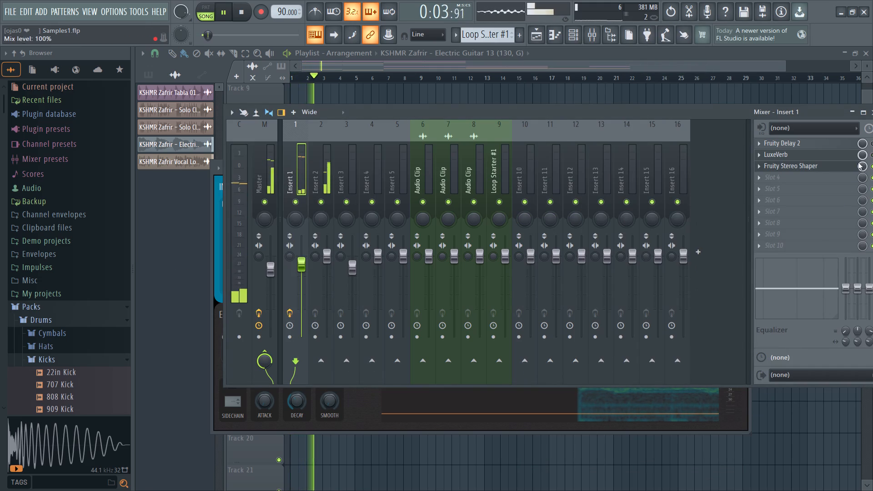
{"action": "left_click", "coordinate": [802, 165]}
{"action": "left_click", "coordinate": [802, 165]}
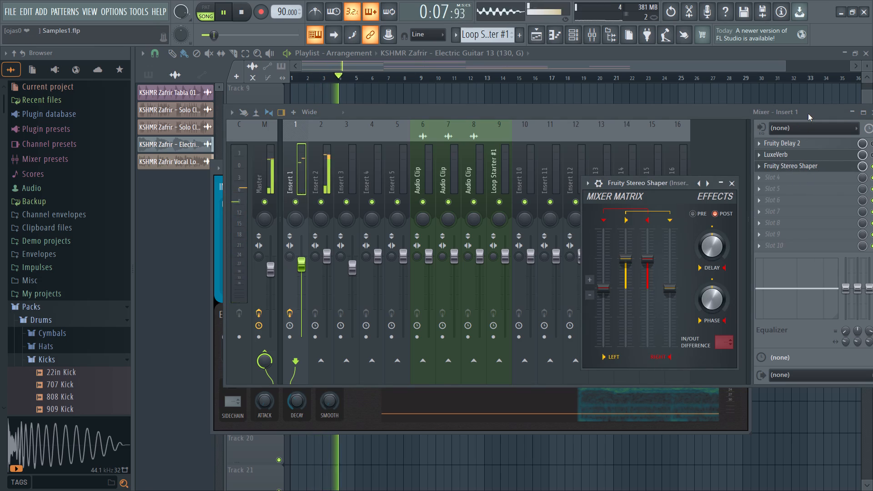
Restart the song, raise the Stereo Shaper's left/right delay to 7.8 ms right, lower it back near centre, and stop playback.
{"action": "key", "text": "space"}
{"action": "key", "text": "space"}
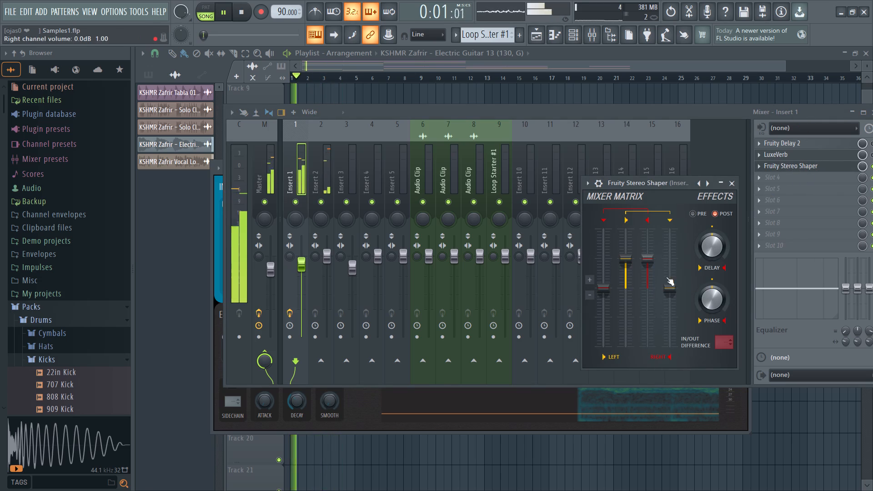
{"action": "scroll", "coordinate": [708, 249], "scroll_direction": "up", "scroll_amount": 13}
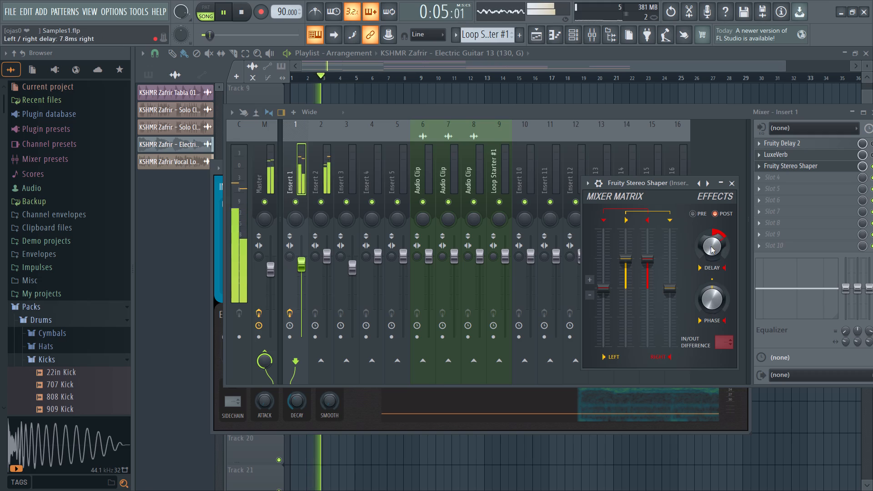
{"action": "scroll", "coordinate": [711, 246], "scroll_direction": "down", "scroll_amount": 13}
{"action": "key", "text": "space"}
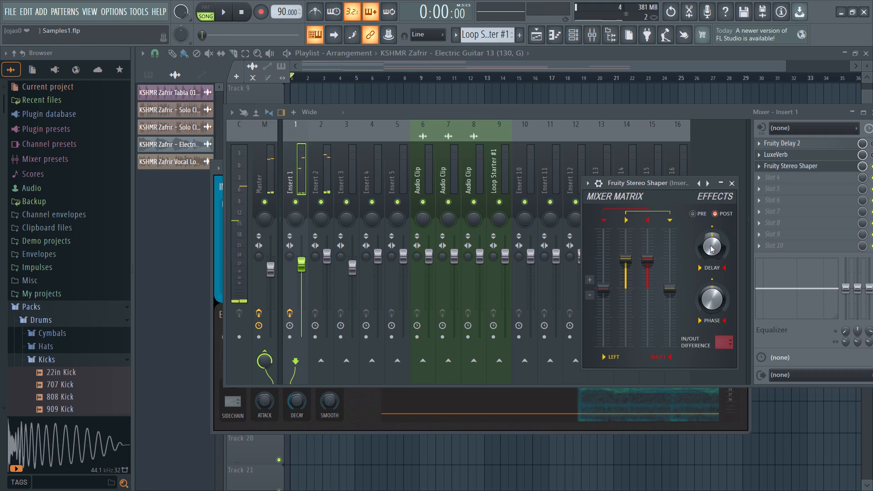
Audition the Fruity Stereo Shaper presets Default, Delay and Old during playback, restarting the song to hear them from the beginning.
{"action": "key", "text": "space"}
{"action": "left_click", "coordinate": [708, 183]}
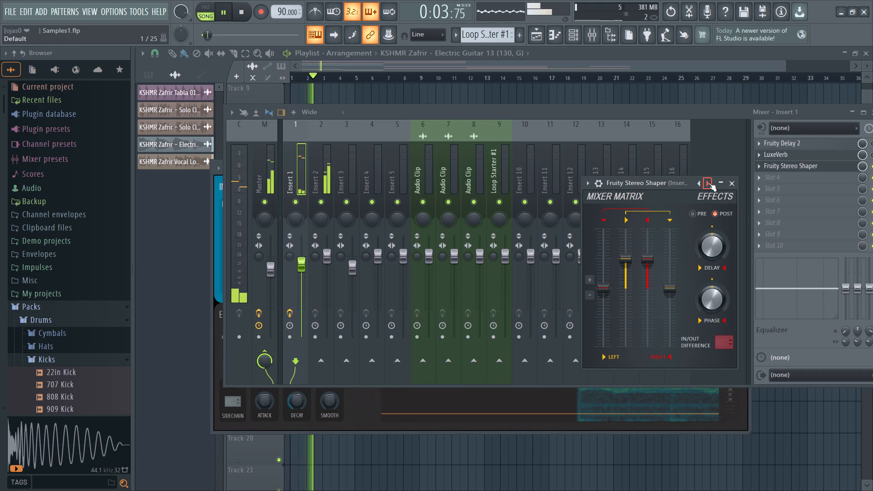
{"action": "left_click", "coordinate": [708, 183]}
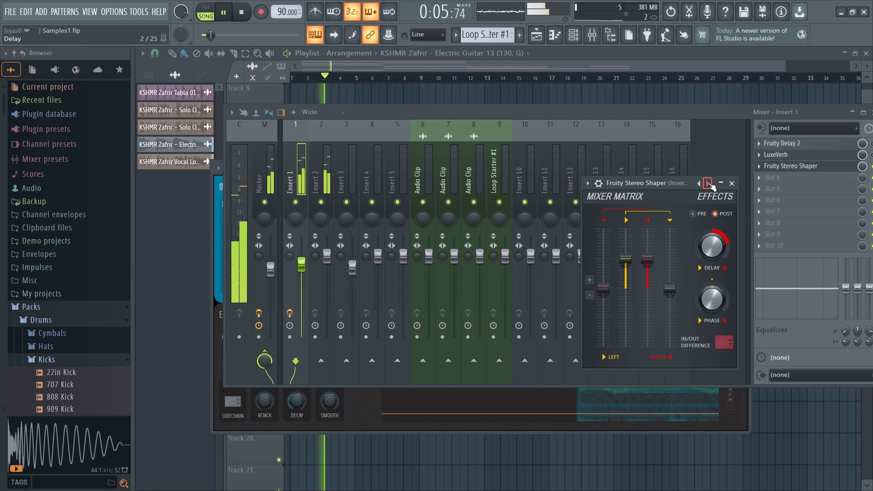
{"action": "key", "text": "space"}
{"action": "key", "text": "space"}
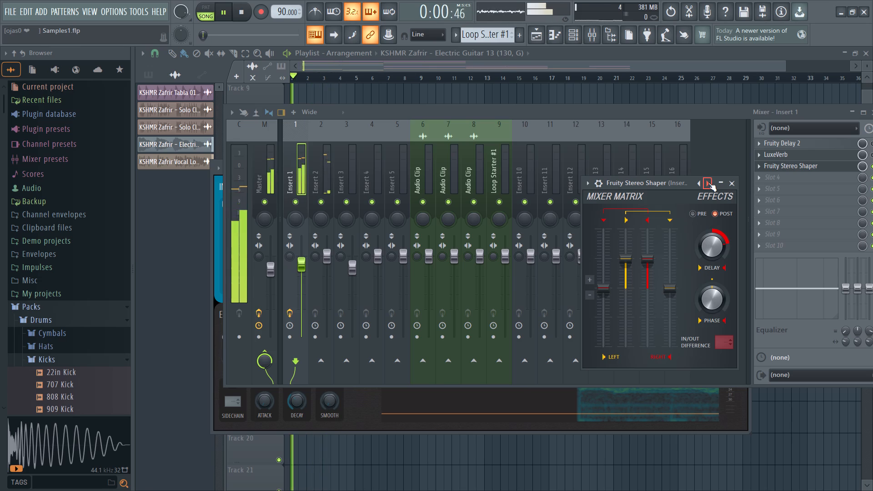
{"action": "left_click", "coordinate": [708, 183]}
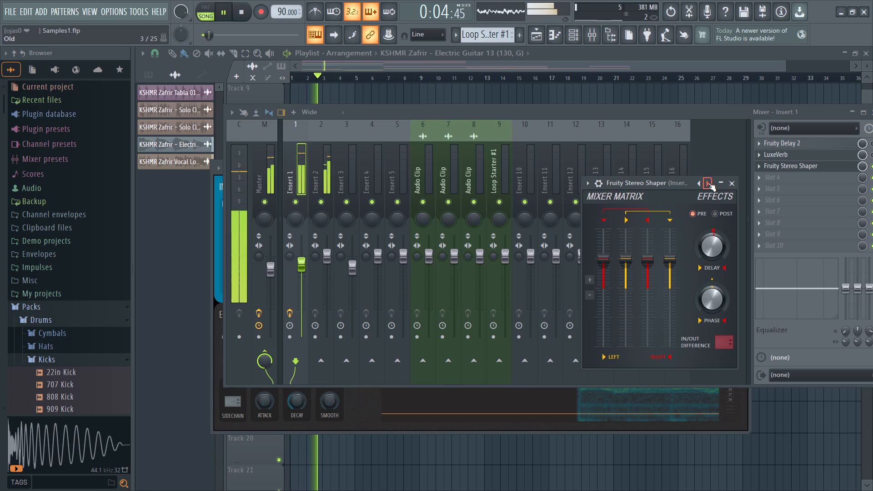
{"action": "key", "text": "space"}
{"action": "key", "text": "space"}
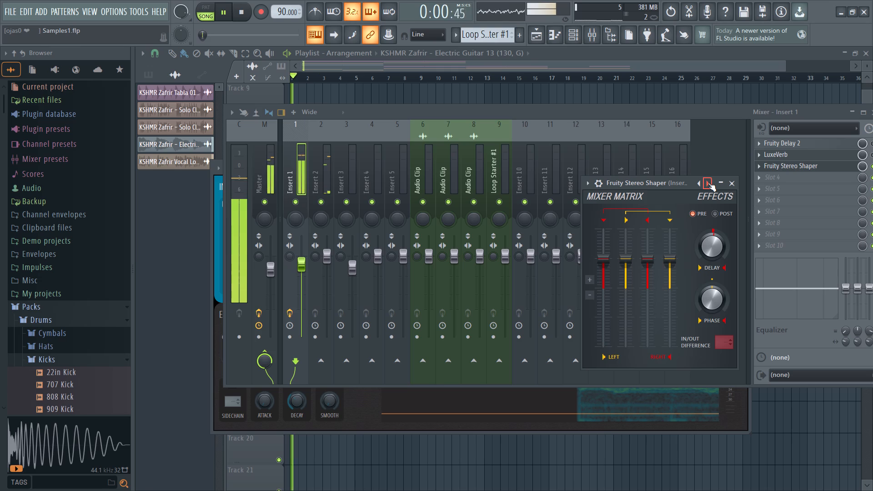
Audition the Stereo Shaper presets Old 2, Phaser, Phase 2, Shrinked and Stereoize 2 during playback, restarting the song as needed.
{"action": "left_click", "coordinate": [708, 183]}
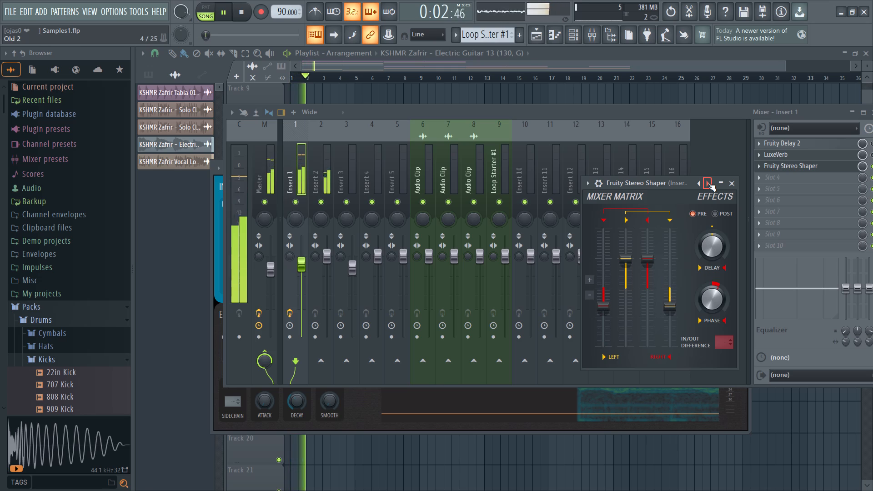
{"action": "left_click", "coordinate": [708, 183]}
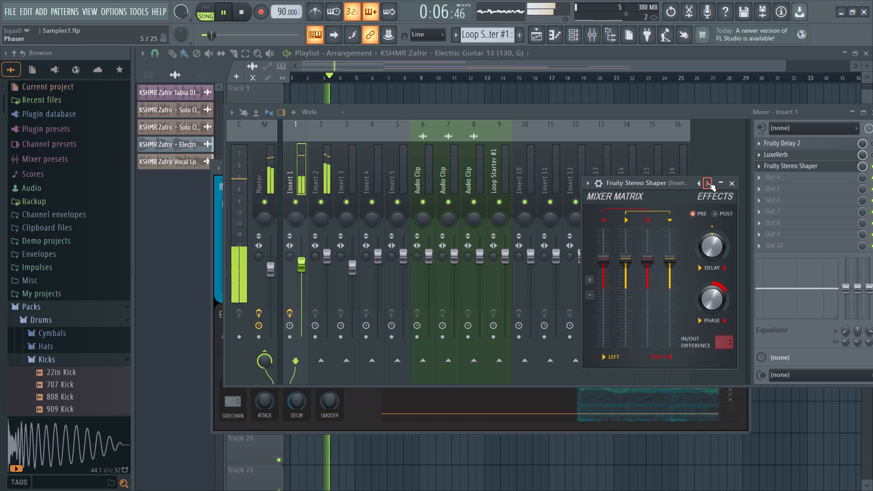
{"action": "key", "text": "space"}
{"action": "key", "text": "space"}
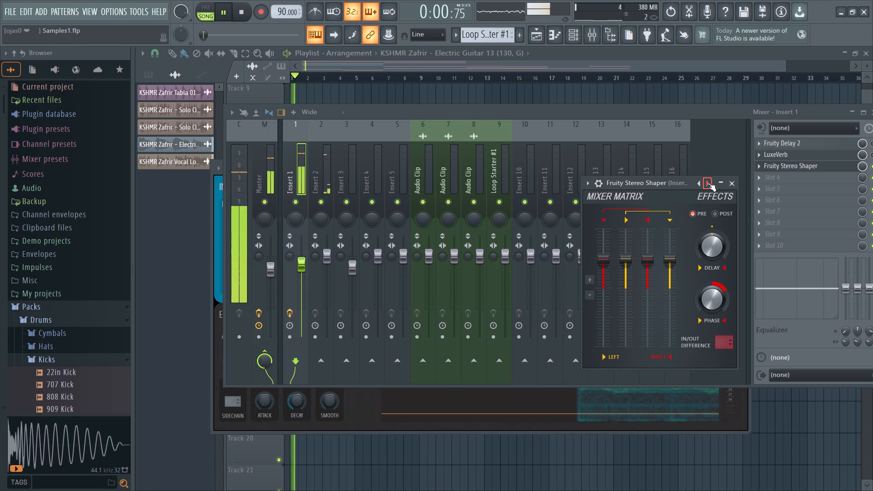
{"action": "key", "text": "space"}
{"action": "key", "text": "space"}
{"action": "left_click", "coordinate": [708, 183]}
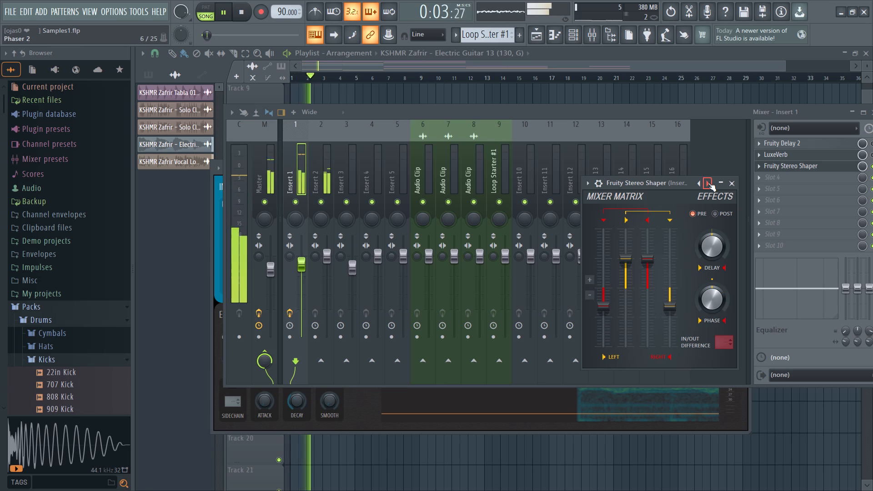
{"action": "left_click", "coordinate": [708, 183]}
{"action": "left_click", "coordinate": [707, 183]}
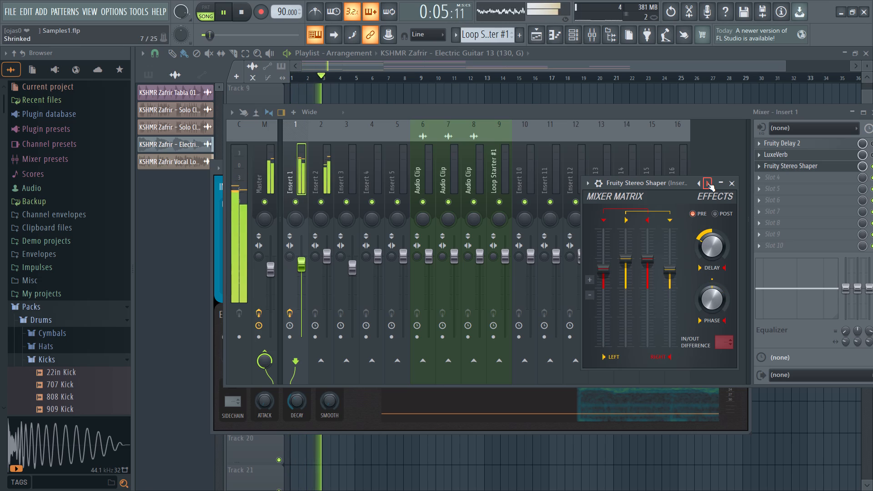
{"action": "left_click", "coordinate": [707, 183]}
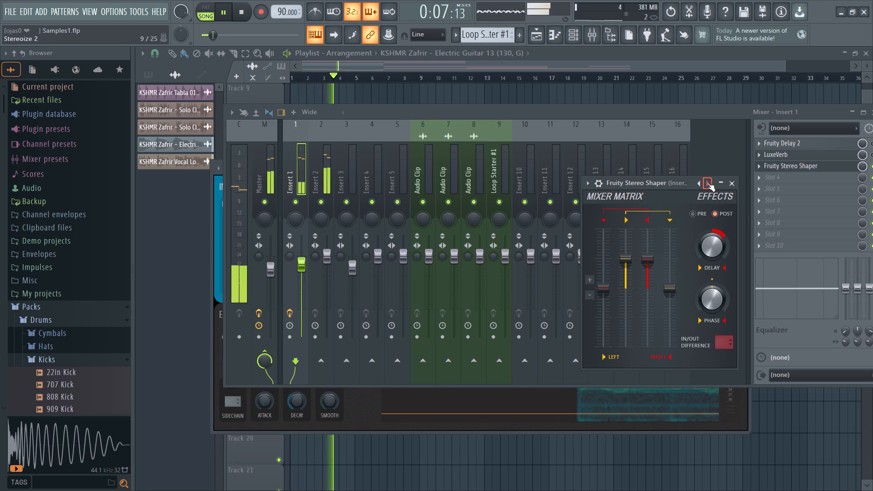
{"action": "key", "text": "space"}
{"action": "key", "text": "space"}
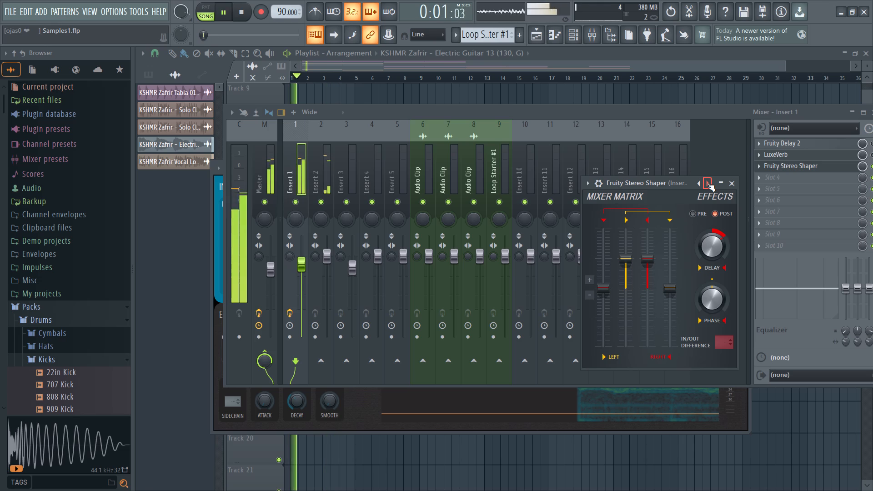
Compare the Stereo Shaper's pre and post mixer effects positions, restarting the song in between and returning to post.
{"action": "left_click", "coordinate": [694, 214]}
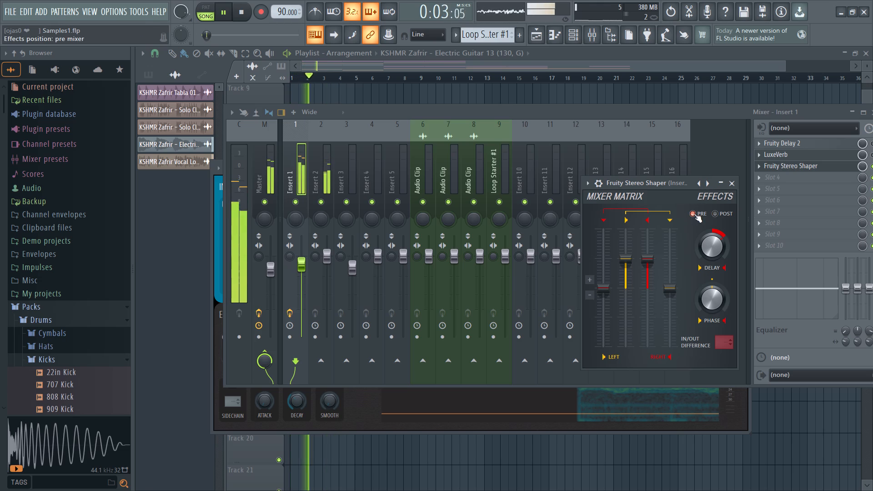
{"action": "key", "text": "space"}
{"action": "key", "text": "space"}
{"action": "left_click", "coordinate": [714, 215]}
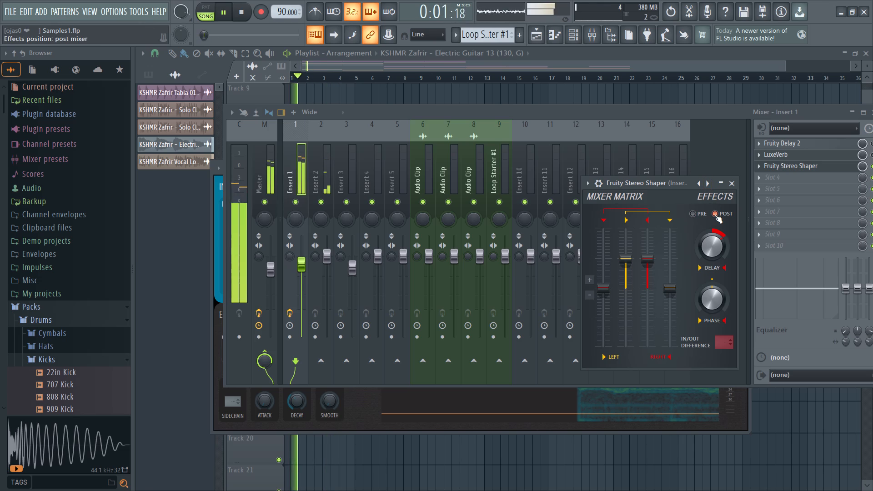
Advance the Stereo Shaper through preset Stereoize 3 to Invert and restart the song.
{"action": "left_click", "coordinate": [708, 185]}
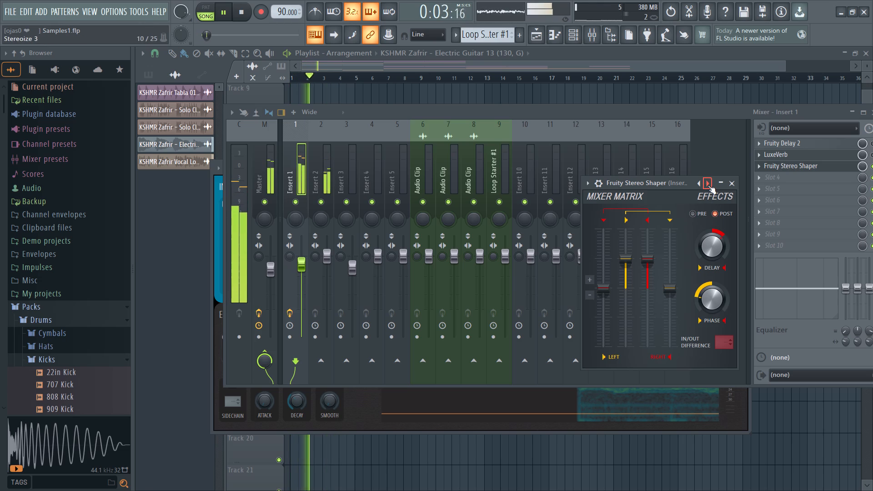
{"action": "left_click", "coordinate": [708, 185]}
{"action": "left_click", "coordinate": [708, 185]}
{"action": "left_click", "coordinate": [708, 185]}
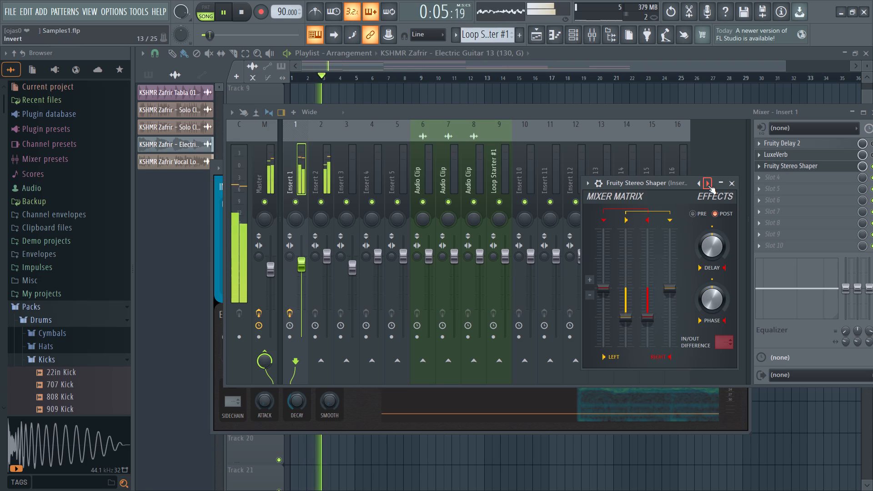
{"action": "key", "text": "space"}
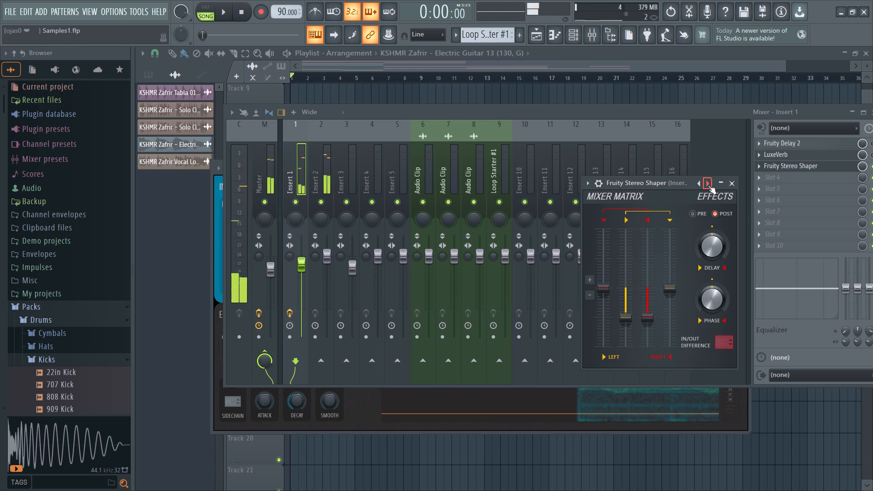
{"action": "key", "text": "space"}
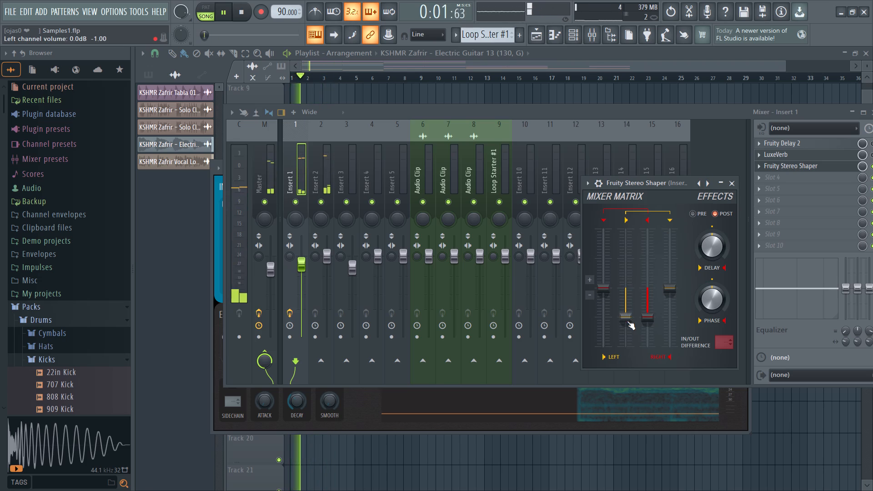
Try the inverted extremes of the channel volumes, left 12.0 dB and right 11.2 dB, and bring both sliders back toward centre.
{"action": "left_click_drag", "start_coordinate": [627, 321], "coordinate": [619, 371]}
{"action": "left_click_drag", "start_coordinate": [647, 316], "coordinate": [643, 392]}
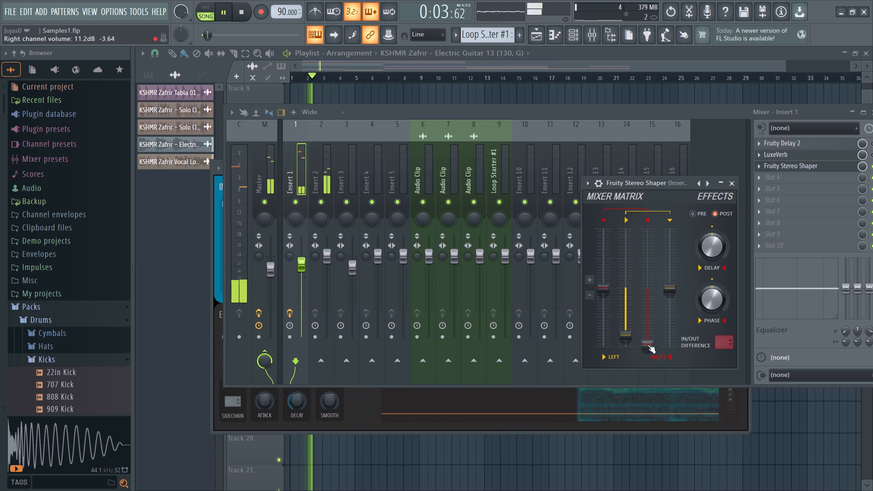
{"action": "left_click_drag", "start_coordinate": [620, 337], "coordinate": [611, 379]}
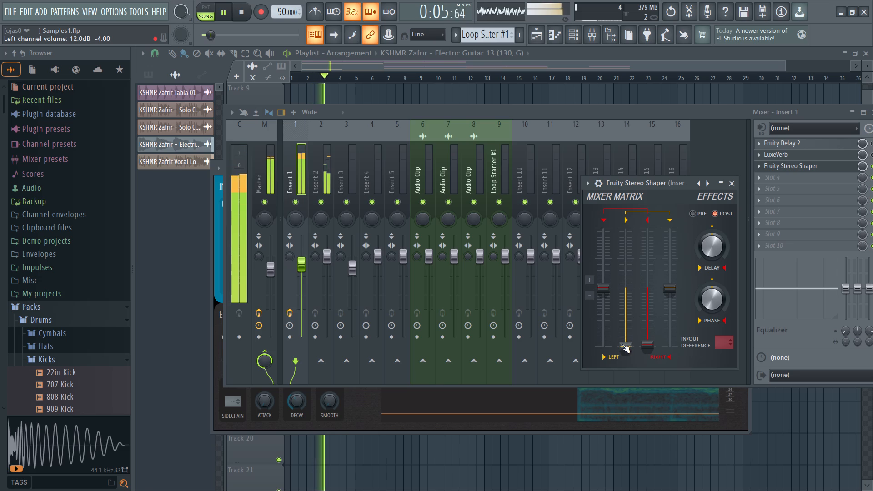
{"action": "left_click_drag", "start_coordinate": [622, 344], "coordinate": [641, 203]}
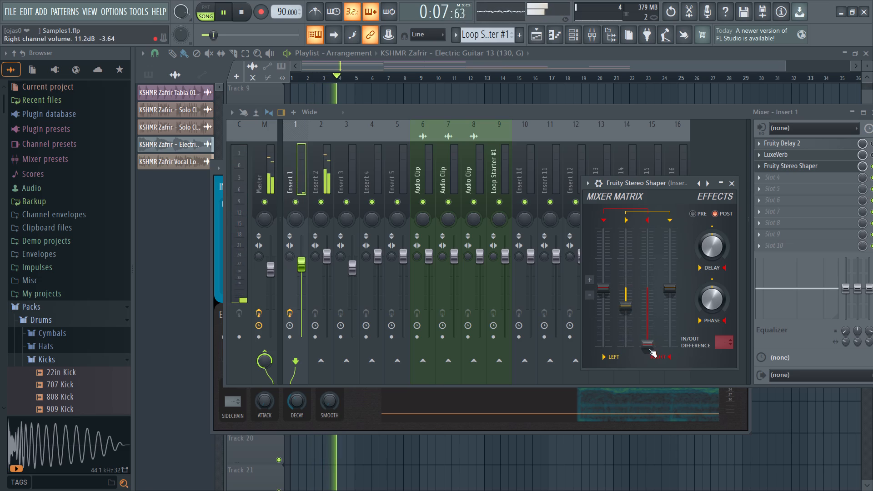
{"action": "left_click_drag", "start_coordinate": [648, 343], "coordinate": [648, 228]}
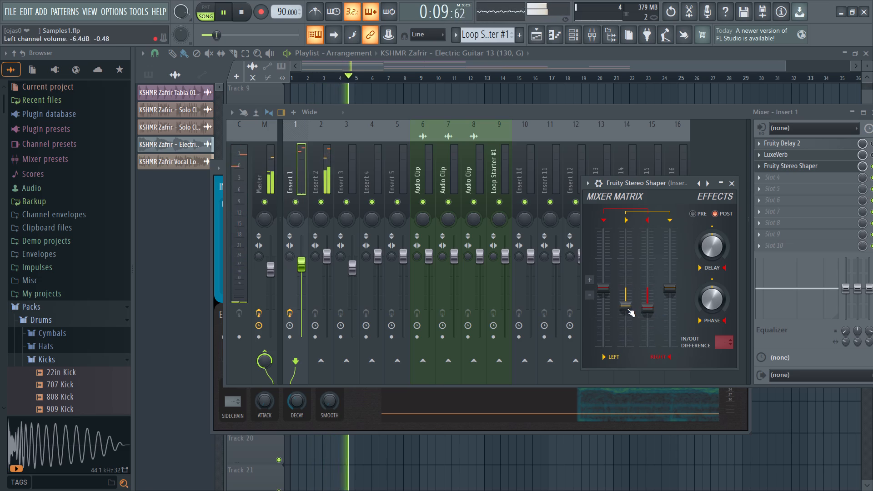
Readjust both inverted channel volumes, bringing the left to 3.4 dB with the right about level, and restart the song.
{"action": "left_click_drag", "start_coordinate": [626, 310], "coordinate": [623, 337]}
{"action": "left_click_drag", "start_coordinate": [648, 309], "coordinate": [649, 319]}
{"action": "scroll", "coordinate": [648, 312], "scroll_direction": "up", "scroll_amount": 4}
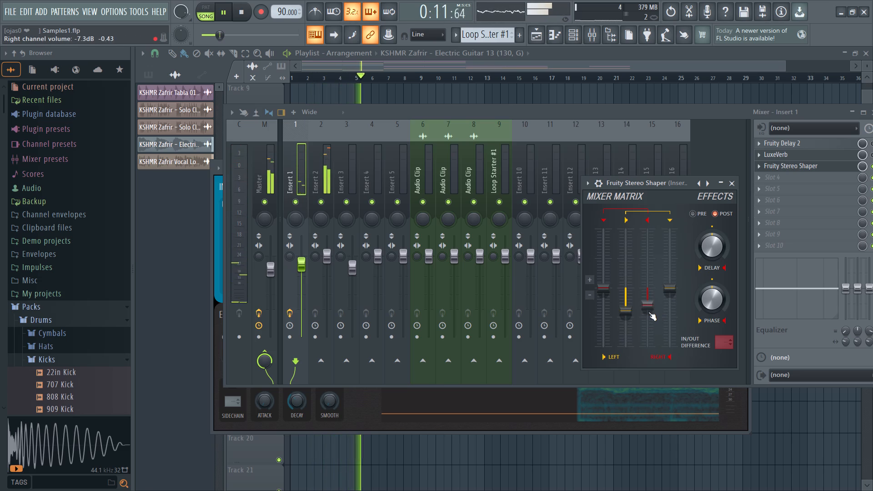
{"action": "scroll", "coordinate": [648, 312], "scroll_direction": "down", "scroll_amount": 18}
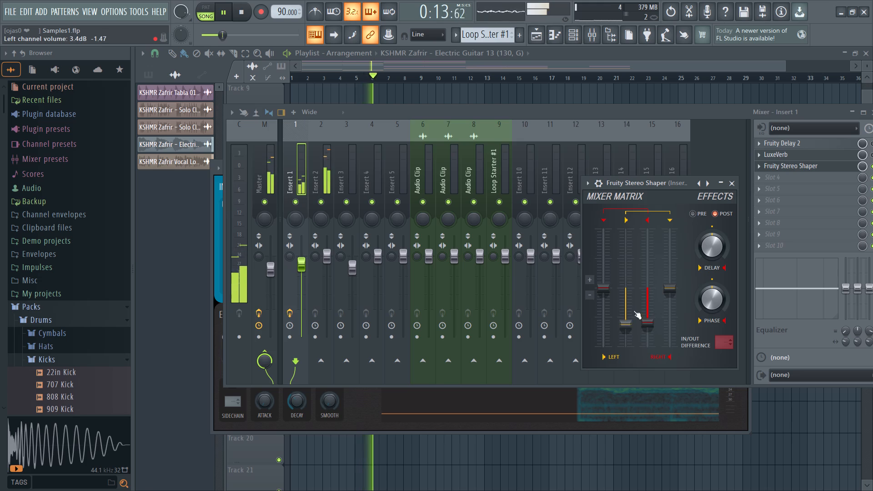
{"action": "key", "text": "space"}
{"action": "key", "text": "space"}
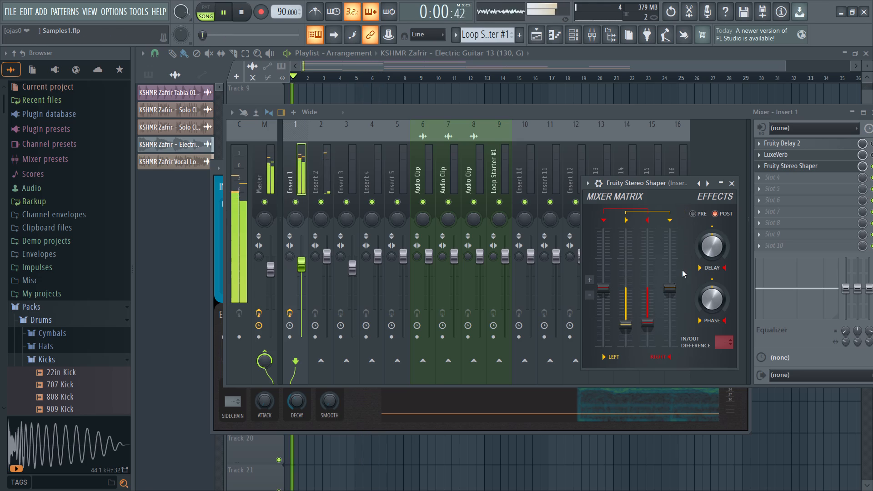
Fine-tune the inverted left channel volume to 1.7 dB, bring the right channel volume about level with it, and stop playback.
{"action": "scroll", "coordinate": [642, 324], "scroll_direction": "up", "scroll_amount": 9}
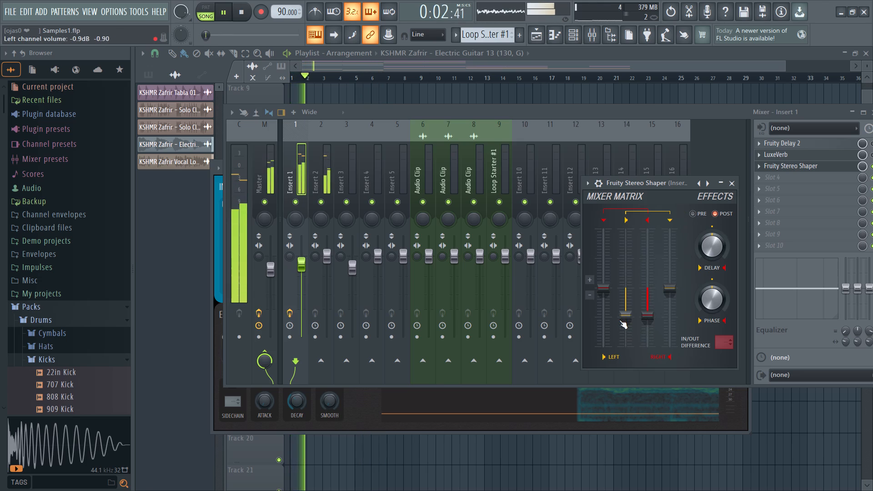
{"action": "scroll", "coordinate": [625, 320], "scroll_direction": "down", "scroll_amount": 3}
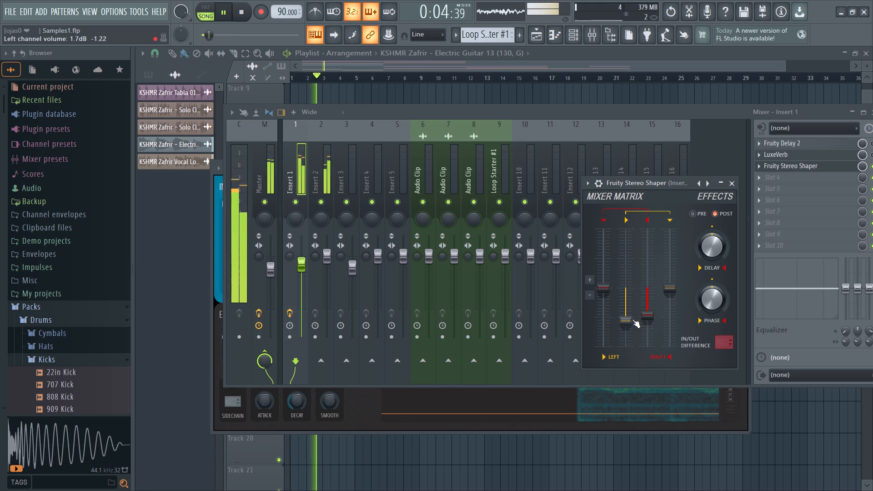
{"action": "scroll", "coordinate": [646, 319], "scroll_direction": "down", "scroll_amount": 3}
{"action": "key", "text": "space"}
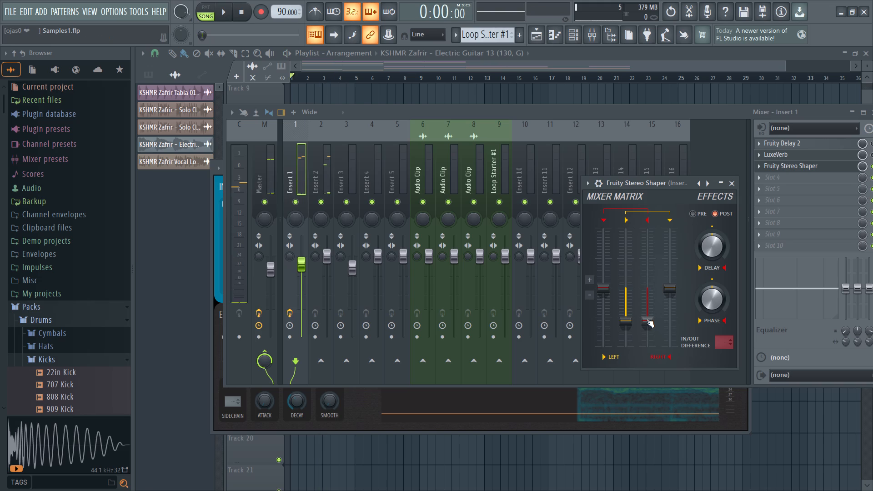
Play the song and raise the Stereo Shaper's right-into-left channel volume above -18.8 dB.
{"action": "key", "text": "space"}
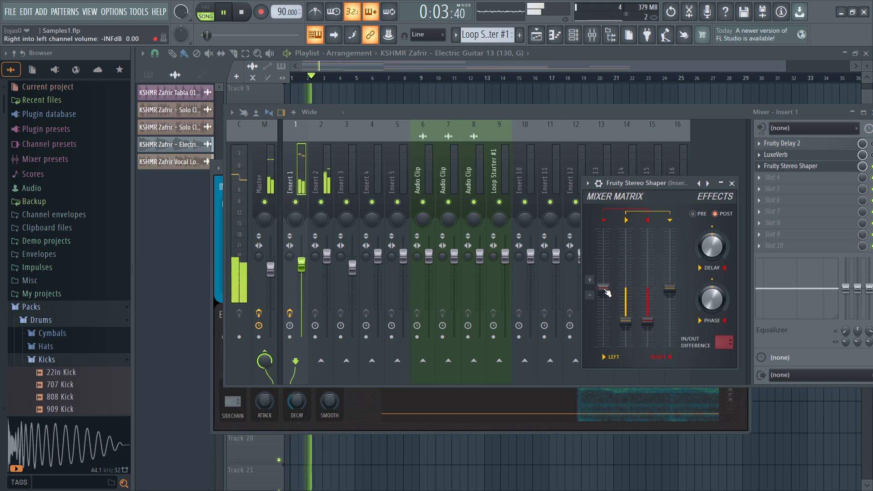
{"action": "scroll", "coordinate": [603, 288], "scroll_direction": "down", "scroll_amount": 8}
{"action": "scroll", "coordinate": [603, 288], "scroll_direction": "up", "scroll_amount": 11}
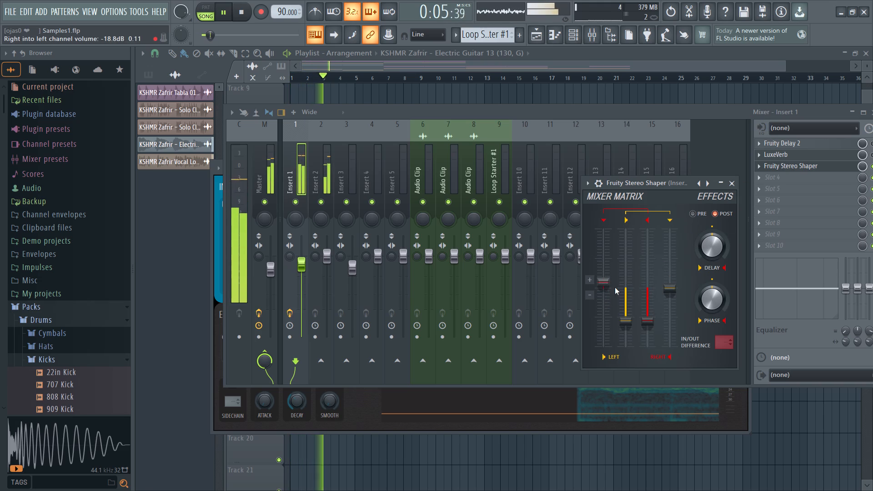
{"action": "scroll", "coordinate": [678, 290], "scroll_direction": "up", "scroll_amount": 8}
{"action": "scroll", "coordinate": [596, 281], "scroll_direction": "up", "scroll_amount": 5}
Restart the song and raise the left-into-right channel volume to slightly above -8.7 dB.
{"action": "key", "text": "space"}
{"action": "key", "text": "space"}
{"action": "scroll", "coordinate": [672, 284], "scroll_direction": "up", "scroll_amount": 2}
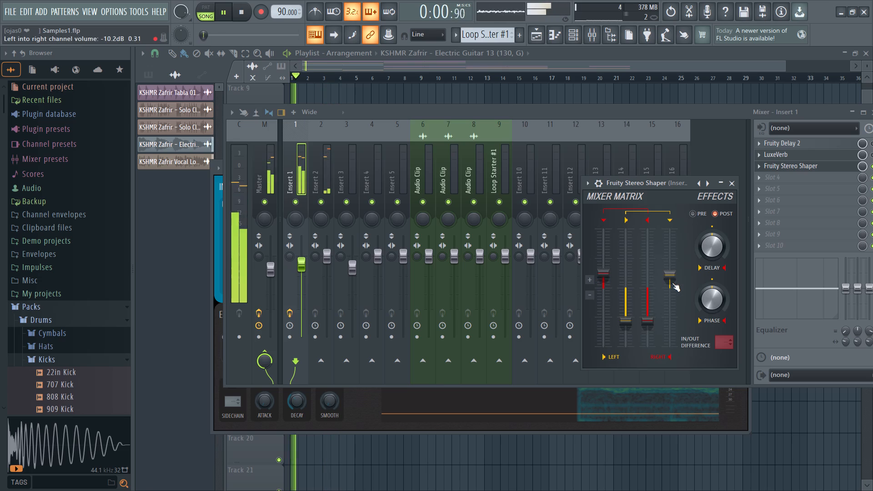
{"action": "scroll", "coordinate": [672, 283], "scroll_direction": "up", "scroll_amount": 1}
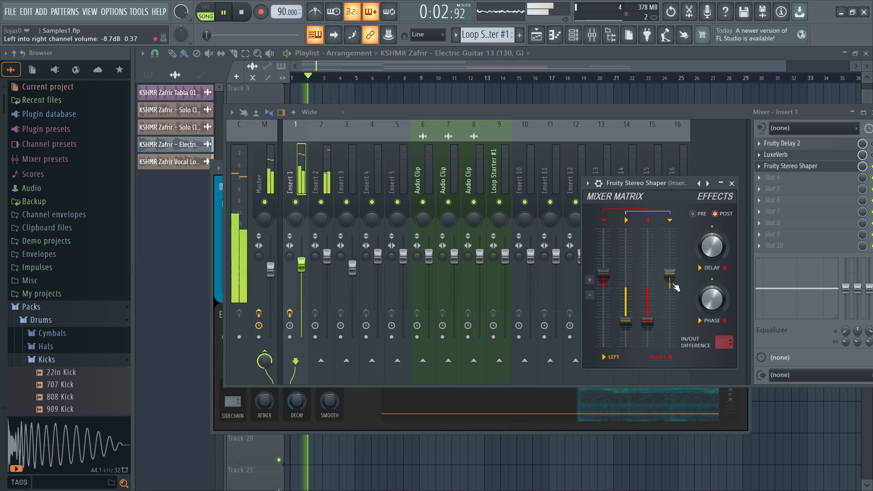
{"action": "scroll", "coordinate": [672, 283], "scroll_direction": "up", "scroll_amount": 1}
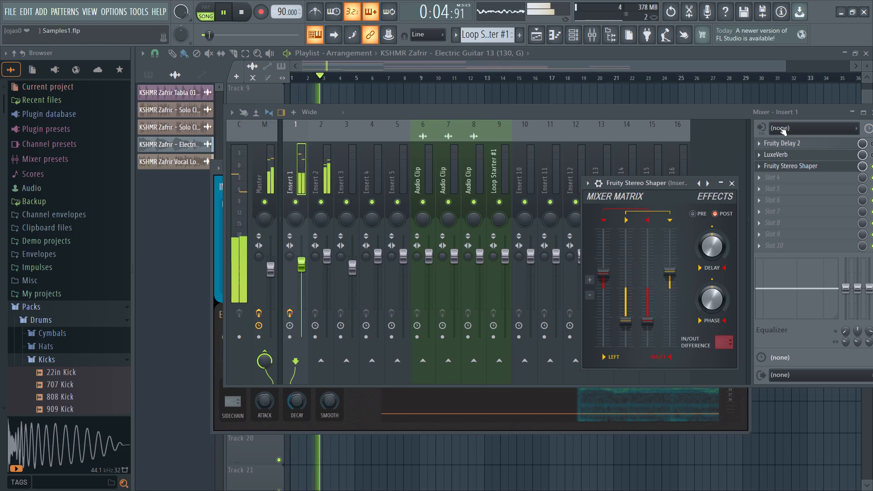
Collapse the Fruity Stereo Shaper window and create an automation clip for Insert 1's volume fader.
{"action": "left_click", "coordinate": [716, 183]}
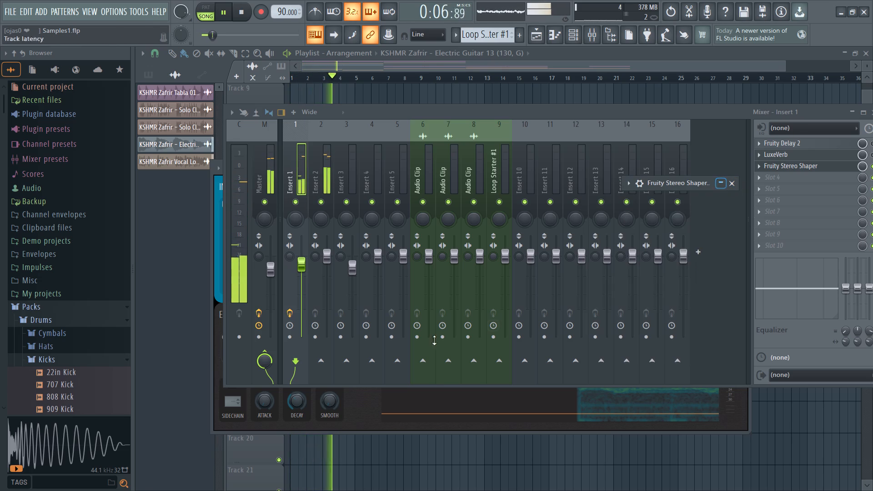
{"action": "right_click", "coordinate": [296, 356]}
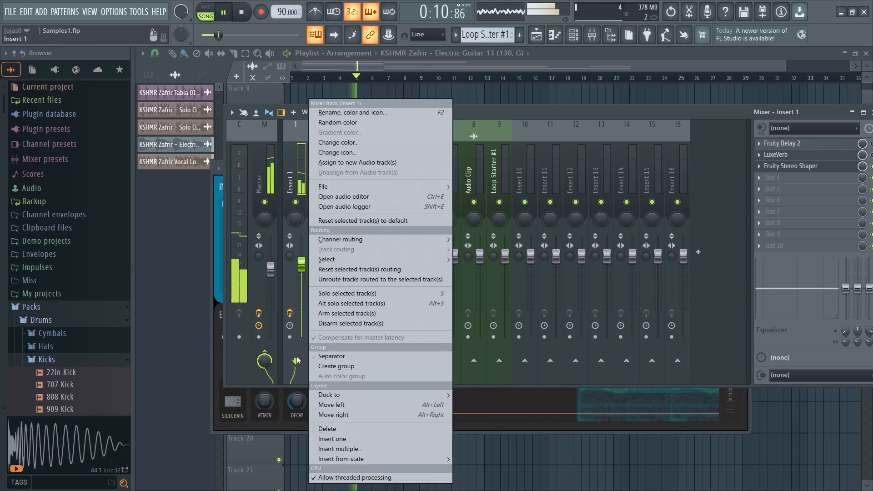
{"action": "right_click", "coordinate": [296, 356]}
{"action": "left_click", "coordinate": [301, 265]}
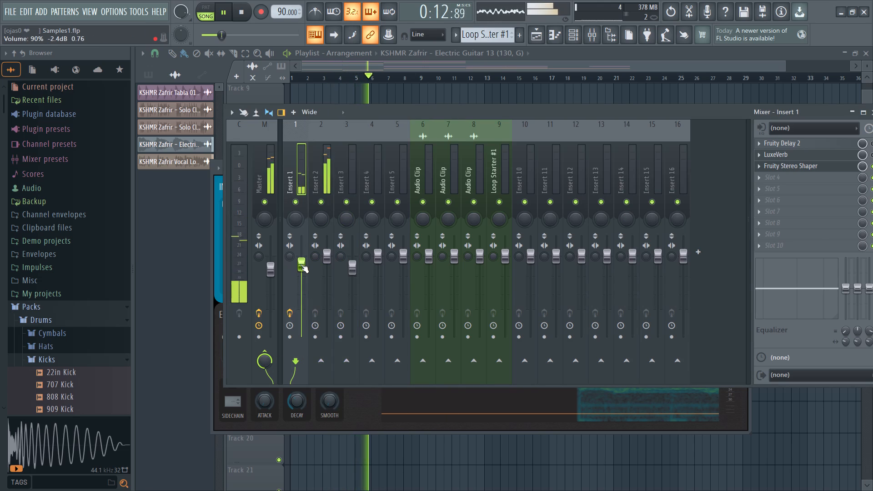
{"action": "right_click", "coordinate": [301, 264]}
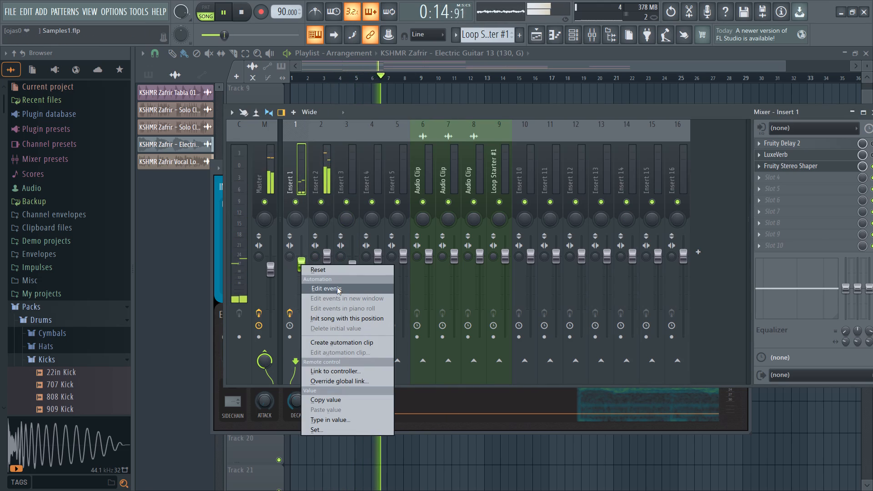
{"action": "left_click", "coordinate": [343, 342]}
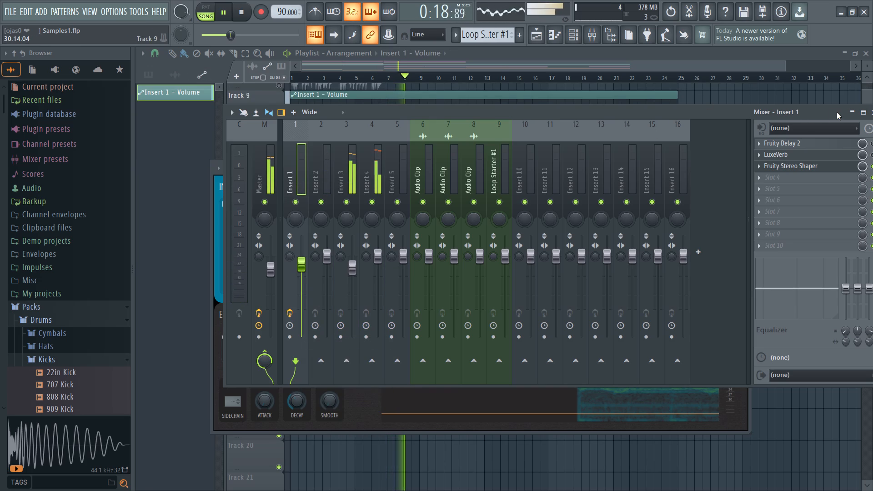
Collapse the mixer to view the Insert 1 volume automation clip in the playlist, and restore the mixer.
{"action": "left_click", "coordinate": [849, 111]}
{"action": "left_click", "coordinate": [849, 111]}
{"action": "left_click", "coordinate": [849, 111]}
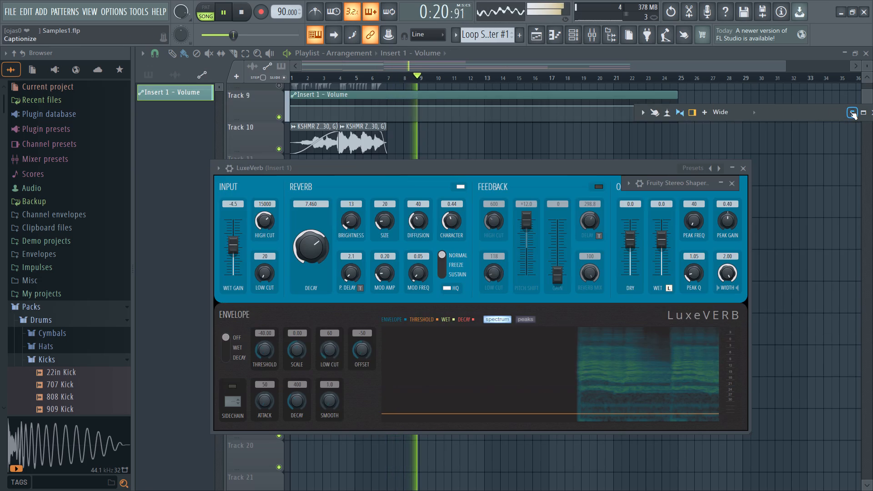
{"action": "left_click", "coordinate": [849, 111]}
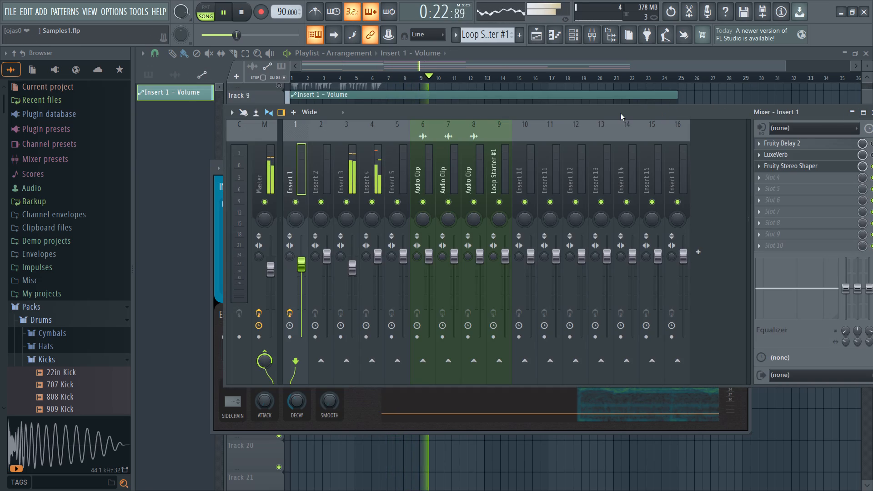
Bring up the playlist, lower the start point of the Insert 1 volume automation to its minimum, and replay the song.
{"action": "left_click", "coordinate": [532, 37]}
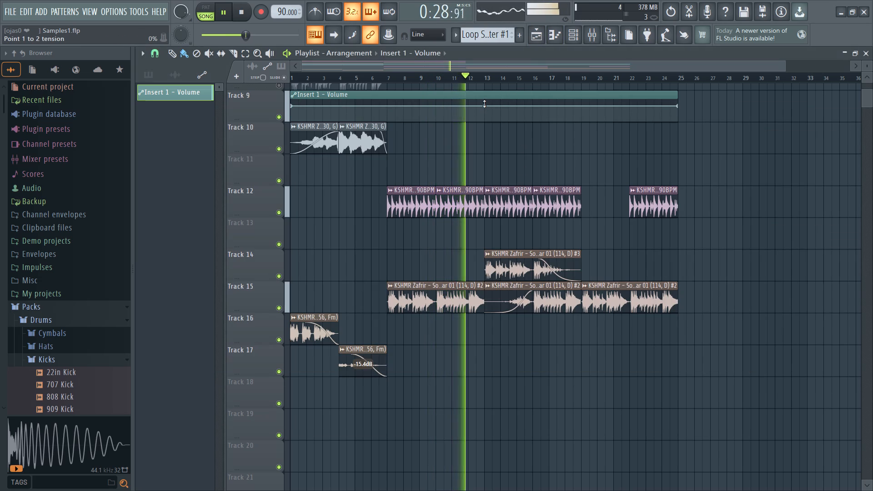
{"action": "left_click_drag", "start_coordinate": [470, 74], "coordinate": [139, 56]}
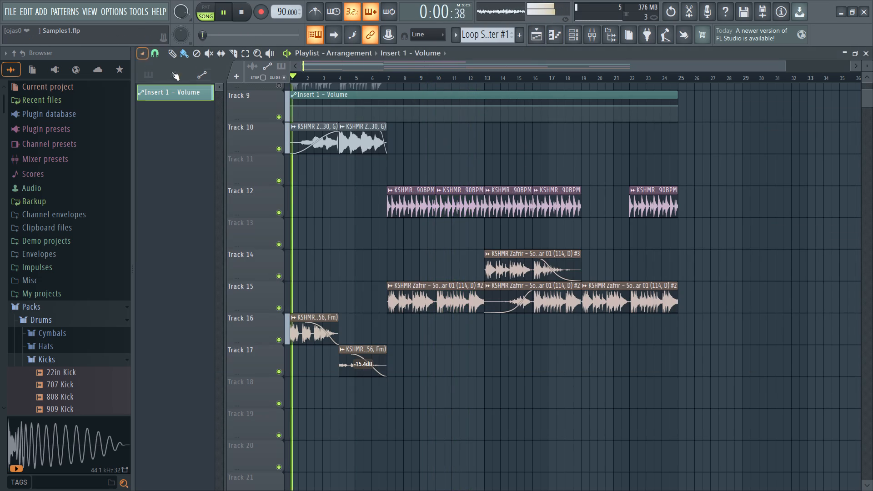
{"action": "left_click_drag", "start_coordinate": [311, 106], "coordinate": [311, 123]}
{"action": "left_click_drag", "start_coordinate": [291, 106], "coordinate": [291, 134]}
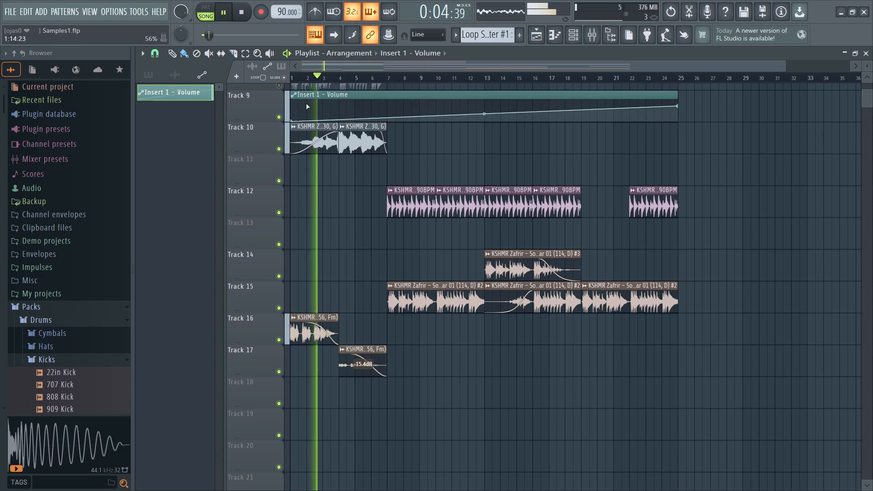
{"action": "left_click_drag", "start_coordinate": [317, 80], "coordinate": [225, 80]}
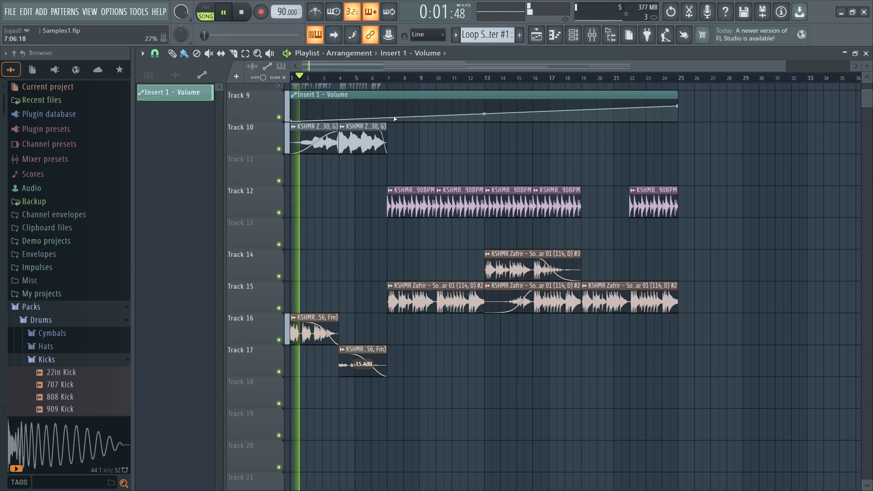
Add an automation point at bar 7, try different tensions on the rise before it, and level it with the clip's end point.
{"action": "right_click", "coordinate": [394, 116]}
{"action": "left_click_drag", "start_coordinate": [393, 116], "coordinate": [388, 82]}
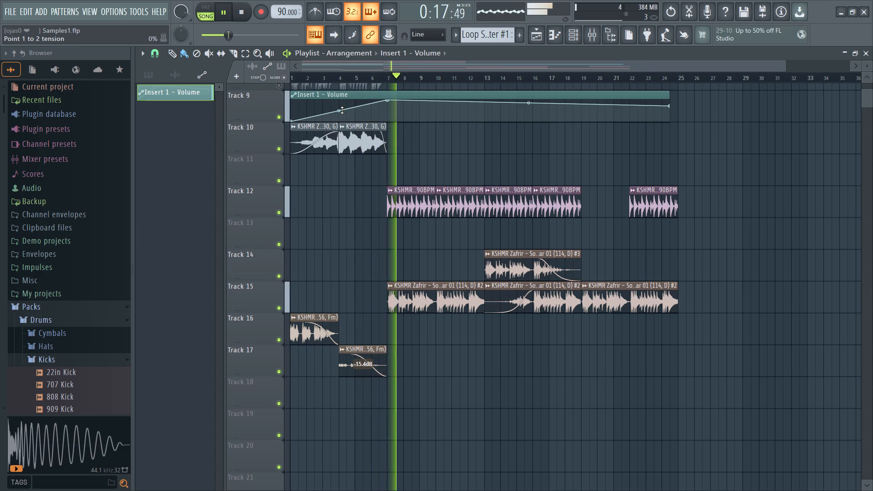
{"action": "left_click_drag", "start_coordinate": [339, 112], "coordinate": [347, 60]}
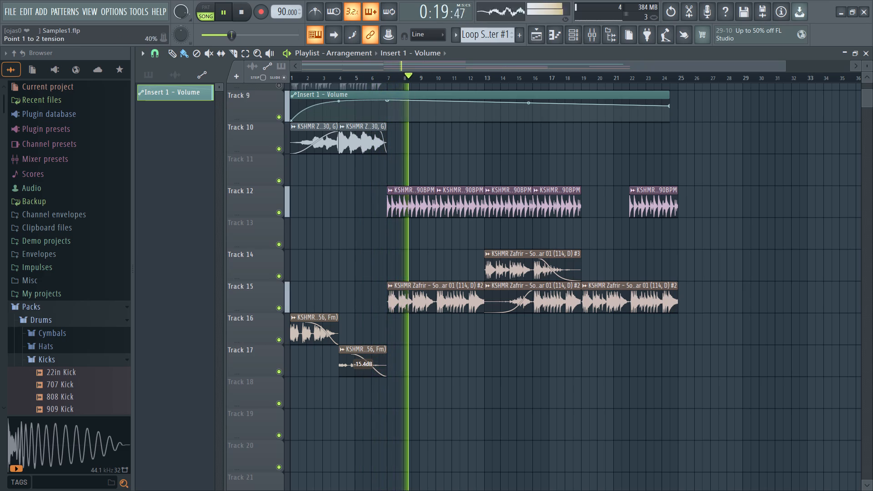
{"action": "left_click_drag", "start_coordinate": [347, 60], "coordinate": [351, 118]}
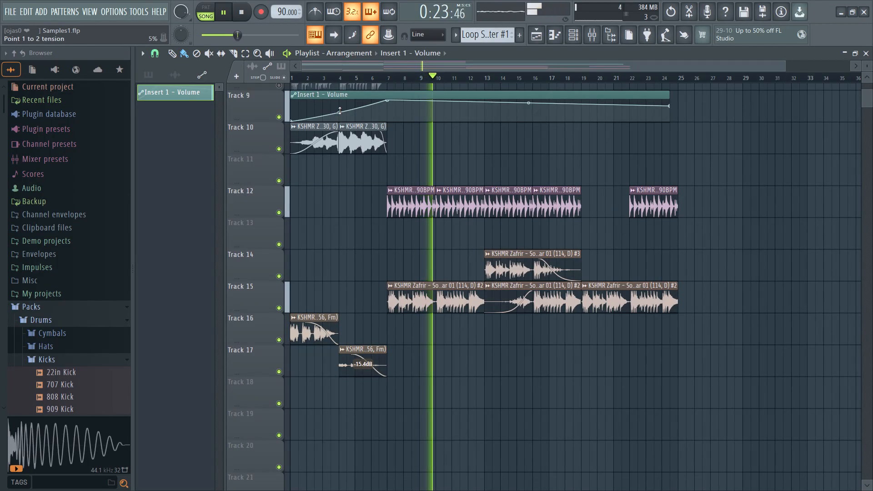
{"action": "left_click", "coordinate": [387, 102]}
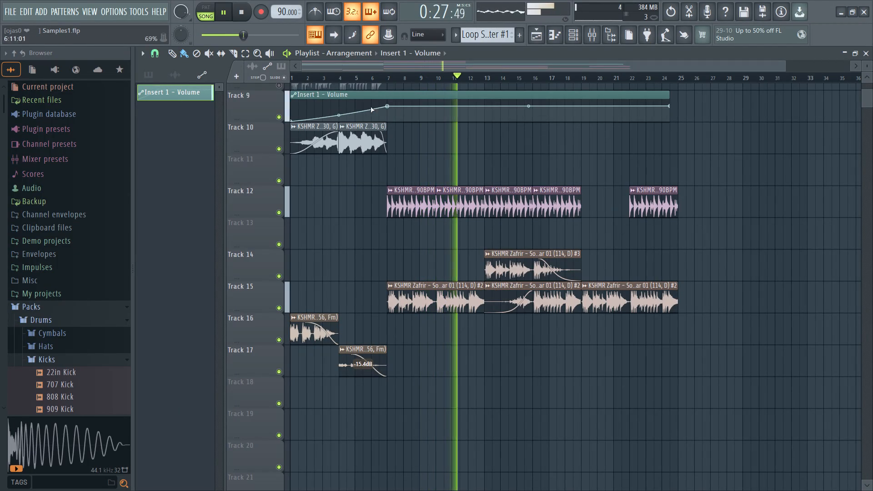
Bend the Insert 1 volume curve into a steep early rise before bar 7 and replay the song from the start.
{"action": "left_click_drag", "start_coordinate": [359, 111], "coordinate": [359, 101]}
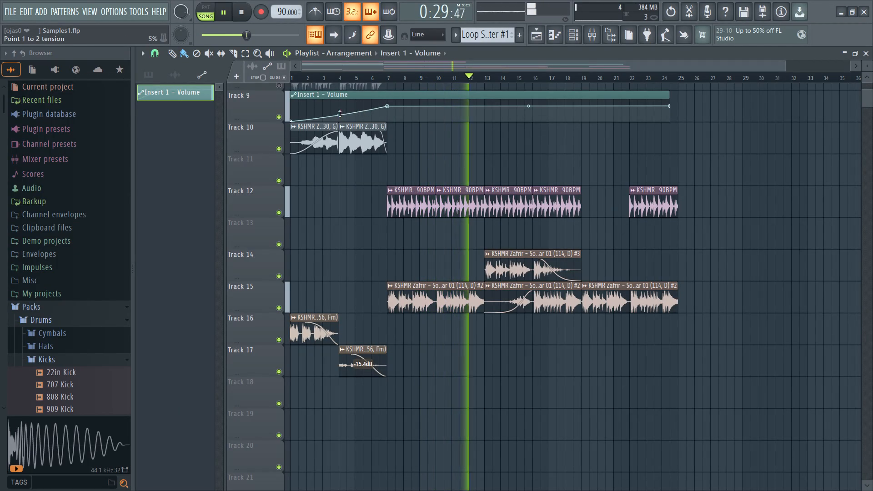
{"action": "left_click_drag", "start_coordinate": [340, 114], "coordinate": [376, 436]}
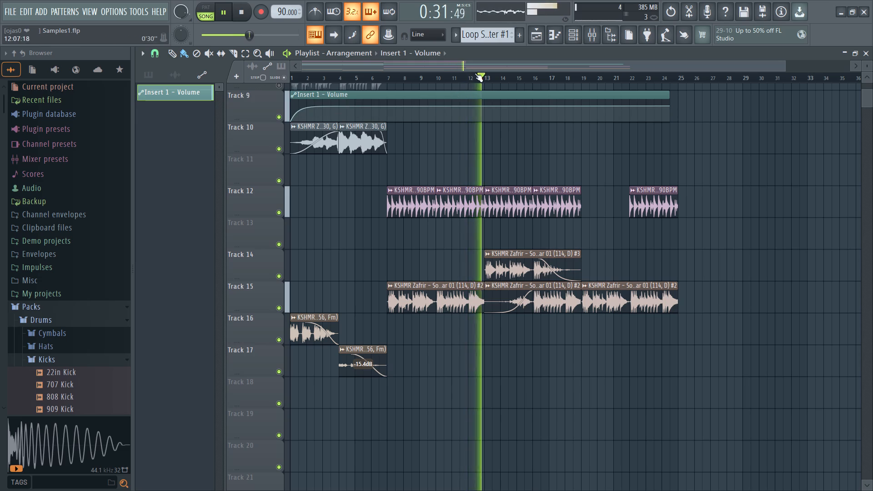
{"action": "left_click_drag", "start_coordinate": [475, 73], "coordinate": [258, 65]}
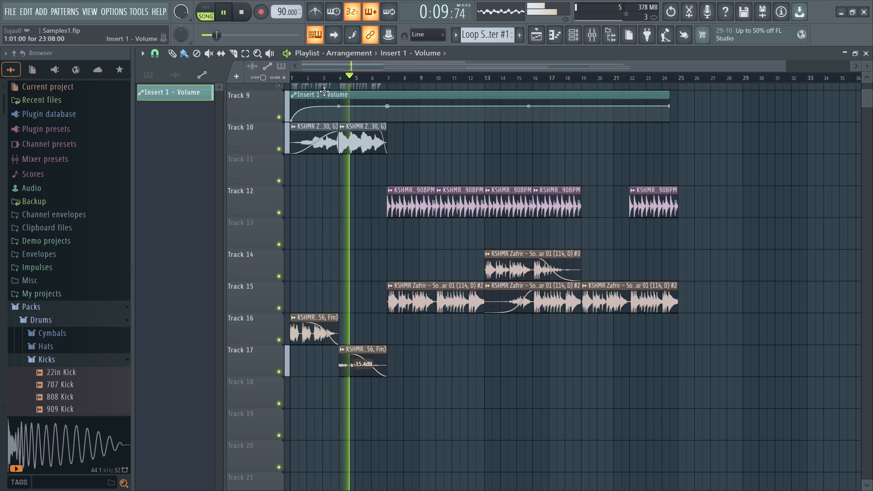
{"action": "left_click_drag", "start_coordinate": [332, 72], "coordinate": [195, 70]}
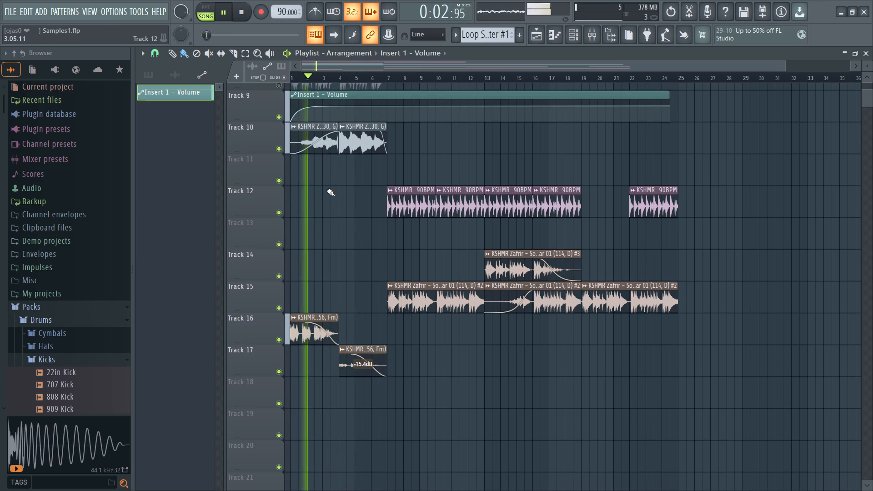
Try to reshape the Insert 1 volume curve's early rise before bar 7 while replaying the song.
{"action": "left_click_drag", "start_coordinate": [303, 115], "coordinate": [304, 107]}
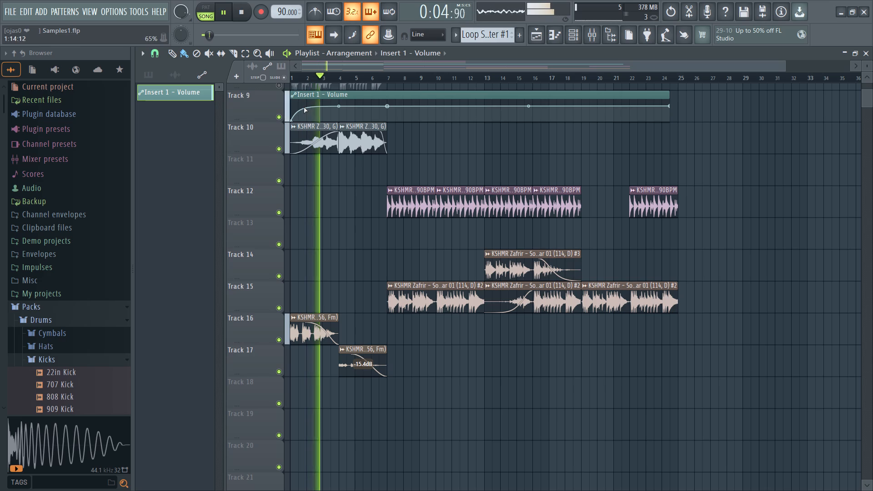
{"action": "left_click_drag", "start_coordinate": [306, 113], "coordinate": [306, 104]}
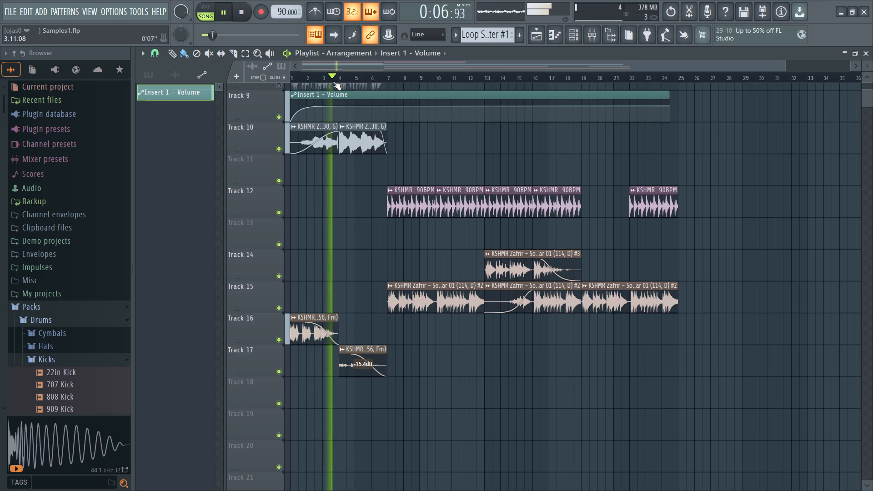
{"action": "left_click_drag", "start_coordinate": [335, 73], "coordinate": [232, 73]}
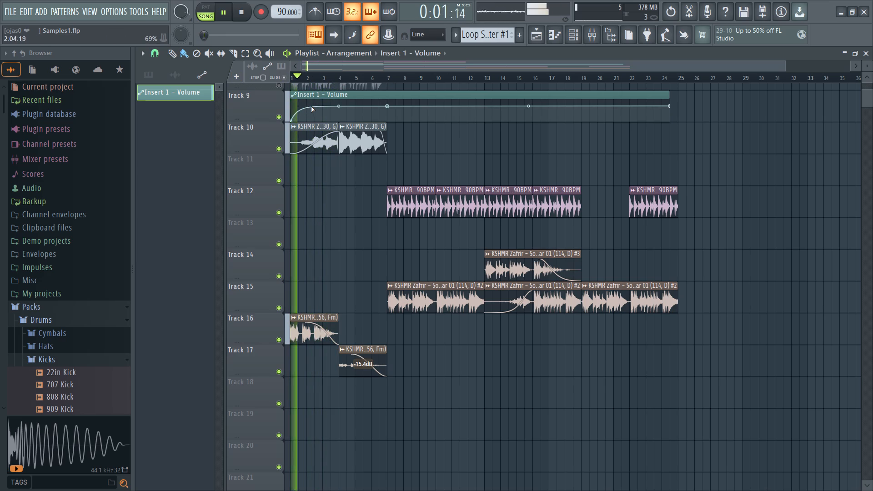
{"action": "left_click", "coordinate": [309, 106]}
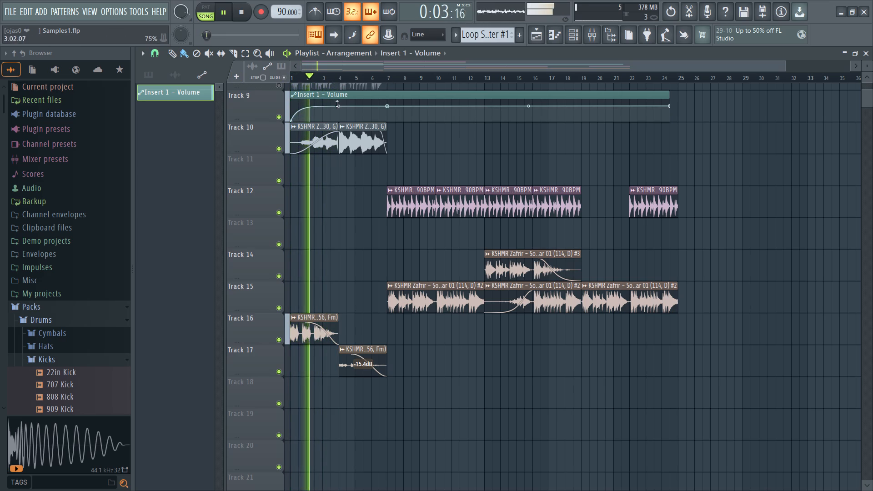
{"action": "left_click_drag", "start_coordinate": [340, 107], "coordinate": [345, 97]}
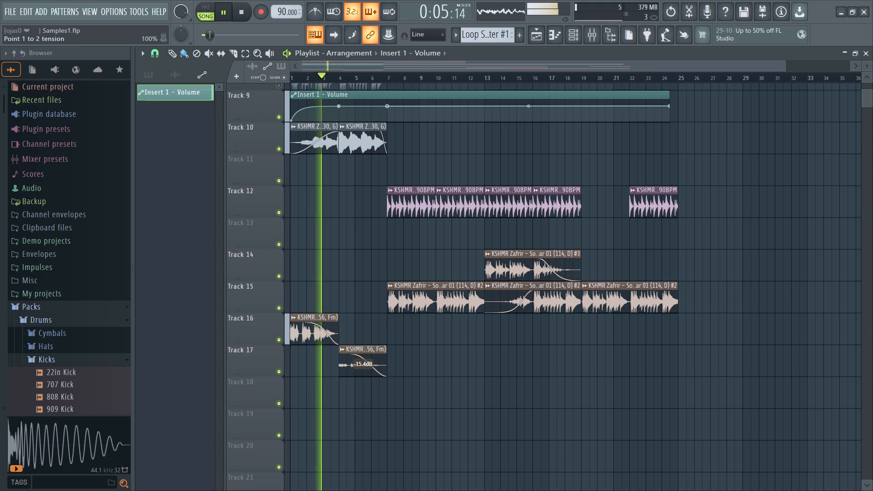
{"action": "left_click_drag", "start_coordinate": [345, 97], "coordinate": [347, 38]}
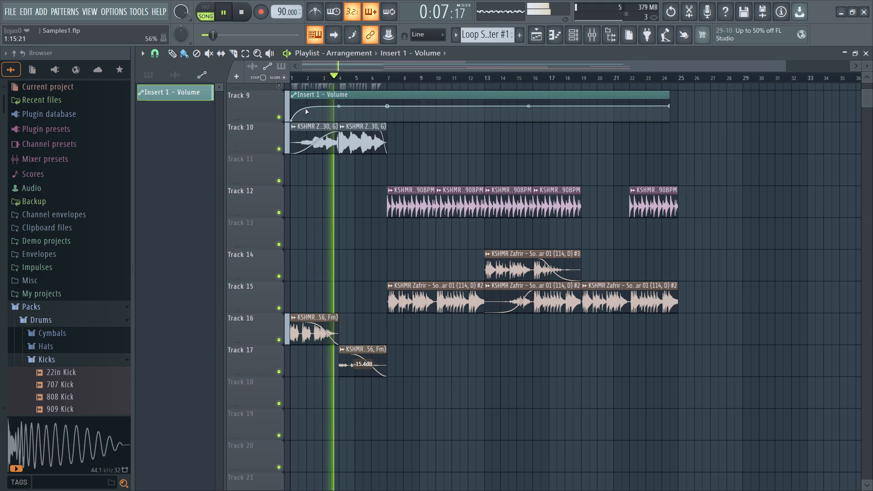
Add an automation point near bar 2, reduce the tension of the rise before it to about 30%, and replay the song.
{"action": "right_click", "coordinate": [305, 109]}
{"action": "left_click", "coordinate": [306, 110]}
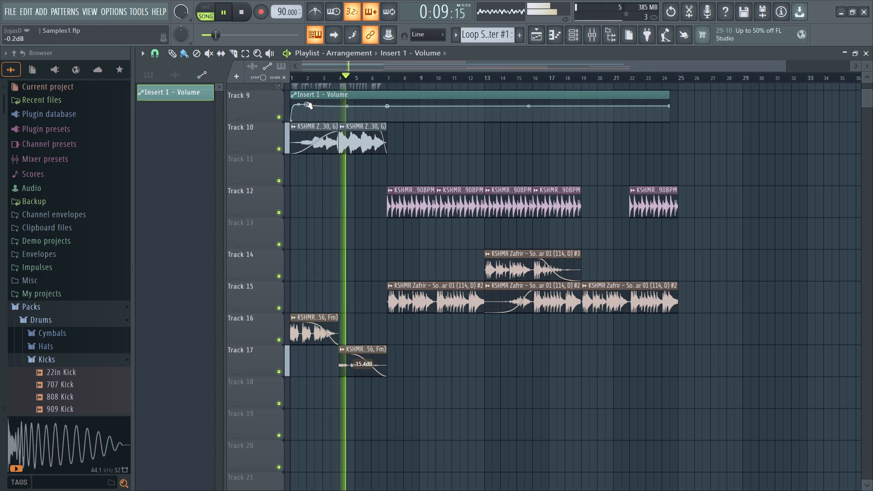
{"action": "left_click_drag", "start_coordinate": [297, 110], "coordinate": [321, 200]}
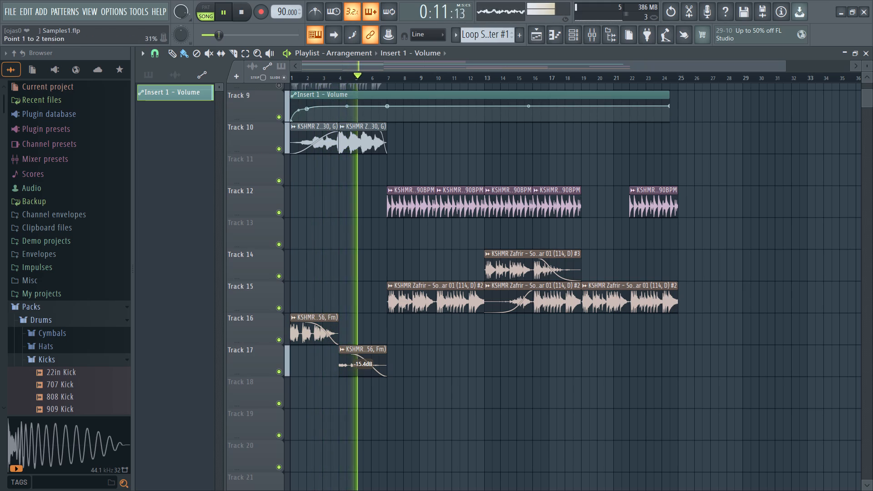
{"action": "left_click_drag", "start_coordinate": [321, 200], "coordinate": [322, 195]}
{"action": "left_click_drag", "start_coordinate": [336, 77], "coordinate": [215, 59]}
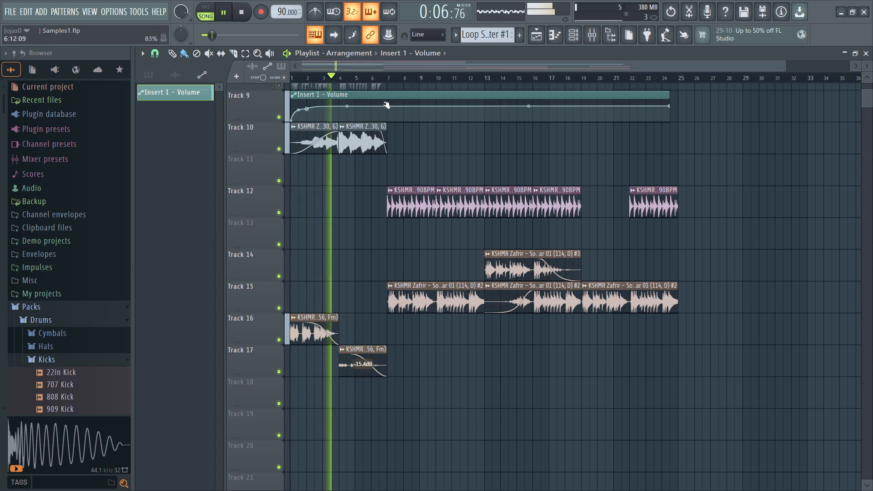
Raise the Insert 1 volume automation point at bar 7 above 0.9 dB and replay the song from the start.
{"action": "left_click_drag", "start_coordinate": [386, 105], "coordinate": [388, 103]}
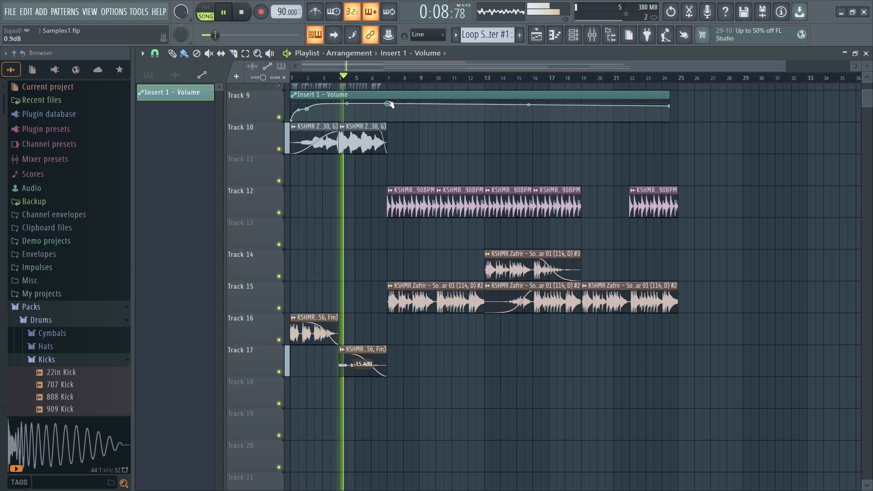
{"action": "left_click_drag", "start_coordinate": [388, 103], "coordinate": [389, 90]}
{"action": "left_click_drag", "start_coordinate": [352, 75], "coordinate": [315, 66]}
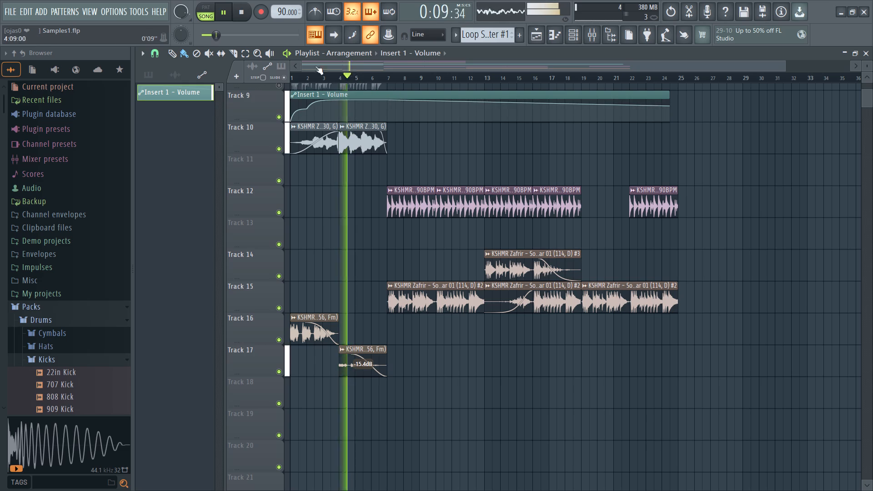
{"action": "left_click_drag", "start_coordinate": [315, 66], "coordinate": [276, 66]}
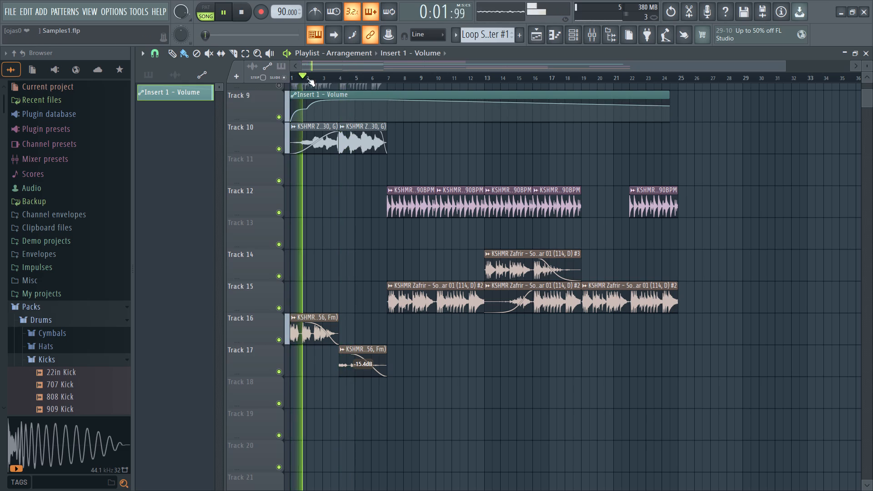
Raise the automation point near bar 2 slightly, soften the tension of the rise before it, and replay the song.
{"action": "left_click_drag", "start_coordinate": [296, 112], "coordinate": [299, 123]}
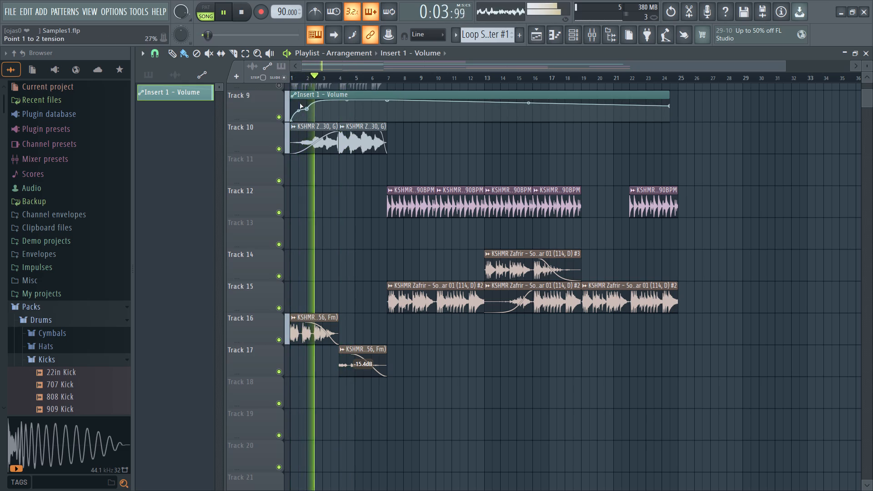
{"action": "left_click_drag", "start_coordinate": [313, 78], "coordinate": [275, 83]}
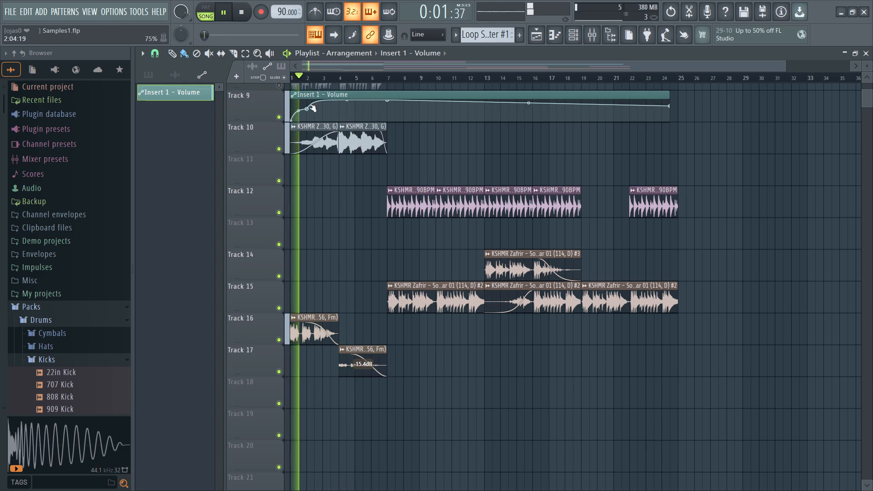
{"action": "left_click", "coordinate": [308, 109]}
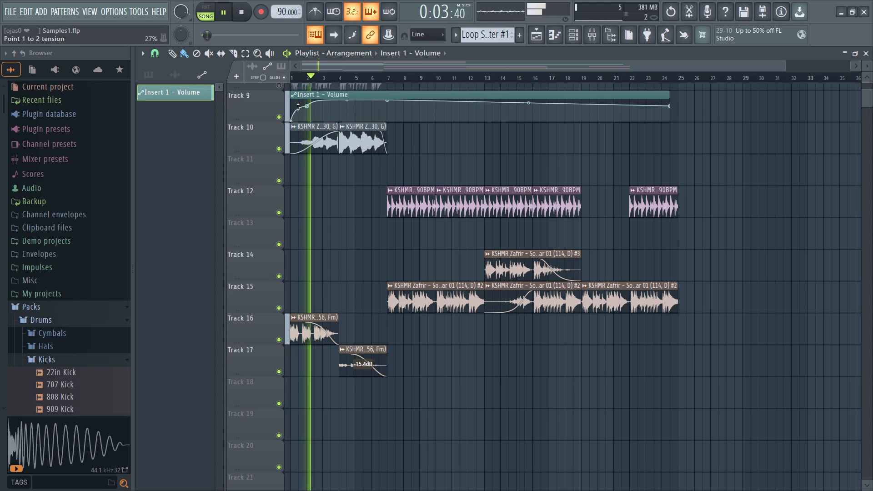
{"action": "left_click_drag", "start_coordinate": [298, 108], "coordinate": [308, 126]}
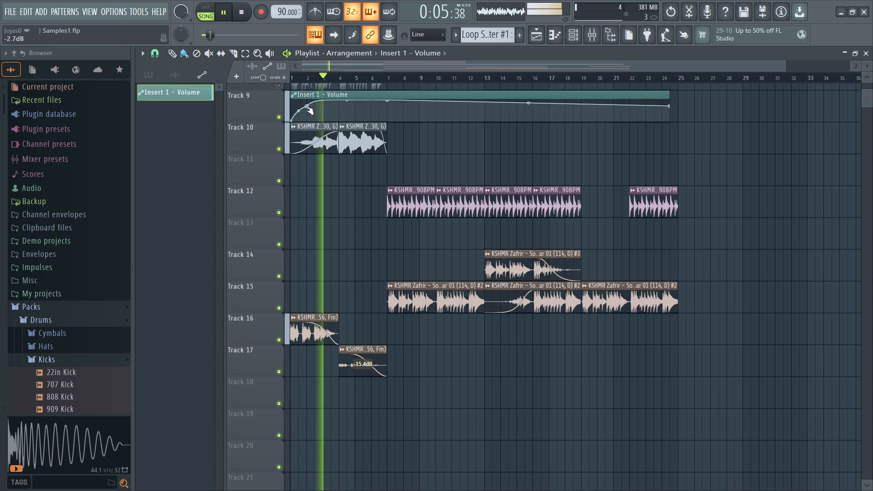
{"action": "left_click", "coordinate": [307, 107]}
{"action": "left_click_drag", "start_coordinate": [311, 80], "coordinate": [256, 77]}
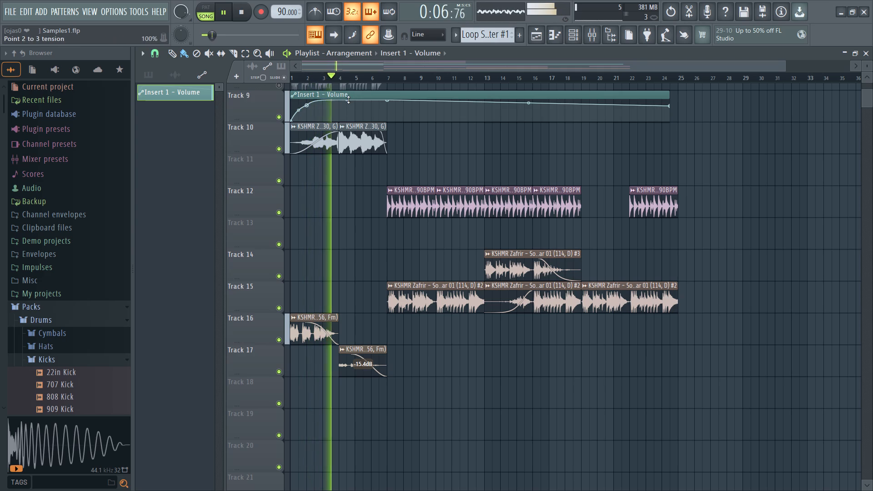
Lower the curve tension between bars 2 and 7 below 48% for a gradual rise, replay the song, and pause it.
{"action": "left_click_drag", "start_coordinate": [348, 100], "coordinate": [345, 167]}
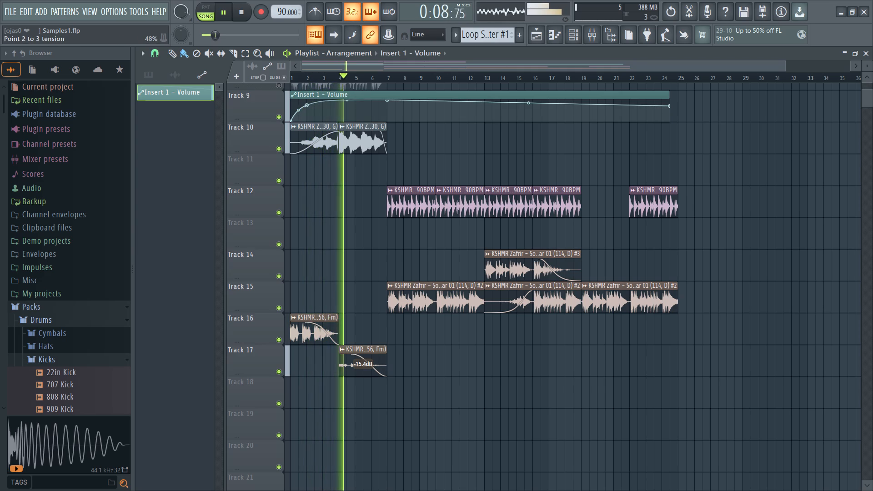
{"action": "left_click_drag", "start_coordinate": [345, 167], "coordinate": [348, 219]}
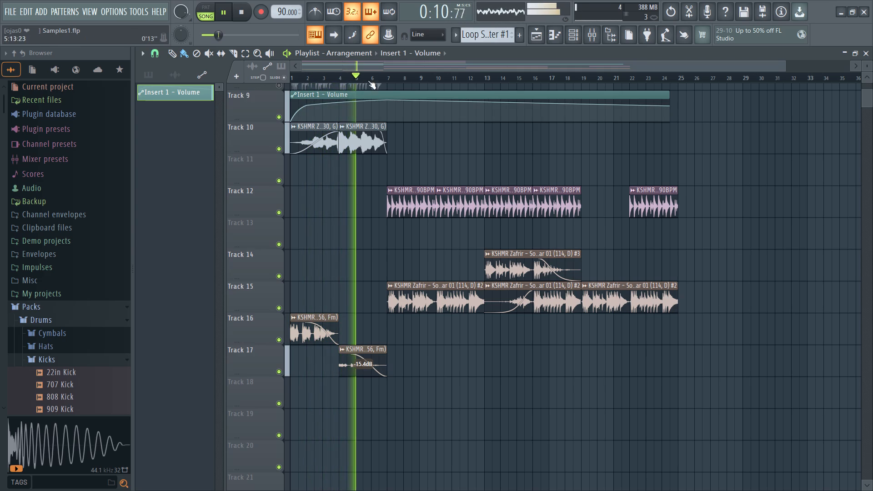
{"action": "left_click_drag", "start_coordinate": [358, 72], "coordinate": [258, 80]}
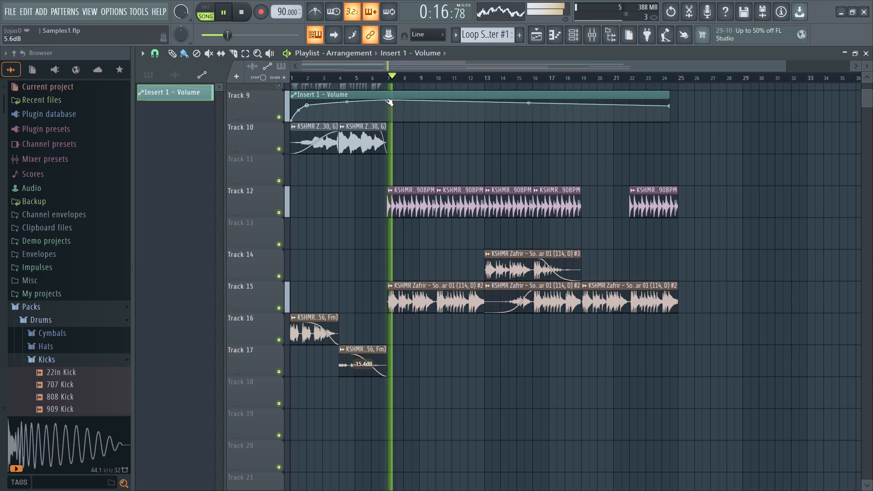
{"action": "left_click", "coordinate": [289, 54]}
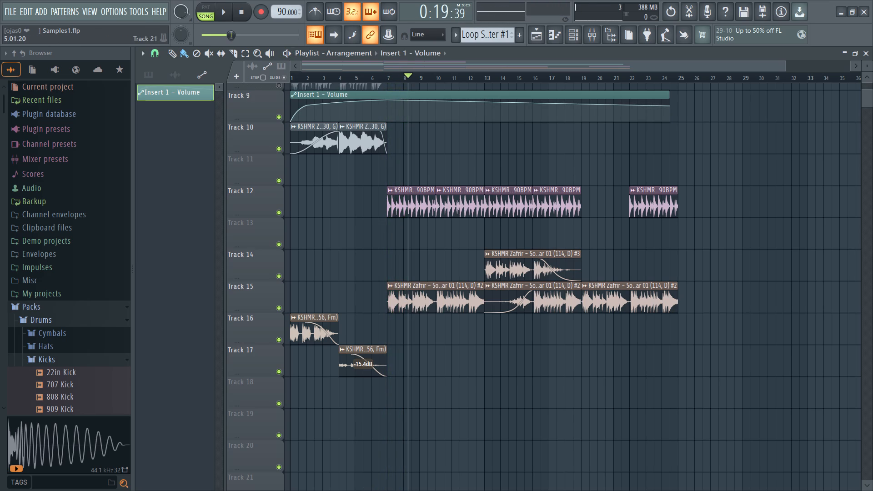
Switch to Chrome, resume the Class 7 lesson video, and skip ahead to about 08:05.
{"action": "left_click", "coordinate": [356, 490]}
{"action": "left_click", "coordinate": [308, 225]}
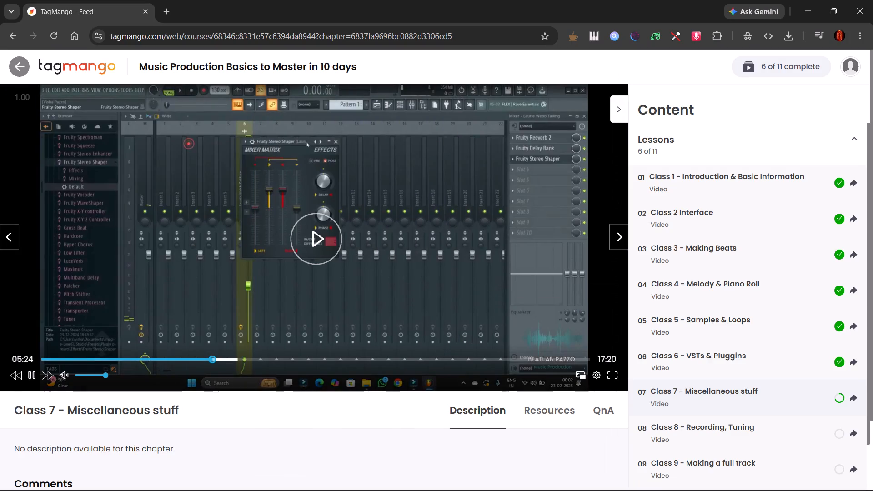
{"action": "left_click", "coordinate": [297, 361]}
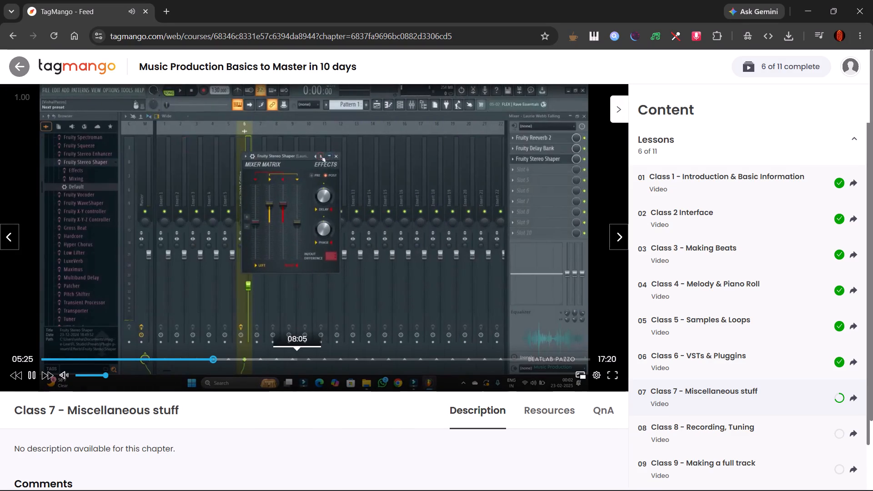
Jump the Class 7 lesson to about 06:29 and watch the mixer part in full screen.
{"action": "left_click", "coordinate": [246, 360]}
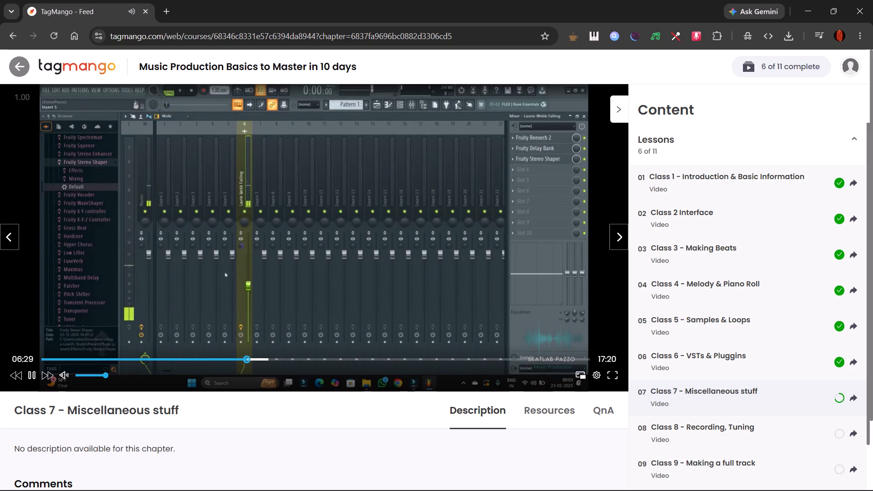
{"action": "left_click", "coordinate": [615, 374]}
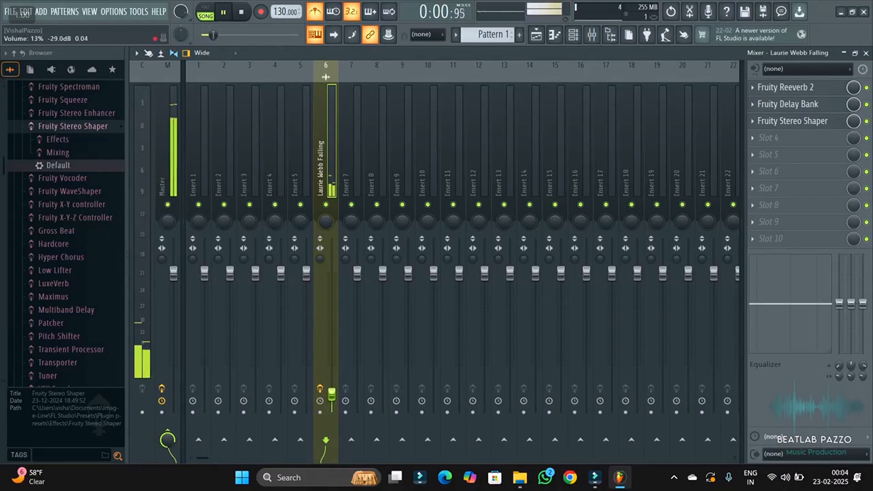
Skim ahead through the lesson past the Attack Kick section, then back to about 07:24.
{"action": "key", "text": "Right"}
{"action": "key", "text": "Right"}
{"action": "key", "text": "Right"}
{"action": "key", "text": "Right"}
{"action": "key", "text": "Right"}
{"action": "key", "text": "Right"}
{"action": "key", "text": "Right"}
{"action": "key", "text": "Right"}
{"action": "key", "text": "Right"}
{"action": "key", "text": "Right"}
{"action": "key", "text": "Right"}
{"action": "key", "text": "Right"}
{"action": "key", "text": "Right"}
{"action": "key", "text": "Right"}
{"action": "key", "text": "Right"}
{"action": "key", "text": "Left"}
{"action": "key", "text": "Left"}
{"action": "key", "text": "Left"}
{"action": "key", "text": "Left"}
{"action": "key", "text": "Left"}
{"action": "key", "text": "Left"}
{"action": "key", "text": "Left"}
{"action": "key", "text": "Left"}
{"action": "key", "text": "Left"}
{"action": "key", "text": "Left"}
{"action": "key", "text": "Left"}
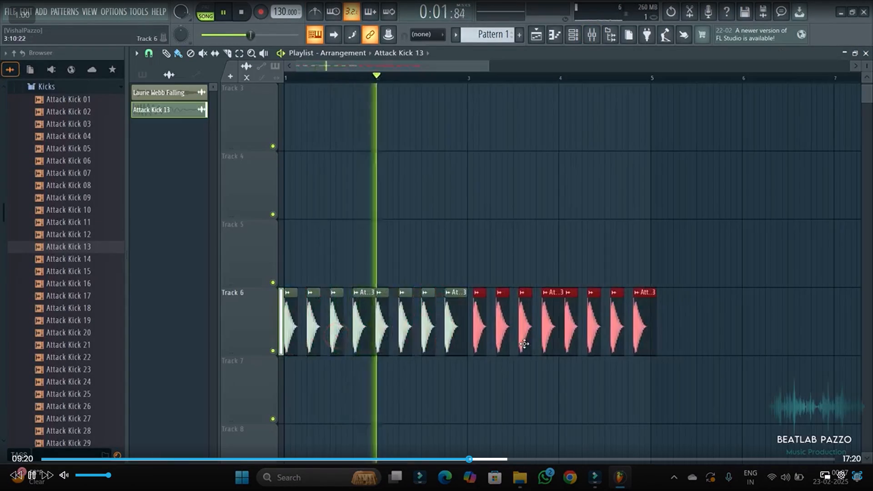
{"action": "key", "text": "Left"}
{"action": "key", "text": "Left"}
{"action": "key", "text": "Left"}
{"action": "key", "text": "Left"}
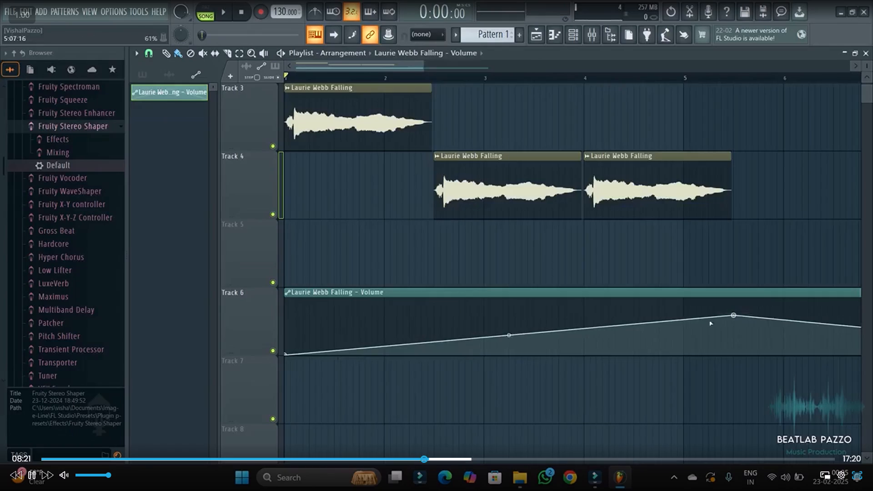
{"action": "key", "text": "Left"}
{"action": "key", "text": "Left"}
{"action": "key", "text": "Left"}
{"action": "key", "text": "Left"}
{"action": "key", "text": "Left"}
{"action": "key", "text": "Left"}
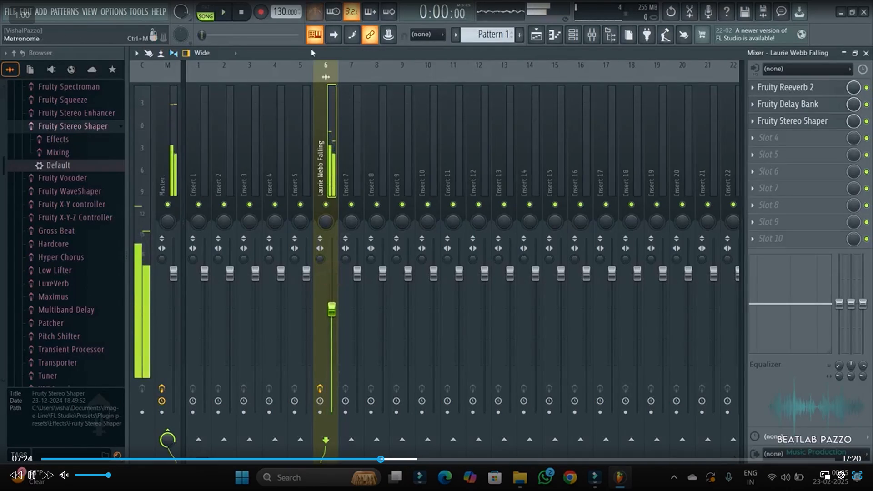
Skip forward to about 08:24 in the lesson and watch on through the kick sample demonstration.
{"action": "key", "text": "Right"}
{"action": "key", "text": "Right"}
{"action": "key", "text": "Right"}
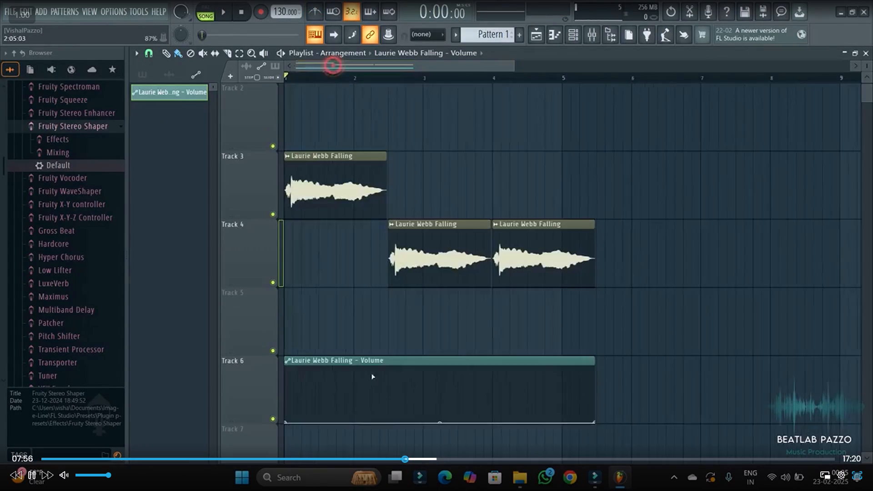
{"action": "key", "text": "Right"}
{"action": "key", "text": "Right"}
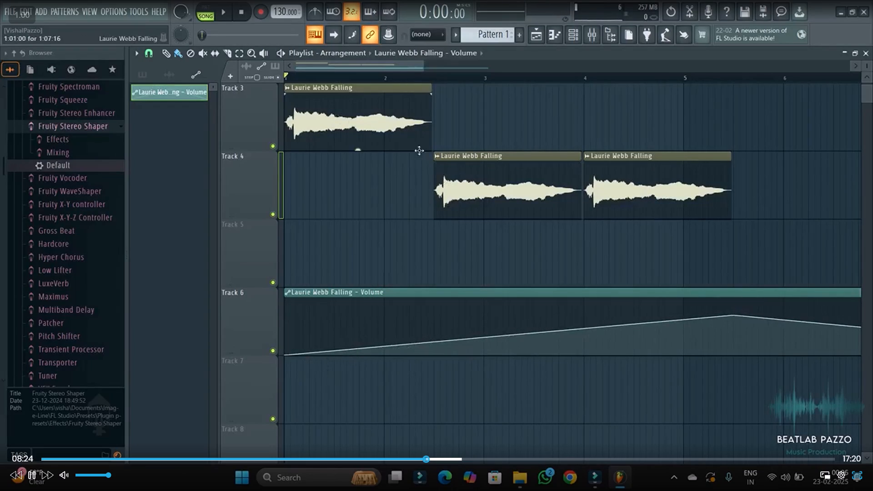
{"action": "left_click", "coordinate": [452, 356]}
{"action": "left_click", "coordinate": [451, 356]}
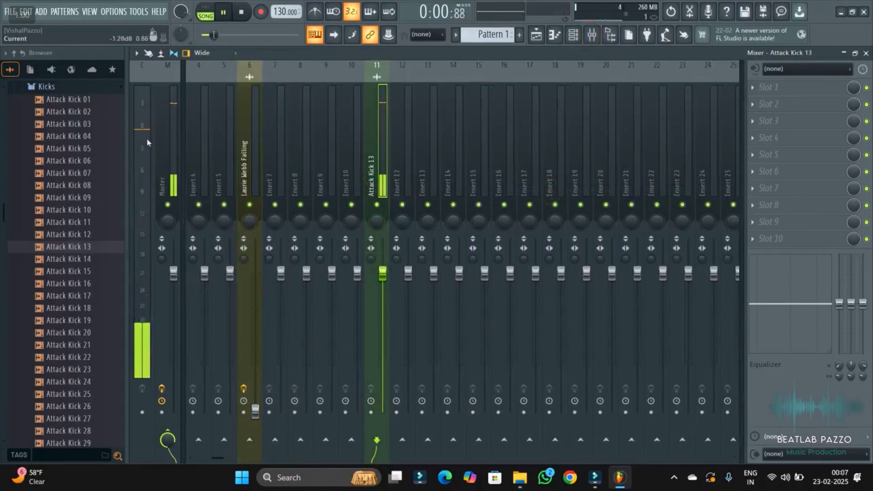
Rewind briefly to rewatch routing the kick channel to Insert 11, pause at about 09:30, and switch to FL Studio.
{"action": "key", "text": "Left"}
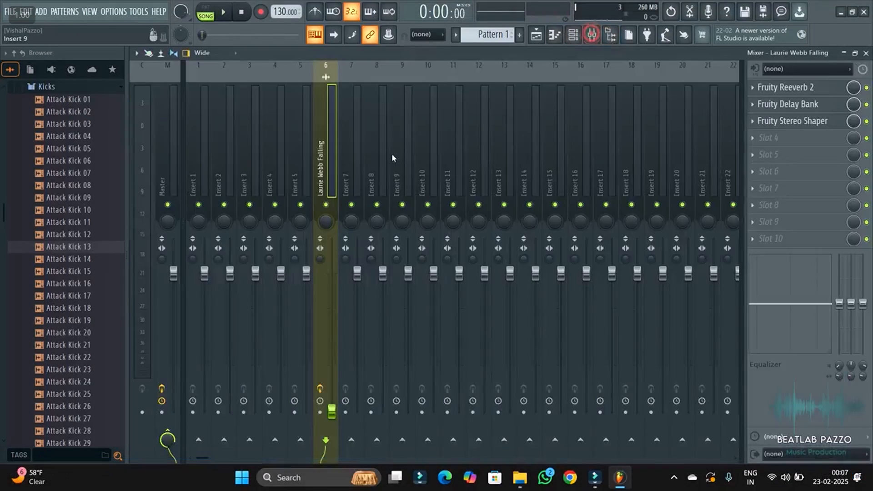
{"action": "key", "text": "space"}
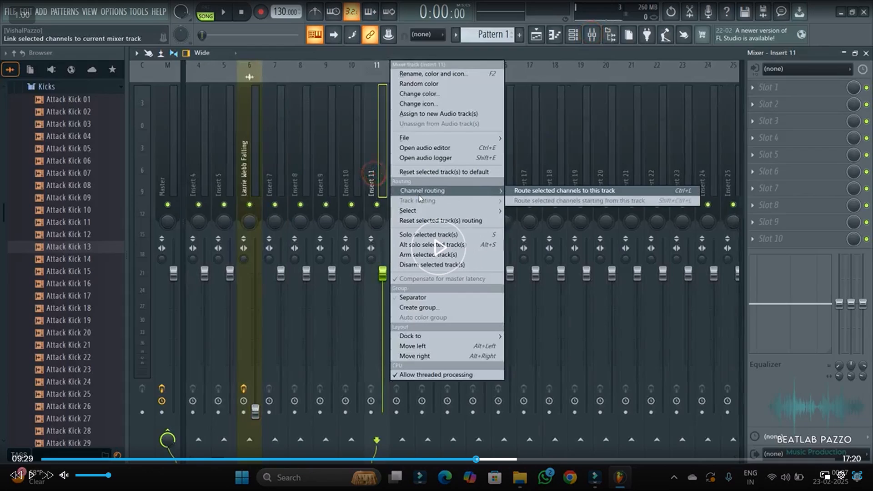
{"action": "key", "text": "space"}
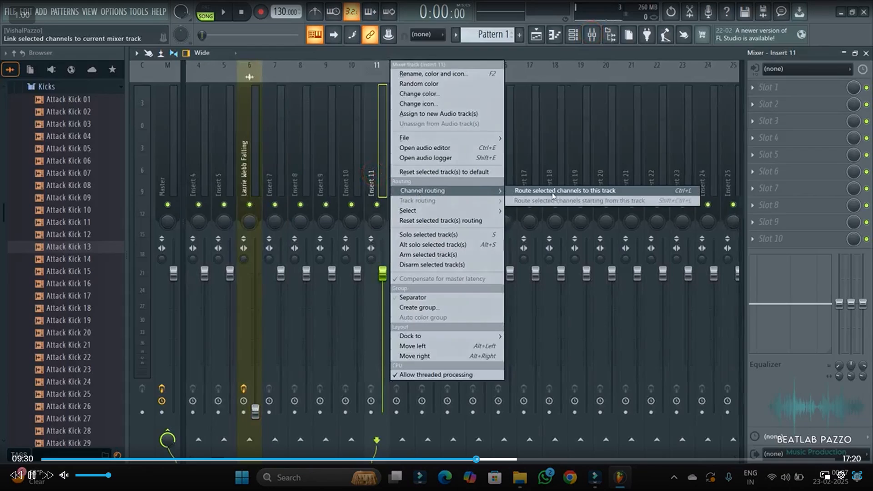
{"action": "key", "text": "space"}
{"action": "key", "text": "f"}
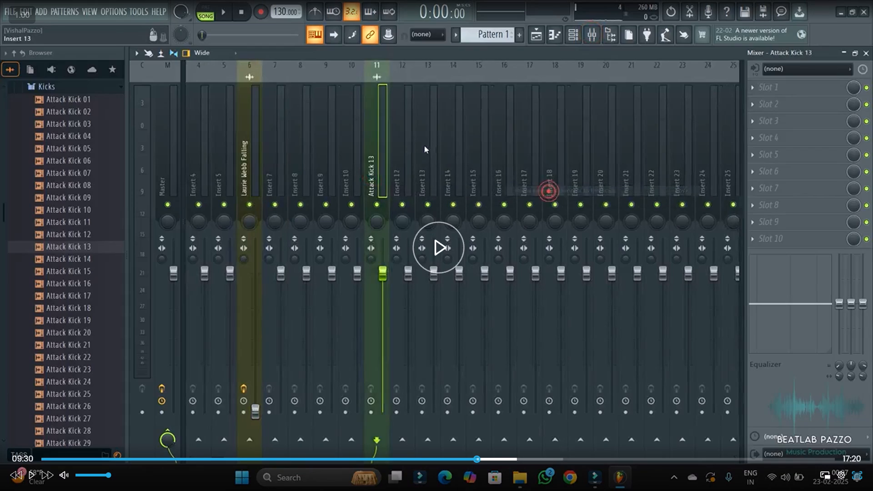
{"action": "key", "text": "f"}
{"action": "left_click", "coordinate": [616, 490]}
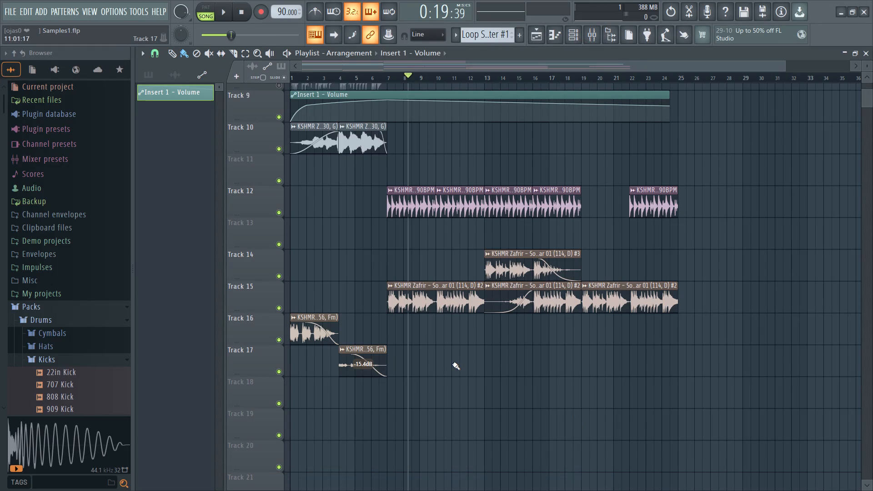
Add the 707 Kick sample from the Kicks pack to playlist Track 22 at bar 2.
{"action": "scroll", "coordinate": [385, 433], "scroll_direction": "down", "scroll_amount": 5}
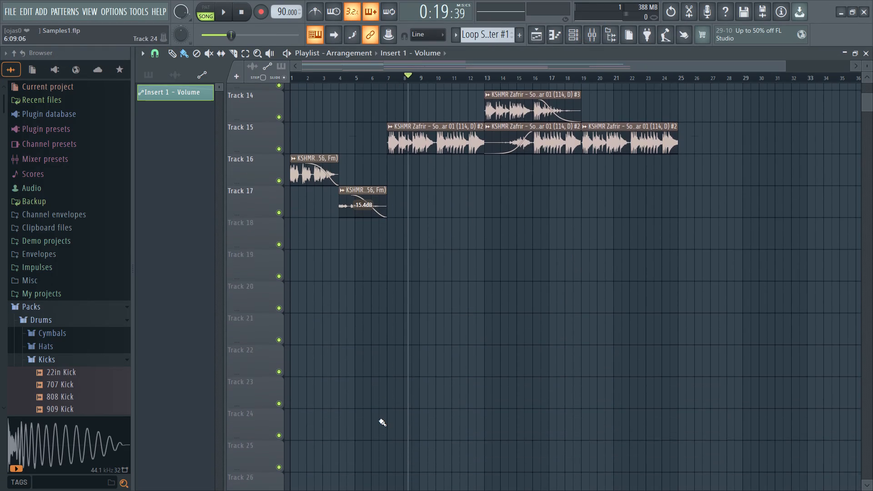
{"action": "scroll", "coordinate": [379, 420], "scroll_direction": "up", "scroll_amount": 4}
{"action": "scroll", "coordinate": [379, 420], "scroll_direction": "down", "scroll_amount": 4}
{"action": "left_click", "coordinate": [43, 381]}
{"action": "left_click", "coordinate": [43, 381]}
{"action": "left_click_drag", "start_coordinate": [43, 381], "coordinate": [360, 366]}
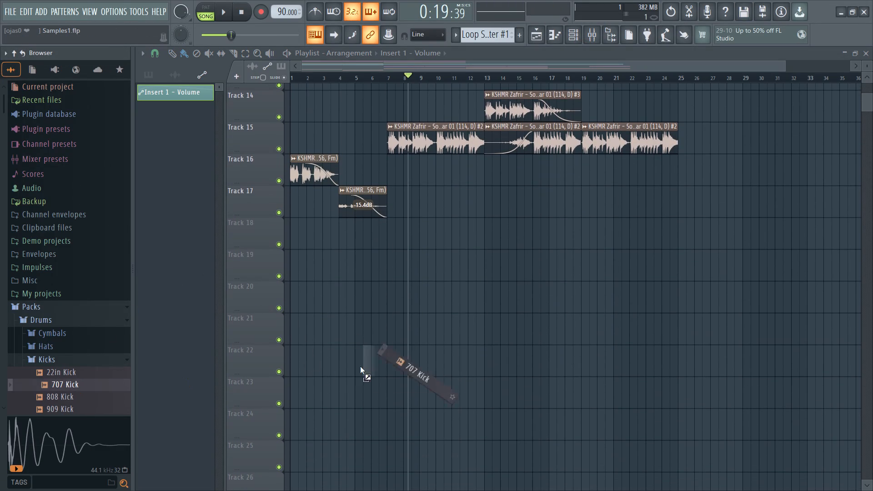
{"action": "left_click_drag", "start_coordinate": [360, 366], "coordinate": [309, 368]}
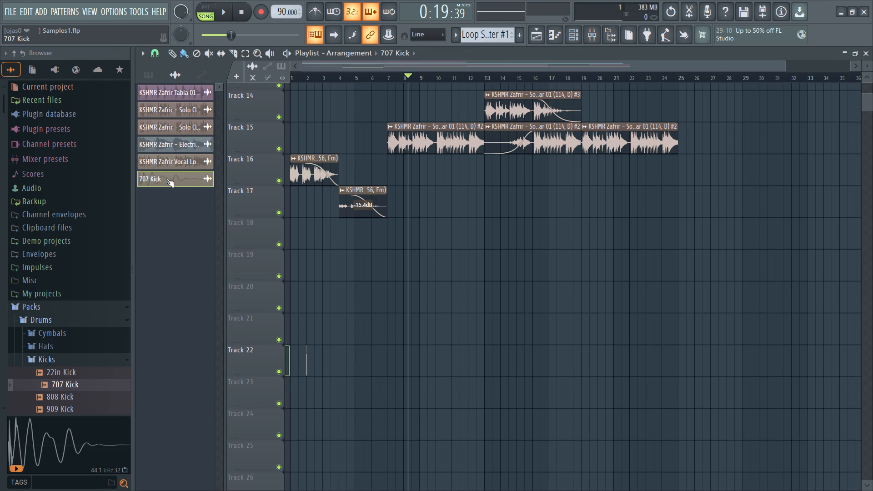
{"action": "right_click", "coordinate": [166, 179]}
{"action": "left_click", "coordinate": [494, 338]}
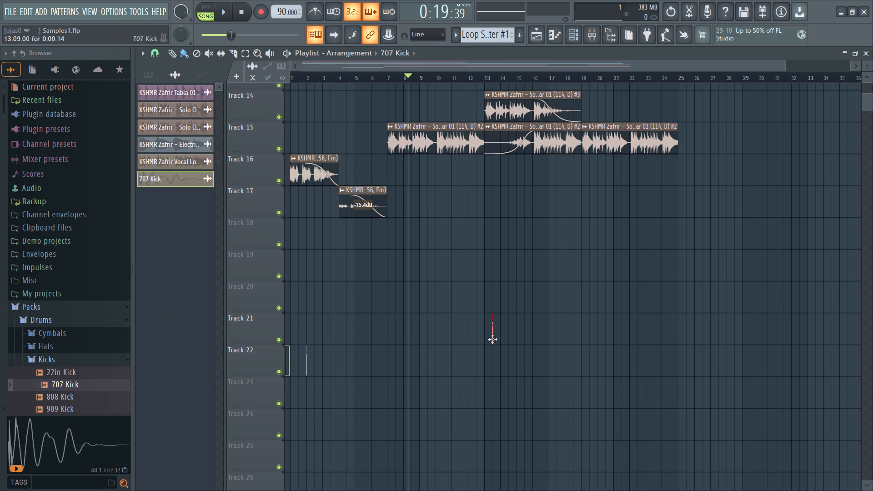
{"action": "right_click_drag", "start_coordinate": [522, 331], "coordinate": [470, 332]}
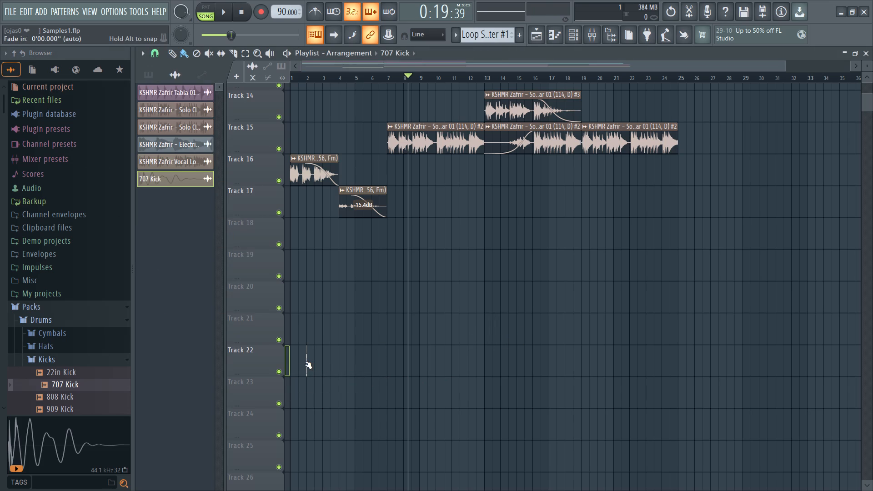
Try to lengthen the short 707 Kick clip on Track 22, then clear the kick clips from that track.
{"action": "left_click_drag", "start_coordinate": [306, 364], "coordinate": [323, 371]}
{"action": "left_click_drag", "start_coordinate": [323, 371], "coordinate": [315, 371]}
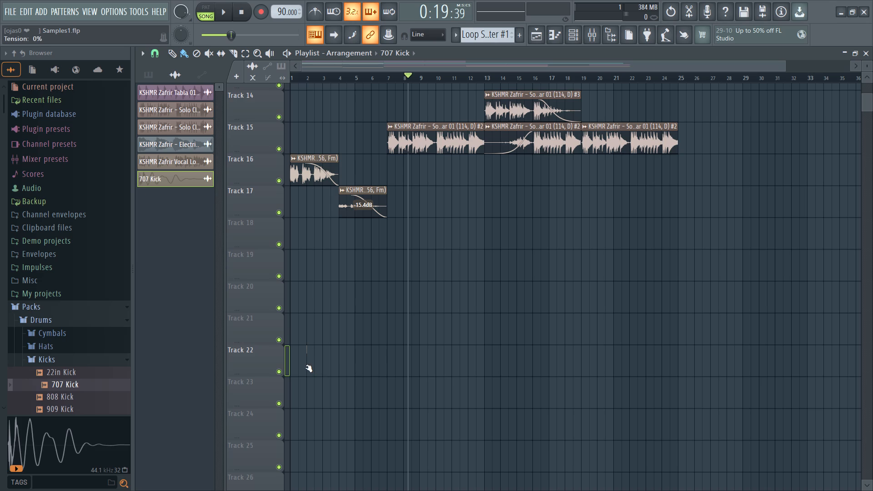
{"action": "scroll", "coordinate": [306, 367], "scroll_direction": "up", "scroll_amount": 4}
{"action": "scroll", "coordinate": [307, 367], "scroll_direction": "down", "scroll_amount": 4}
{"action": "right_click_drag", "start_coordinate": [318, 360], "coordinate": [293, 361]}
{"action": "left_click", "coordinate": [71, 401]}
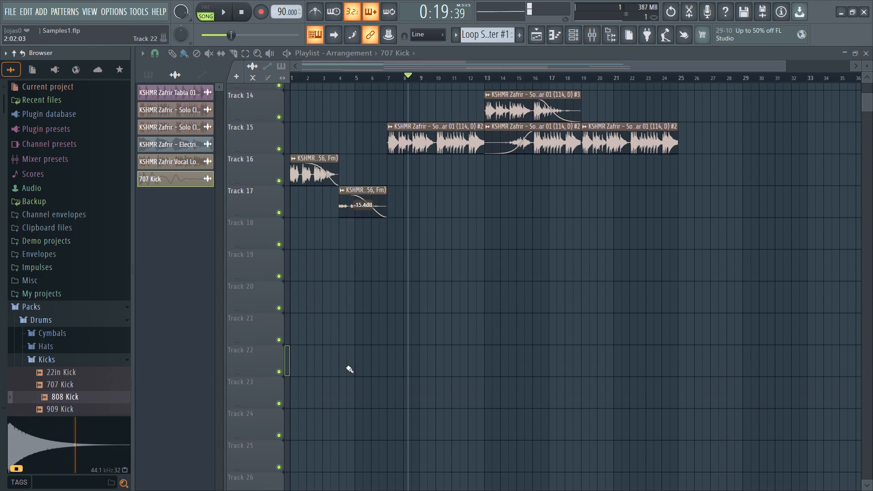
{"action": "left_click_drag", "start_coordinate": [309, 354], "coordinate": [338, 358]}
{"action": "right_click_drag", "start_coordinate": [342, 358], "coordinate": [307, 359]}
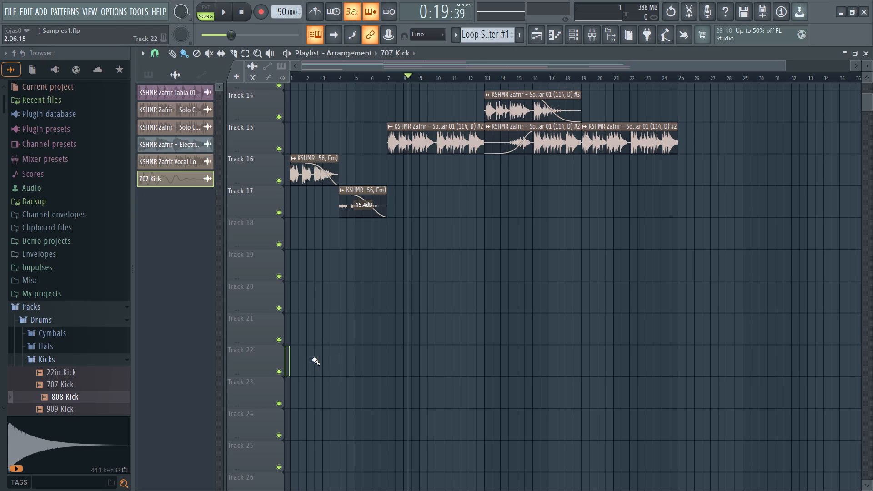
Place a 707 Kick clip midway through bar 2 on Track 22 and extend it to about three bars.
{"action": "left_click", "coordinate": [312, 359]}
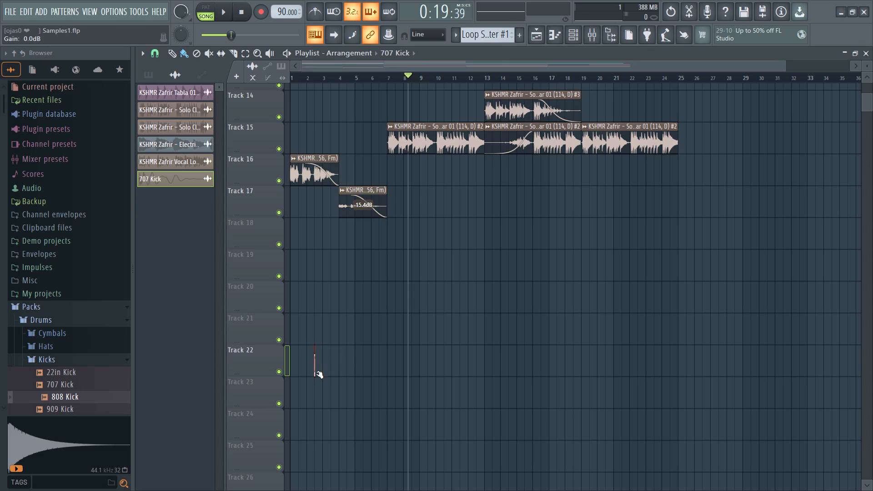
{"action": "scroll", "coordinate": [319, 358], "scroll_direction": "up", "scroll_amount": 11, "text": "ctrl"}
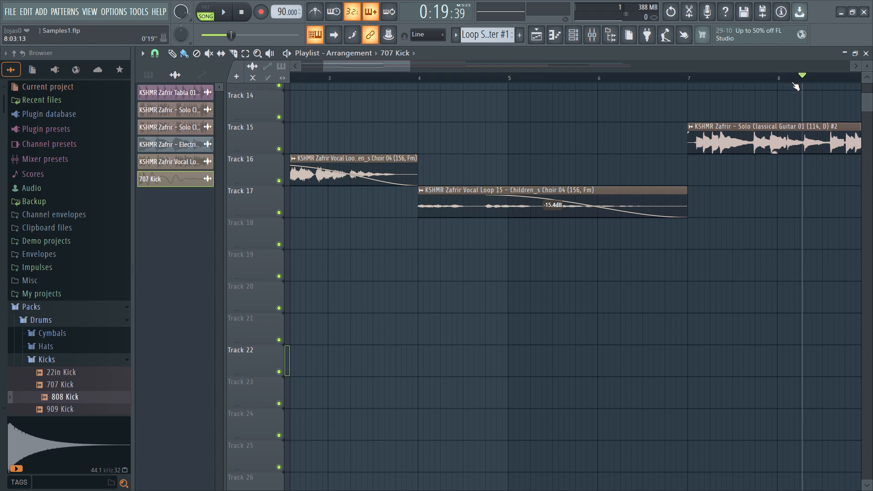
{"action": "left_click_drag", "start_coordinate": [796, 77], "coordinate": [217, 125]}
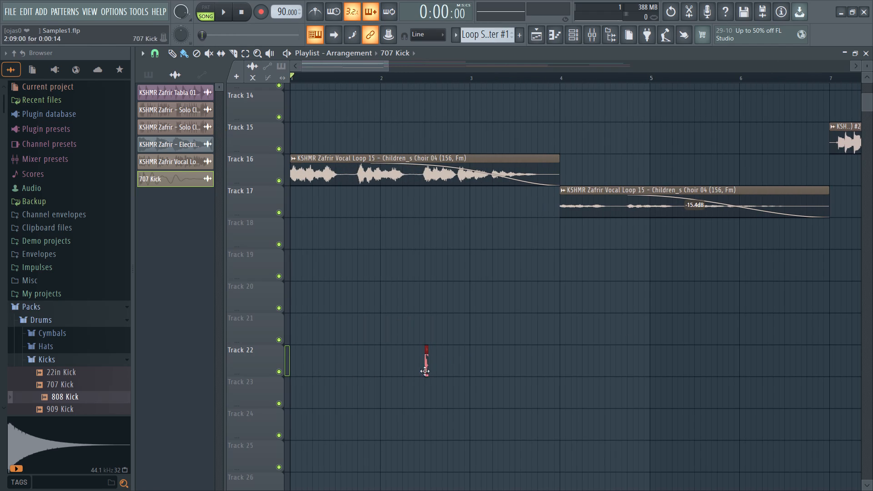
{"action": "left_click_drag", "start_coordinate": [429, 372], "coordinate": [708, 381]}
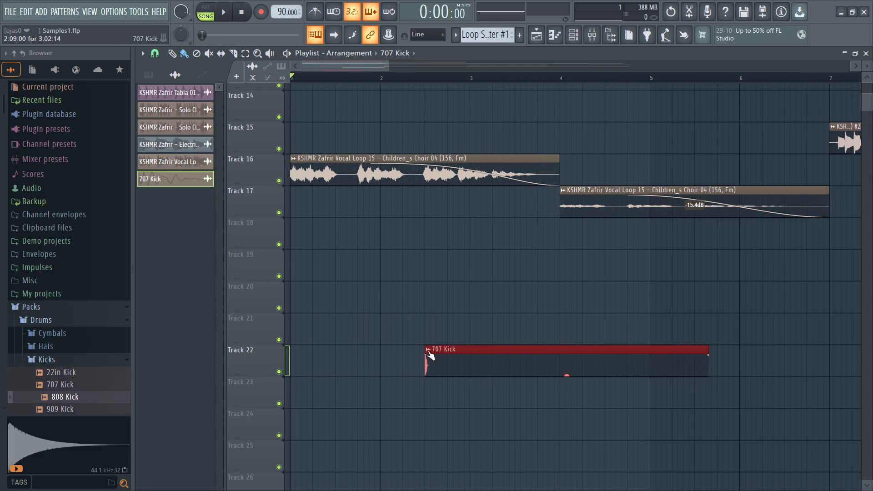
Open the 707 Kick channel settings and audition its waveform.
{"action": "double_click", "coordinate": [146, 180]}
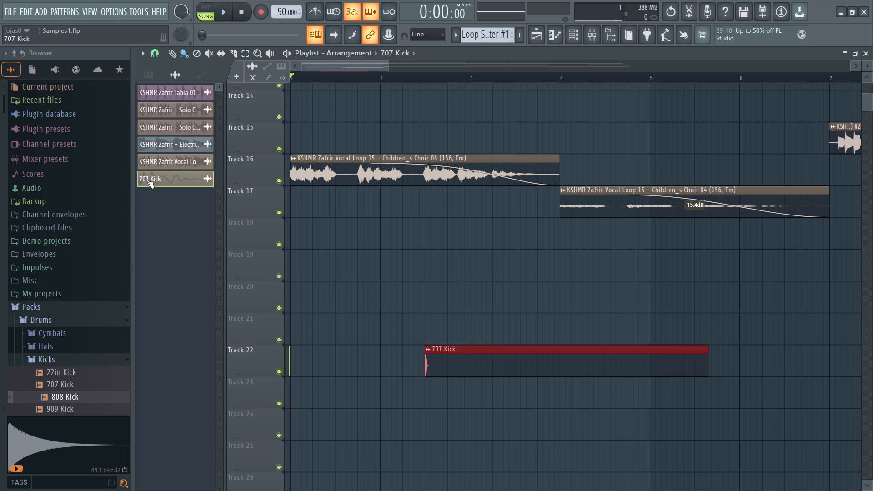
{"action": "left_click", "coordinate": [346, 341]}
{"action": "triple_click", "coordinate": [346, 341]}
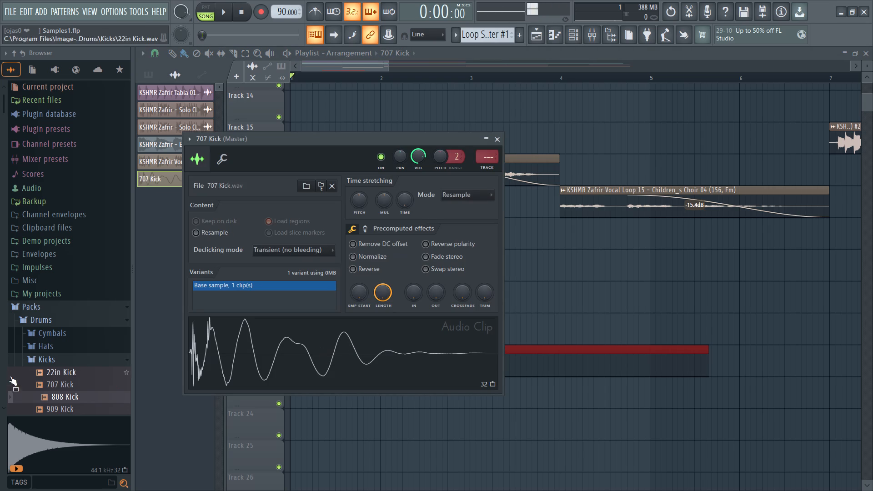
Replace the 707 Kick clip on Track 22 with an 808 Kick clip midway through bar 2 on Track 24.
{"action": "left_click", "coordinate": [28, 440]}
{"action": "left_click_drag", "start_coordinate": [59, 396], "coordinate": [424, 409]}
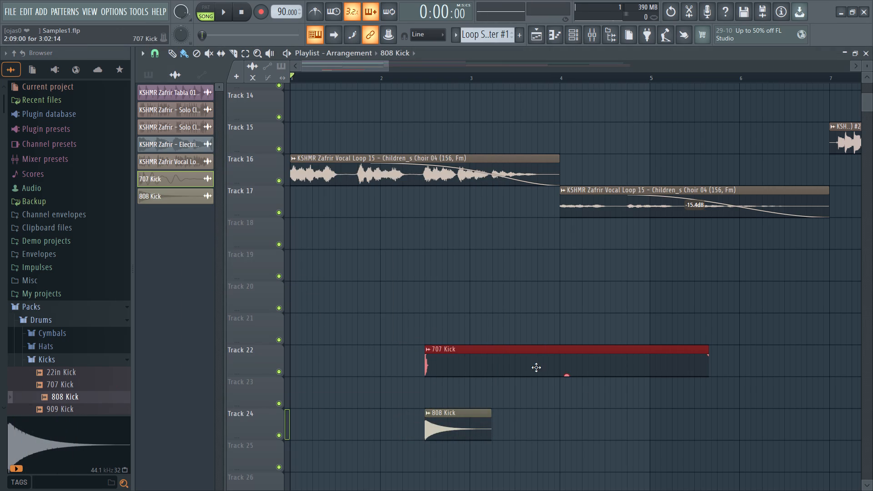
{"action": "right_click", "coordinate": [536, 367]}
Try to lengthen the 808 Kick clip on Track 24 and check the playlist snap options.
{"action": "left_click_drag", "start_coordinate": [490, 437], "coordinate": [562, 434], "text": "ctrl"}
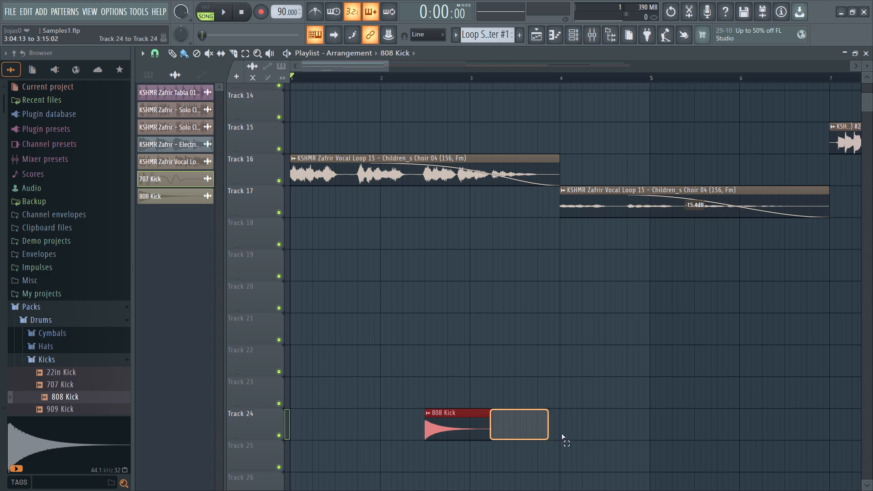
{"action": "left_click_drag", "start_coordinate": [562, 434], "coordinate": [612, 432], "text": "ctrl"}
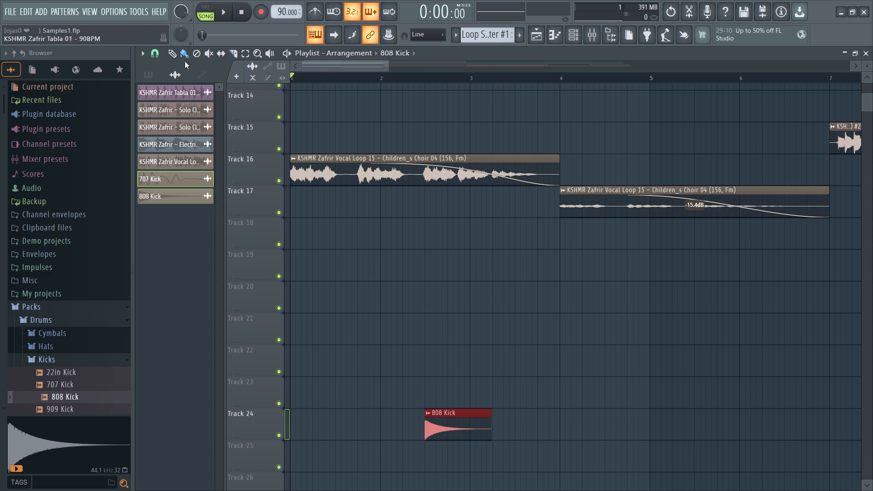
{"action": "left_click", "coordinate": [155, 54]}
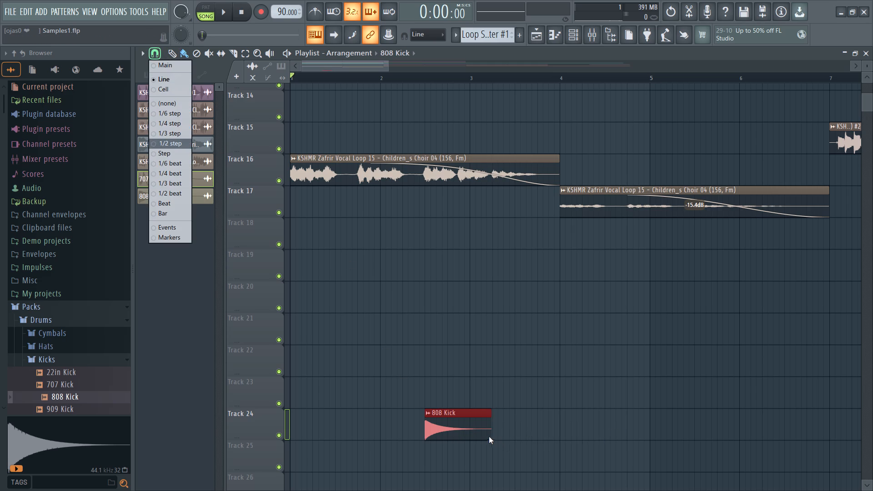
Place an 808 Kick clip at bar 2 on Track 22 and delete the one on Track 24.
{"action": "left_click_drag", "start_coordinate": [36, 437], "coordinate": [447, 358]}
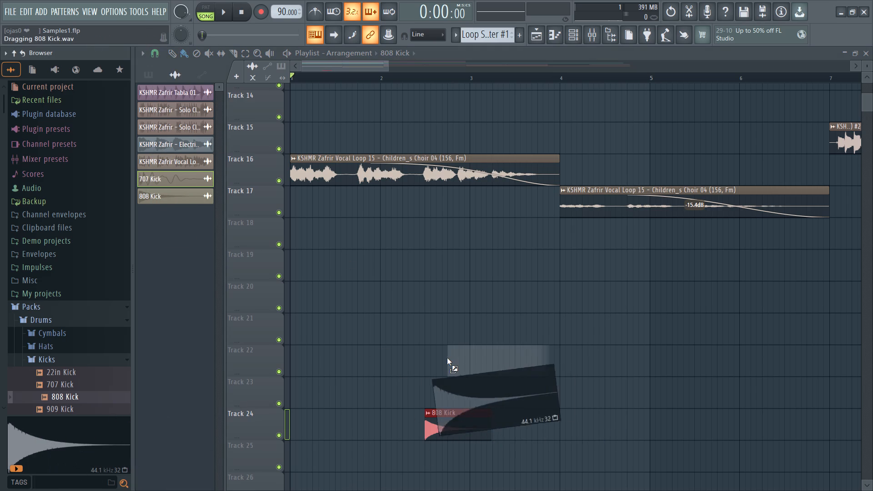
{"action": "left_click_drag", "start_coordinate": [447, 358], "coordinate": [379, 363]}
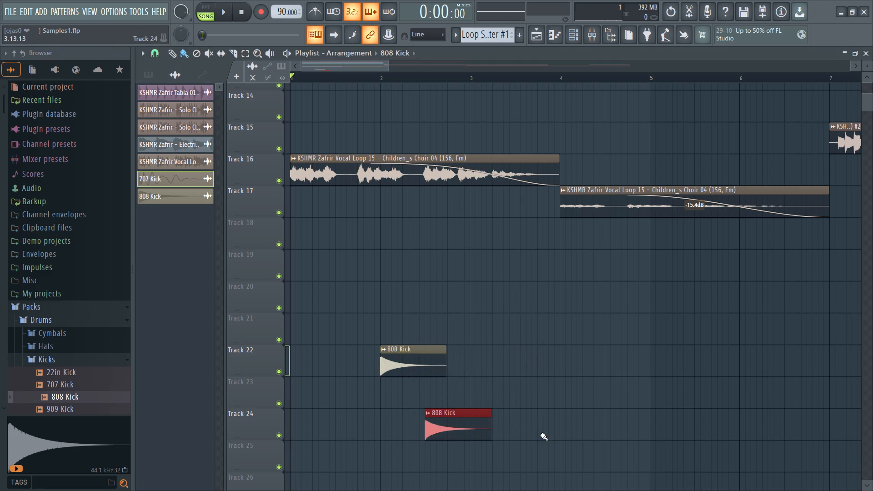
{"action": "right_click", "coordinate": [448, 424]}
Solo Track 22, pick up its 808 Kick clip as the paint source and start song playback.
{"action": "scroll", "coordinate": [507, 366], "scroll_direction": "down", "scroll_amount": 6, "text": "ctrl"}
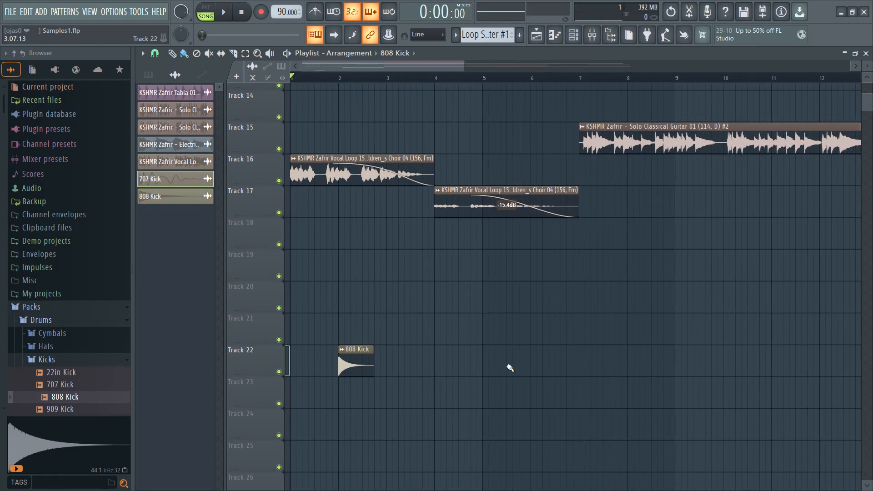
{"action": "scroll", "coordinate": [506, 366], "scroll_direction": "down", "scroll_amount": 3, "text": "ctrl"}
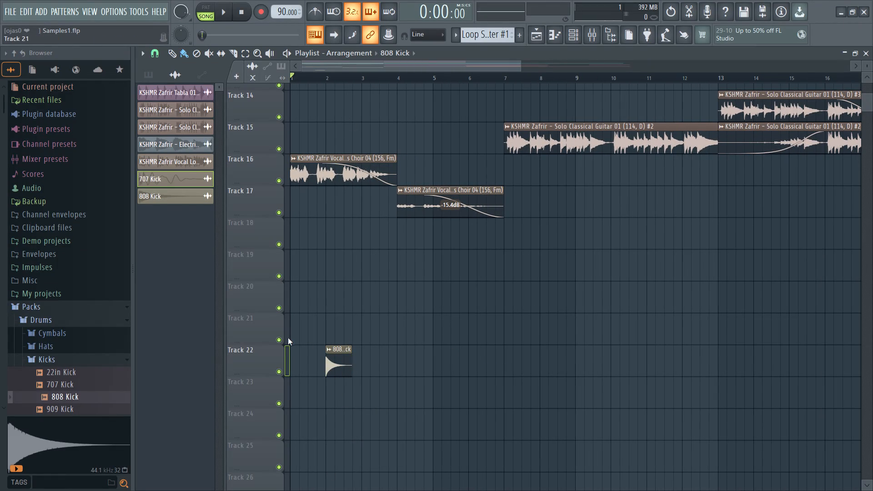
{"action": "right_click", "coordinate": [278, 373]}
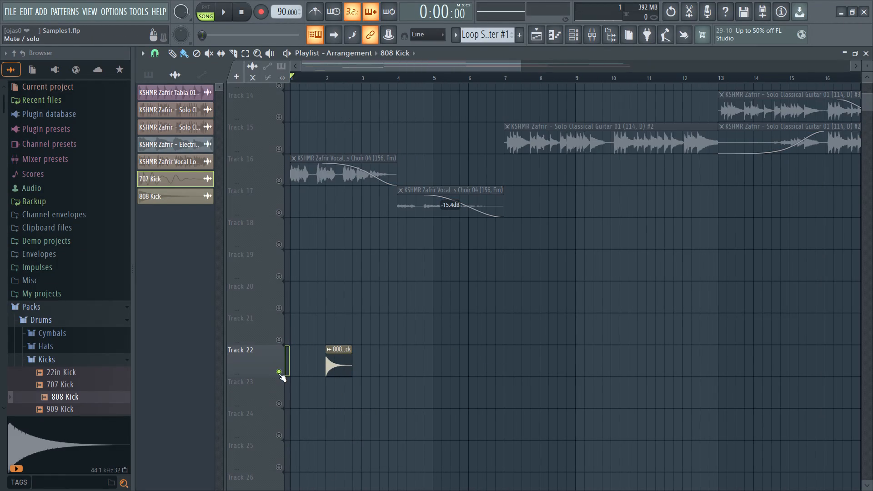
{"action": "left_click", "coordinate": [336, 366]}
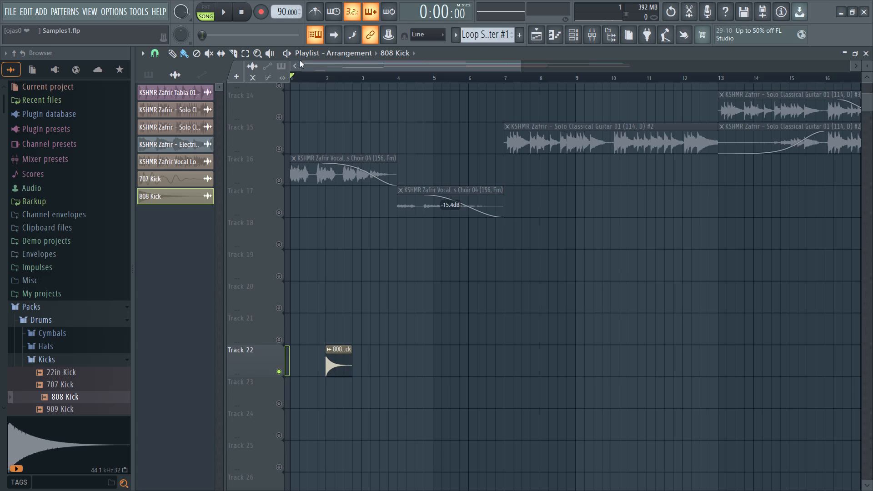
{"action": "left_click", "coordinate": [291, 52]}
Fill Track 22 with 808 Kick clips back to back from bar 2, making a row of nine.
{"action": "left_click", "coordinate": [353, 344]}
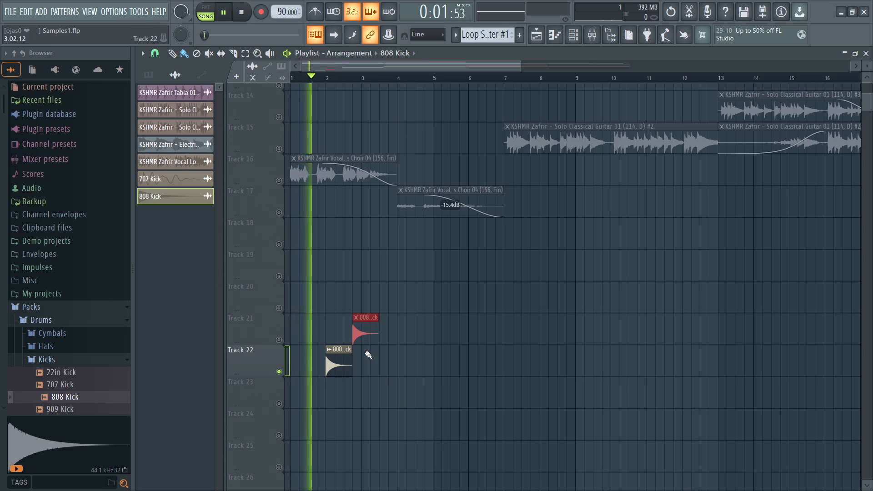
{"action": "left_click_drag", "start_coordinate": [365, 338], "coordinate": [368, 377]}
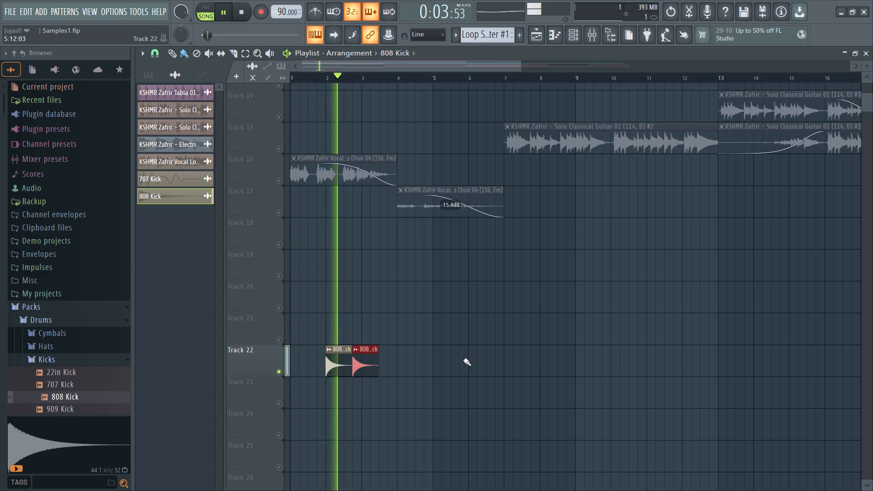
{"action": "right_click", "coordinate": [435, 361]}
{"action": "left_click_drag", "start_coordinate": [379, 365], "coordinate": [381, 366]}
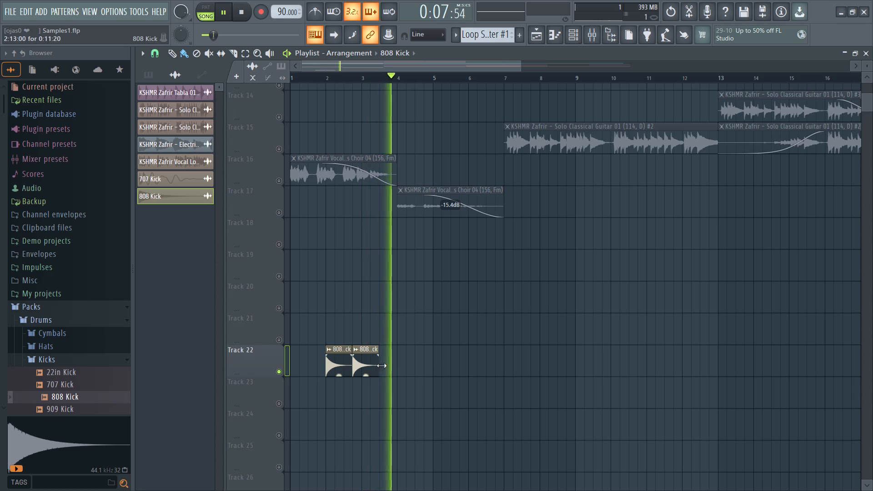
{"action": "left_click_drag", "start_coordinate": [381, 366], "coordinate": [381, 372]}
{"action": "left_click_drag", "start_coordinate": [382, 370], "coordinate": [531, 374]}
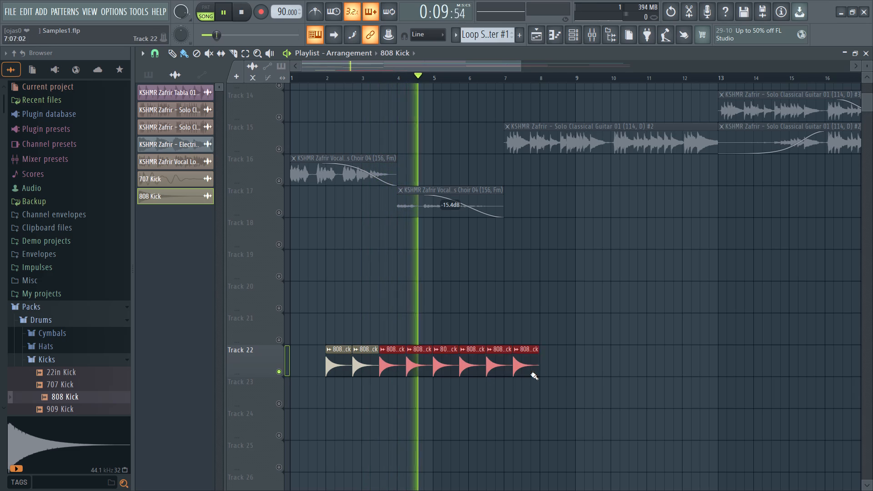
{"action": "left_click_drag", "start_coordinate": [531, 374], "coordinate": [540, 374]}
{"action": "right_click", "coordinate": [604, 367]}
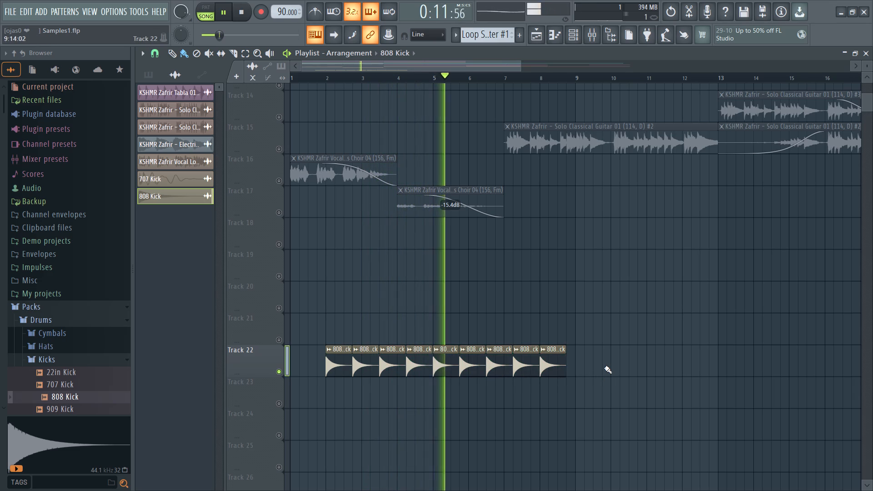
Move the whole row of 808 Kick clips on Track 22 to start at bar 1 and replay from the beginning.
{"action": "left_click_drag", "start_coordinate": [662, 364], "coordinate": [221, 366], "text": "ctrl"}
{"action": "left_click_drag", "start_coordinate": [404, 362], "coordinate": [350, 364]}
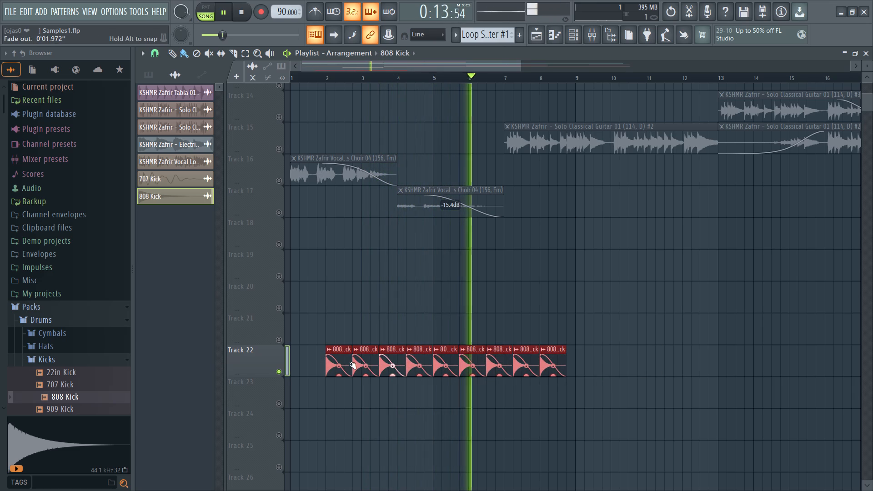
{"action": "left_click_drag", "start_coordinate": [350, 364], "coordinate": [462, 371]}
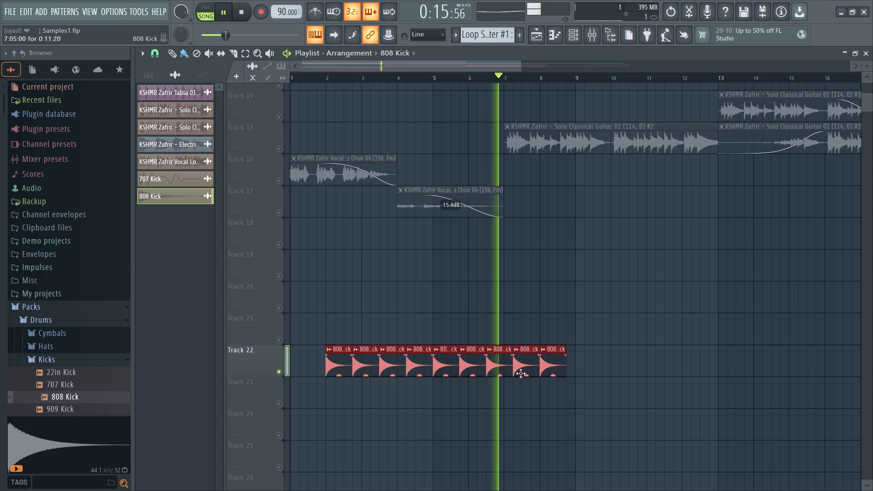
{"action": "left_click_drag", "start_coordinate": [527, 368], "coordinate": [394, 368]}
{"action": "right_click", "coordinate": [361, 417]}
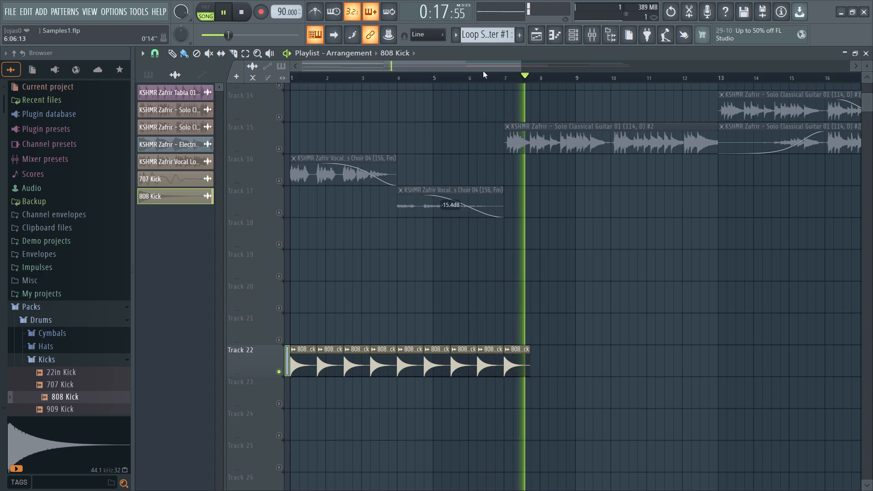
{"action": "left_click_drag", "start_coordinate": [483, 71], "coordinate": [123, 76]}
{"action": "left_click_drag", "start_coordinate": [334, 81], "coordinate": [273, 85]}
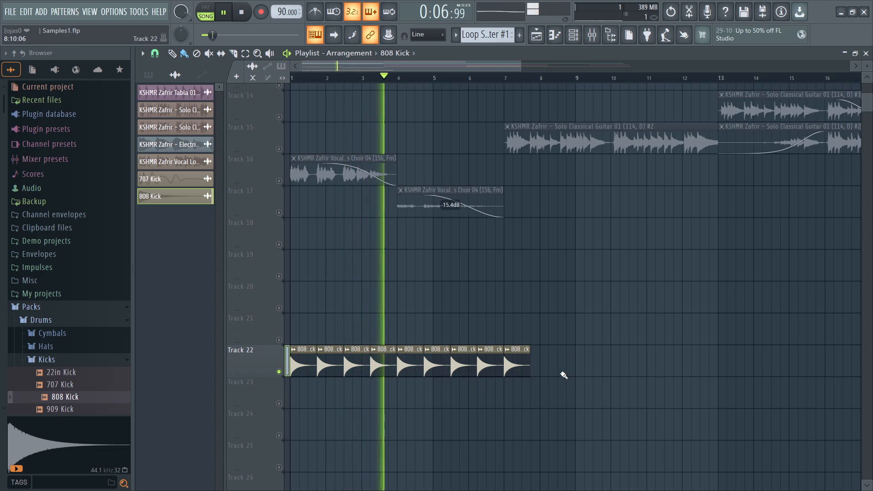
Shorten all nine 808 Kick clips on Track 22 together to about a quarter bar each.
{"action": "left_click_drag", "start_coordinate": [564, 329], "coordinate": [56, 441], "text": "ctrl"}
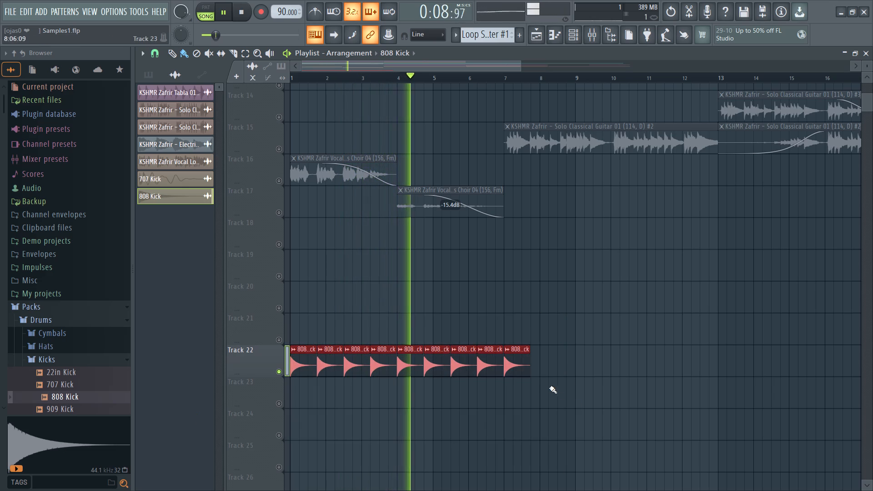
{"action": "left_click_drag", "start_coordinate": [530, 373], "coordinate": [519, 373]}
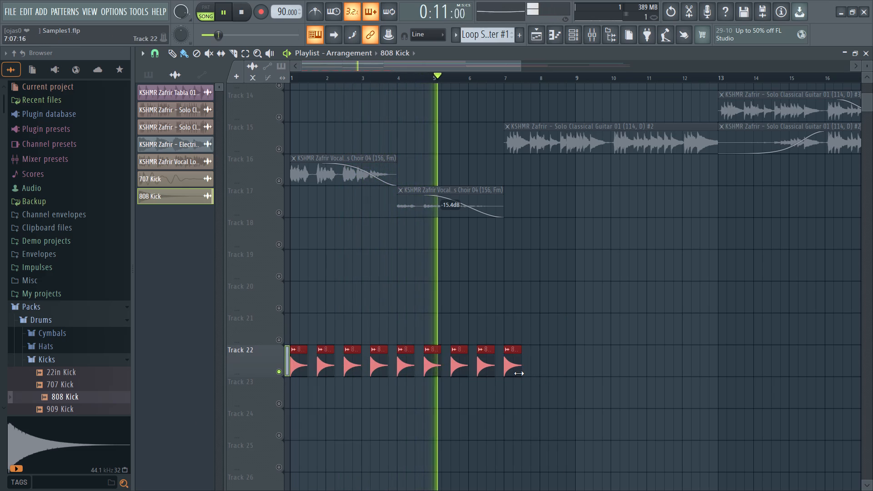
{"action": "left_click_drag", "start_coordinate": [519, 373], "coordinate": [515, 373]}
{"action": "right_click", "coordinate": [550, 333]}
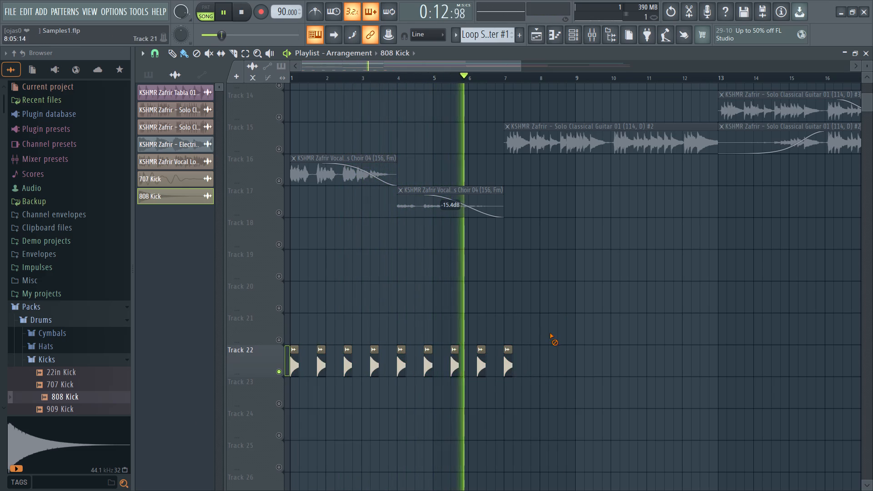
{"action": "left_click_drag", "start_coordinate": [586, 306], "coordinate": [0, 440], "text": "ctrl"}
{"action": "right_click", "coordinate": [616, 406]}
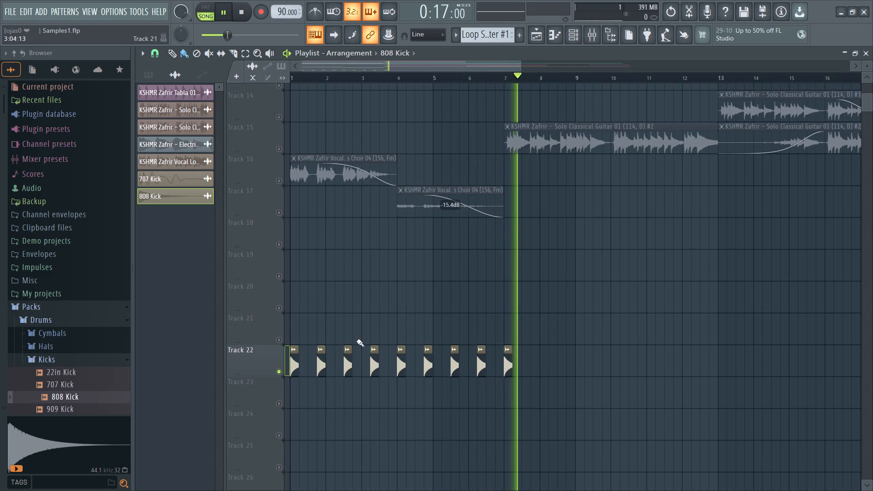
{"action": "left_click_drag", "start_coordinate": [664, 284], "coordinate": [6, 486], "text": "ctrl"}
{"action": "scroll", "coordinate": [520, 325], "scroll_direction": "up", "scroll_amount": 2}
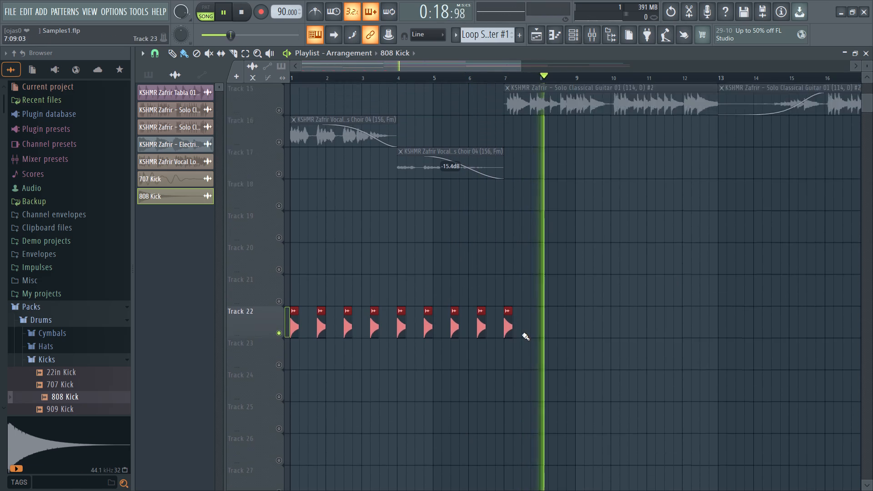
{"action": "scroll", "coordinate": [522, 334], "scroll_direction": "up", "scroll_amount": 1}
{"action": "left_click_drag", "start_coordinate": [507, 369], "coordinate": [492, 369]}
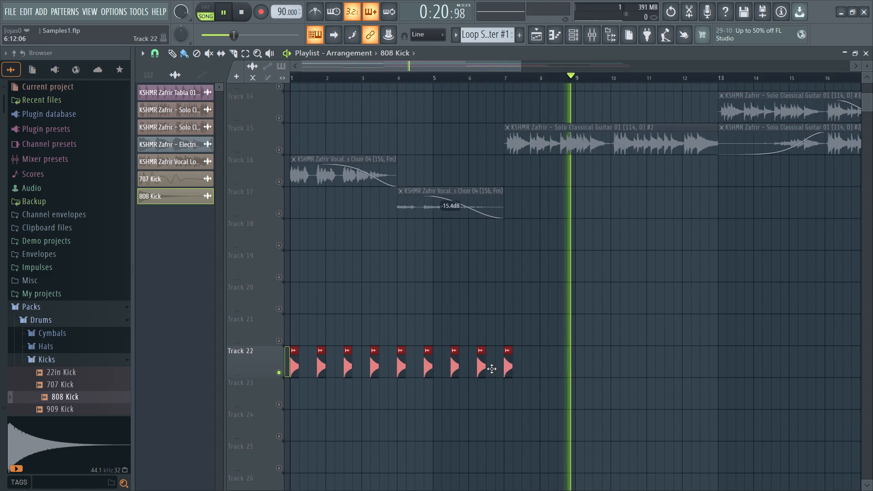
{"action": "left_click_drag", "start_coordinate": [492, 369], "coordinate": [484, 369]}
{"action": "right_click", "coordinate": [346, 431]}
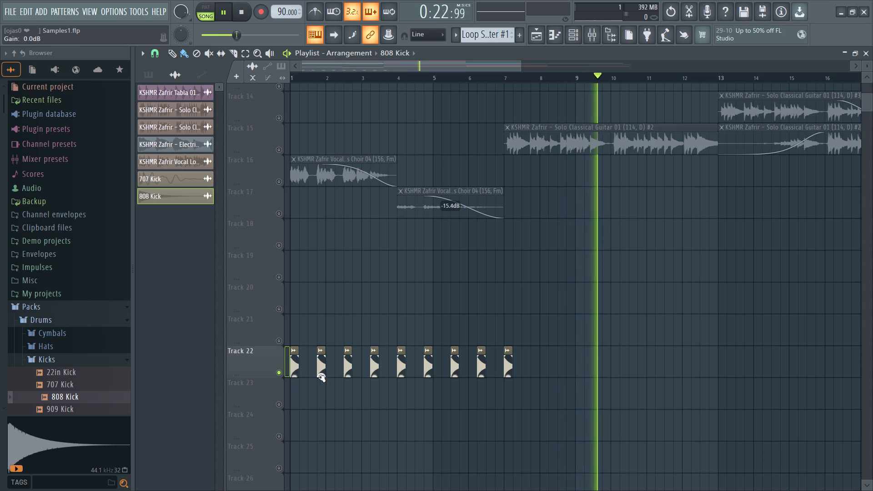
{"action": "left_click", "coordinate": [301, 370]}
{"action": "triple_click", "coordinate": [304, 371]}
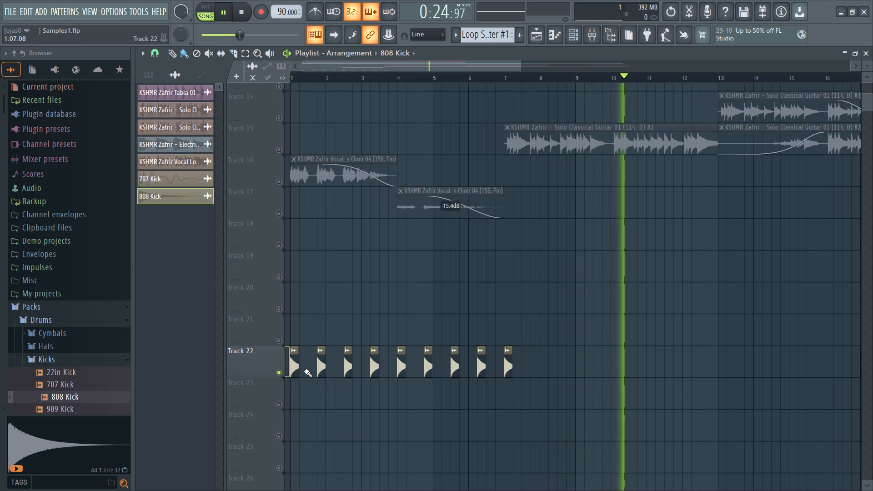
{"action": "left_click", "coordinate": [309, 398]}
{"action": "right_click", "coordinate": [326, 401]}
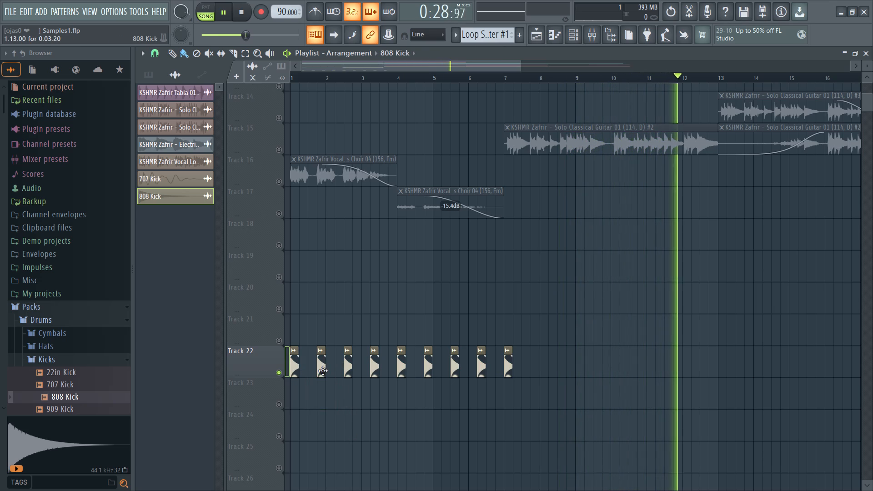
Move the second, third and fourth 808 Kick clips on Track 22 so the first four sit back to back within bar 1.
{"action": "left_click_drag", "start_coordinate": [321, 369], "coordinate": [309, 368]}
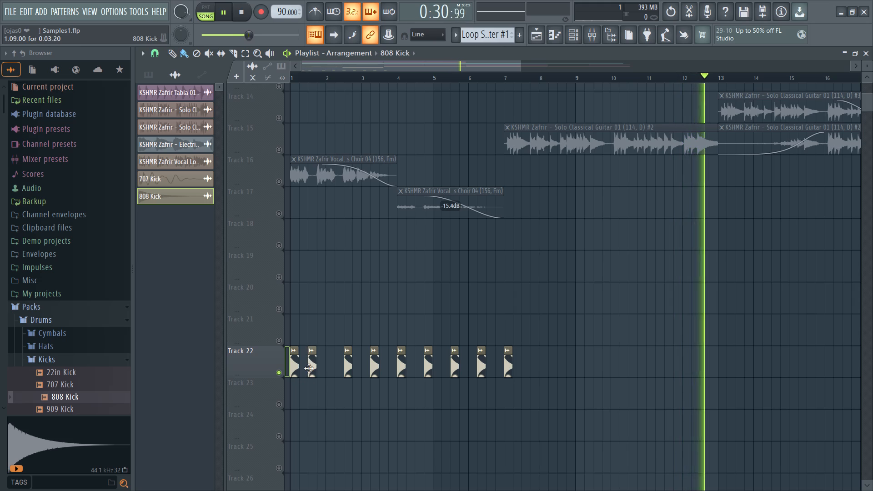
{"action": "left_click_drag", "start_coordinate": [309, 368], "coordinate": [306, 368]}
{"action": "left_click_drag", "start_coordinate": [366, 76], "coordinate": [120, 99]}
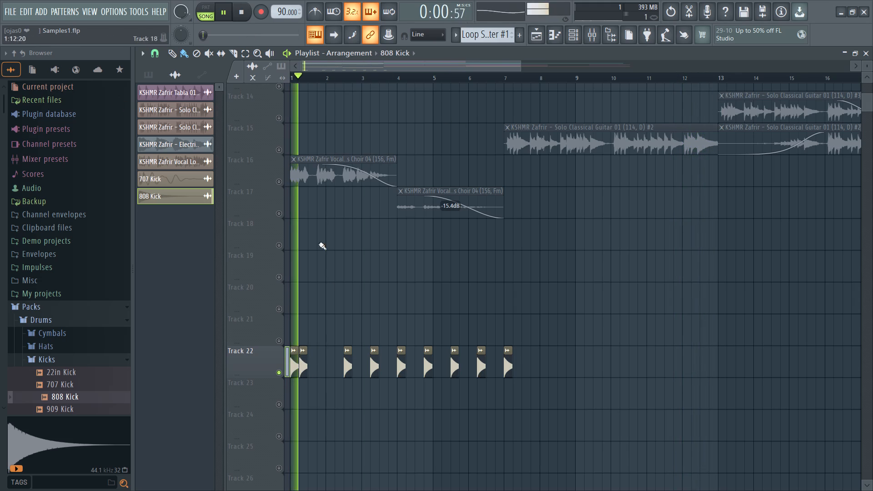
{"action": "left_click_drag", "start_coordinate": [346, 367], "coordinate": [286, 376]}
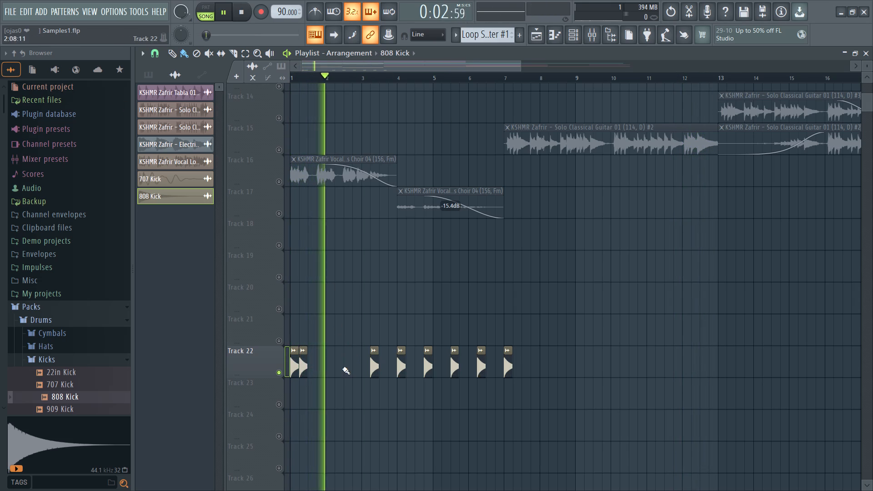
{"action": "key", "text": "ctrl+z"}
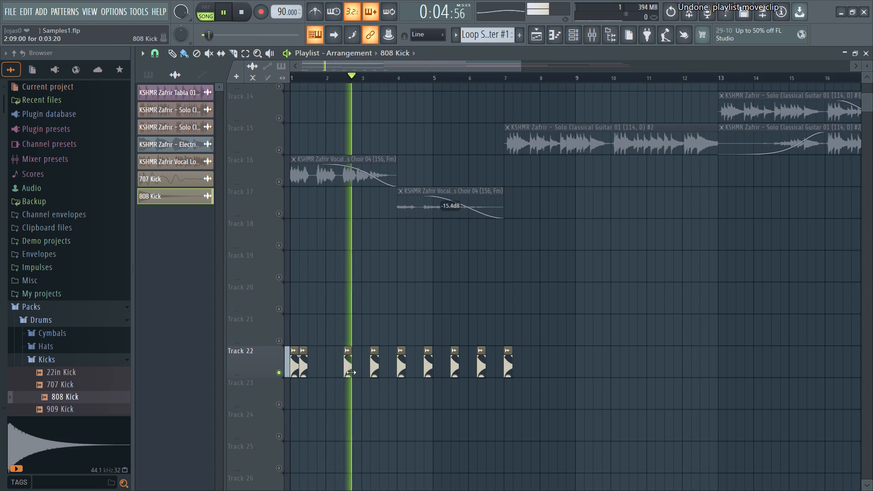
{"action": "left_click_drag", "start_coordinate": [346, 368], "coordinate": [312, 368]}
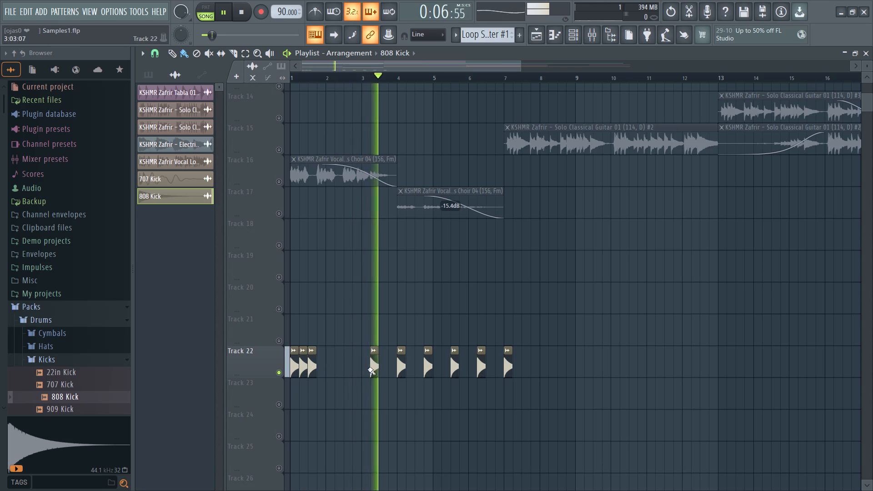
{"action": "left_click_drag", "start_coordinate": [373, 368], "coordinate": [323, 367]}
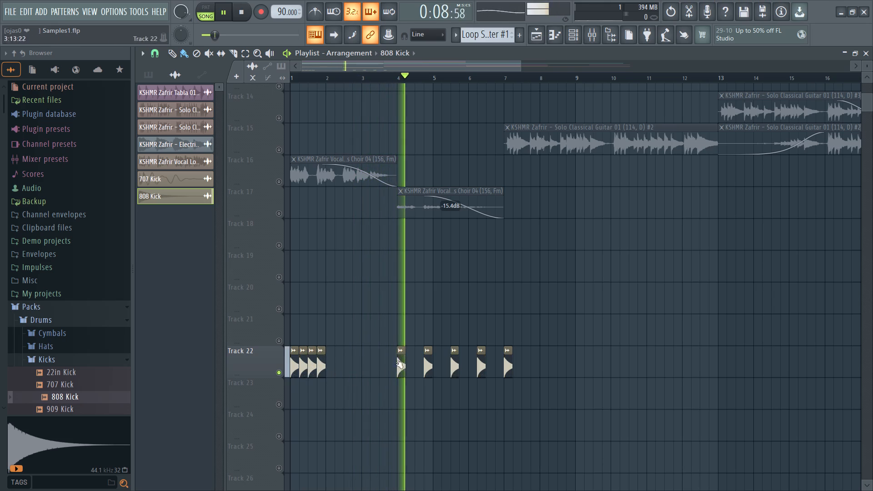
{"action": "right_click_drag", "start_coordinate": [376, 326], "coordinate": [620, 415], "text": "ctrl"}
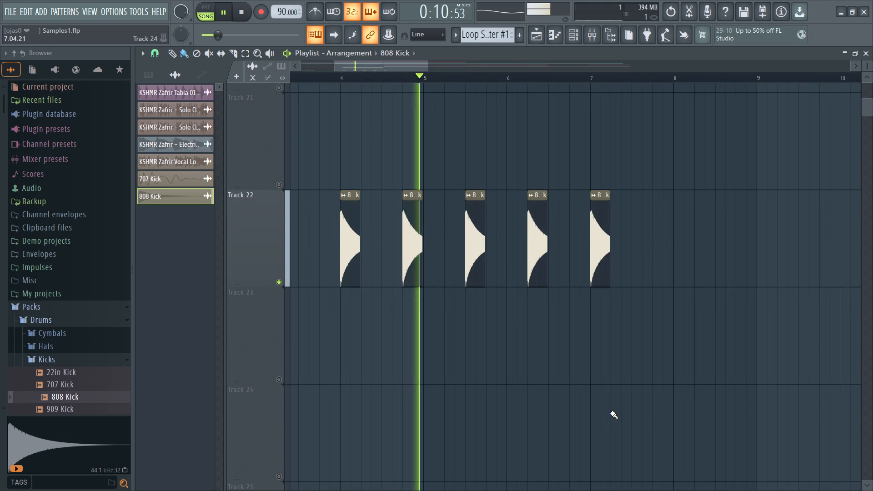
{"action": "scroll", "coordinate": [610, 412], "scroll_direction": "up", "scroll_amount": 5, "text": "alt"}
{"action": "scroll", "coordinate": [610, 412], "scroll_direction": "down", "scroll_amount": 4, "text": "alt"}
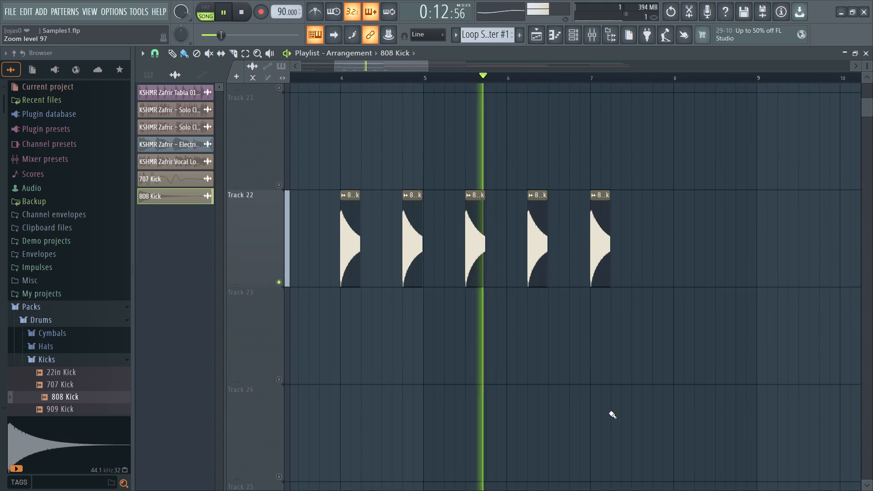
Delete the five separate 808 Kick clips from bar 4 onward on Track 22.
{"action": "scroll", "coordinate": [609, 412], "scroll_direction": "down", "scroll_amount": 20, "text": "alt"}
{"action": "scroll", "coordinate": [609, 412], "scroll_direction": "down", "scroll_amount": 13, "text": "alt"}
{"action": "scroll", "coordinate": [546, 394], "scroll_direction": "up", "scroll_amount": 2, "text": "alt"}
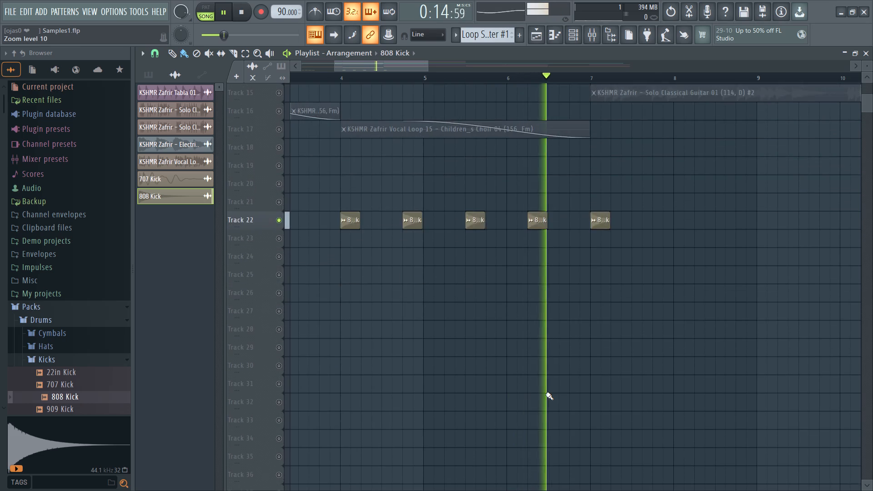
{"action": "scroll", "coordinate": [546, 394], "scroll_direction": "up", "scroll_amount": 7, "text": "alt"}
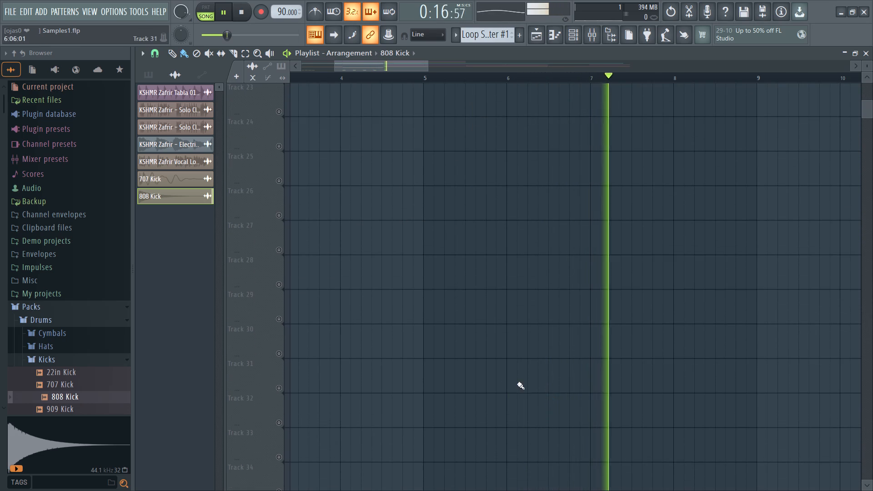
{"action": "scroll", "coordinate": [503, 379], "scroll_direction": "up", "scroll_amount": 5, "text": "ctrl"}
{"action": "scroll", "coordinate": [502, 378], "scroll_direction": "down", "scroll_amount": 12, "text": "ctrl"}
{"action": "scroll", "coordinate": [460, 332], "scroll_direction": "up", "scroll_amount": 7}
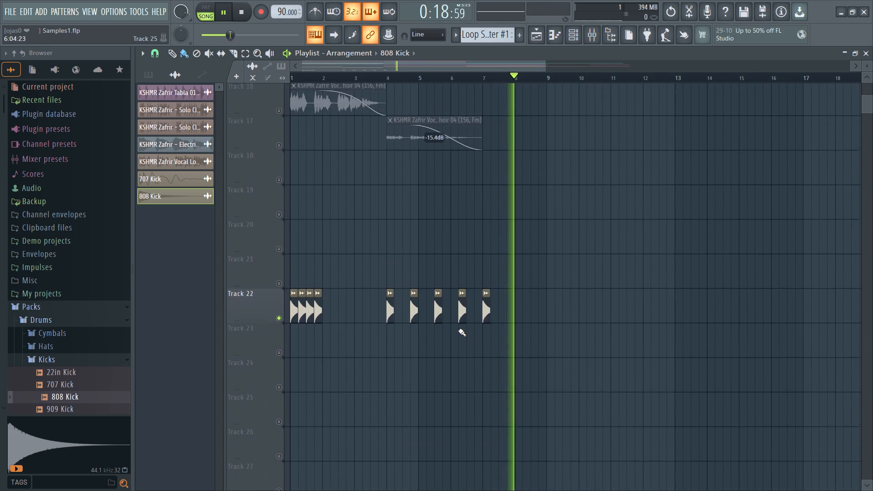
{"action": "scroll", "coordinate": [458, 330], "scroll_direction": "up", "scroll_amount": 2}
{"action": "left_click_drag", "start_coordinate": [375, 324], "coordinate": [578, 429], "text": "ctrl"}
{"action": "key", "text": "Delete"}
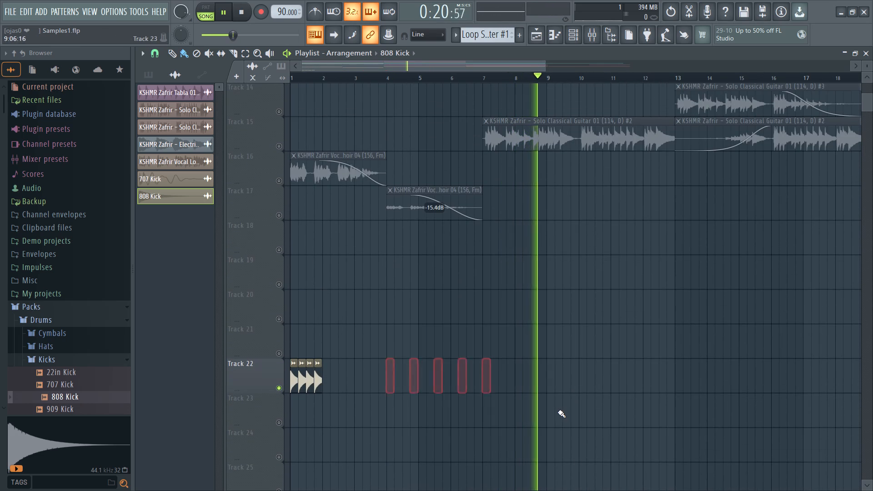
Duplicate the four 808 Kick clips in bar 1 of Track 22 so the pattern also fills bars 2 and 3.
{"action": "left_click_drag", "start_coordinate": [514, 346], "coordinate": [179, 397], "text": "ctrl"}
{"action": "left_click_drag", "start_coordinate": [303, 381], "coordinate": [409, 388], "text": "shift"}
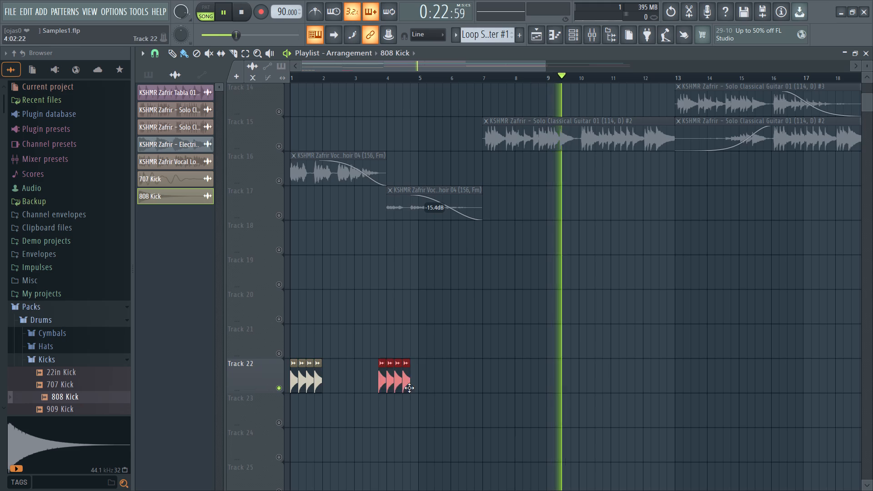
{"action": "left_click_drag", "start_coordinate": [409, 388], "coordinate": [336, 392], "text": "shift"}
{"action": "left_click_drag", "start_coordinate": [334, 382], "coordinate": [367, 386], "text": "shift"}
{"action": "left_click_drag", "start_coordinate": [364, 386], "coordinate": [378, 386], "text": "shift"}
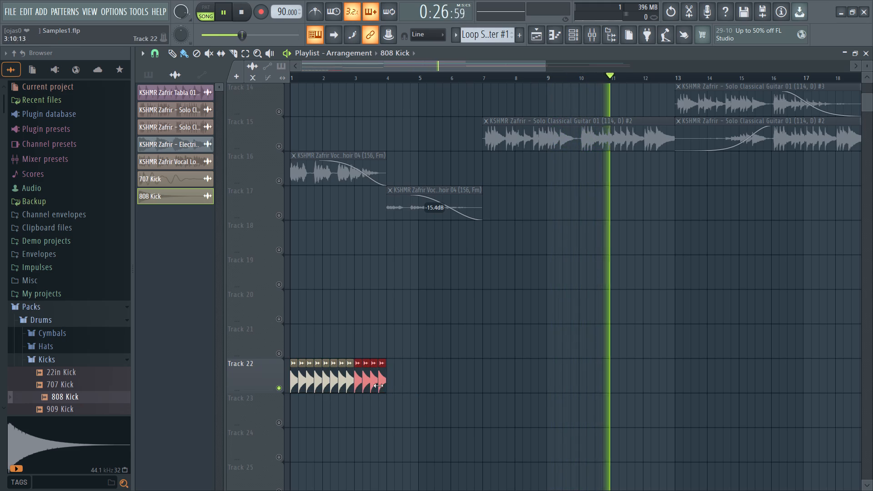
{"action": "left_click_drag", "start_coordinate": [378, 386], "coordinate": [405, 386], "text": "shift"}
{"action": "right_click", "coordinate": [435, 397]}
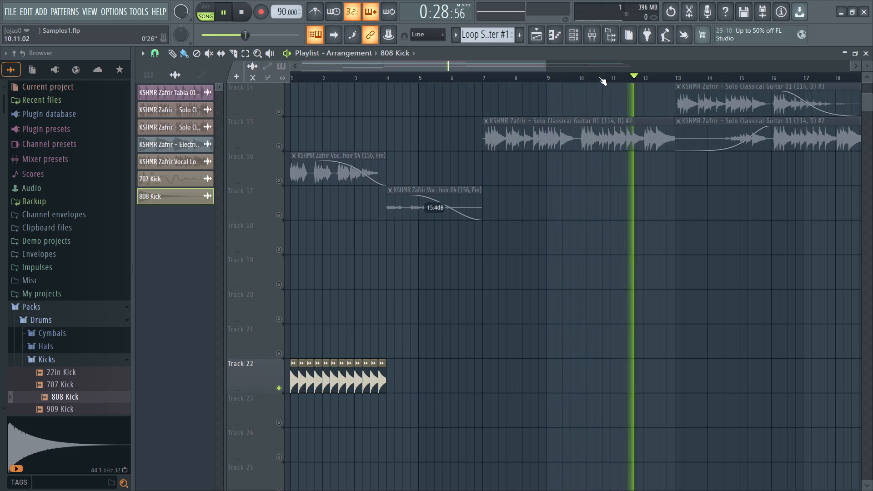
Replay from the beginning and set a looping time selection over bars 1 to 3.
{"action": "left_click_drag", "start_coordinate": [599, 77], "coordinate": [97, 207]}
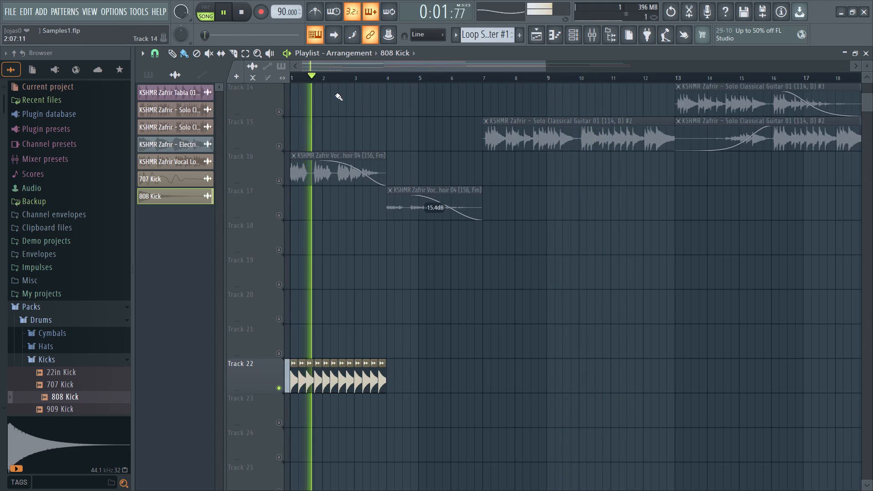
{"action": "left_click_drag", "start_coordinate": [390, 77], "coordinate": [146, 92], "text": "ctrl"}
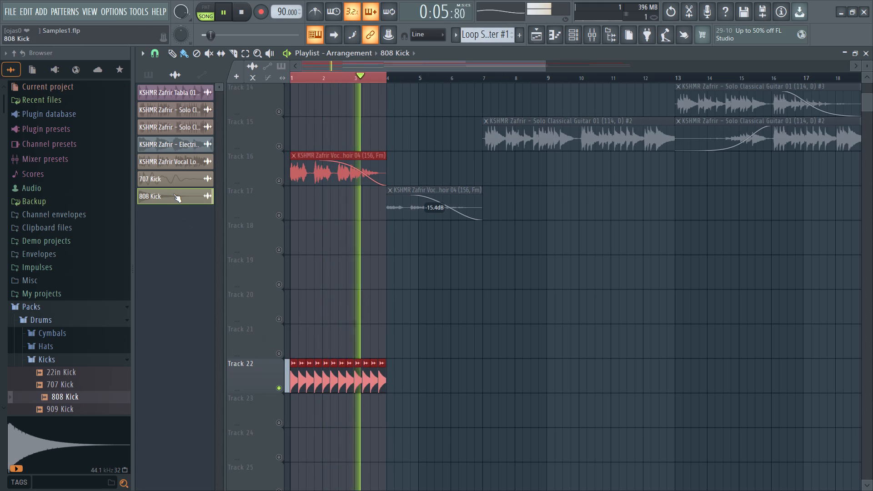
Open the mixer, move it clear of the playlist and route the selected 808 Kick channel to Insert 10.
{"action": "left_click", "coordinate": [586, 35]}
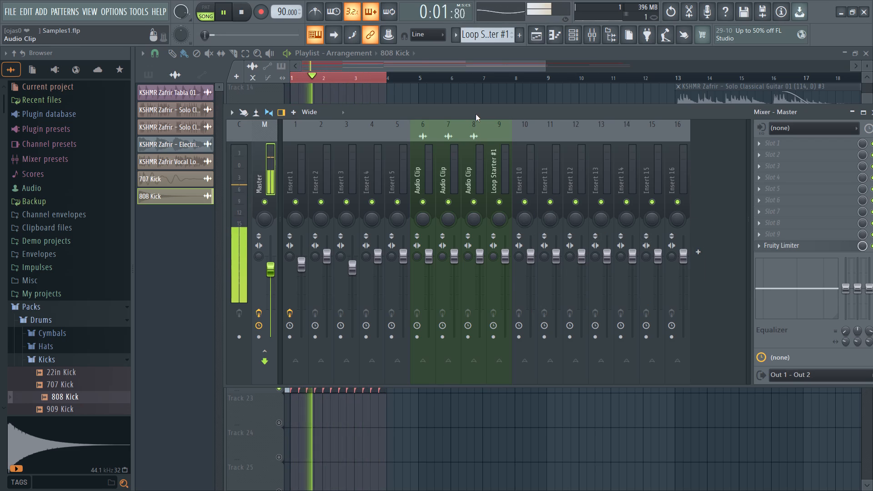
{"action": "left_click_drag", "start_coordinate": [476, 114], "coordinate": [428, 153]}
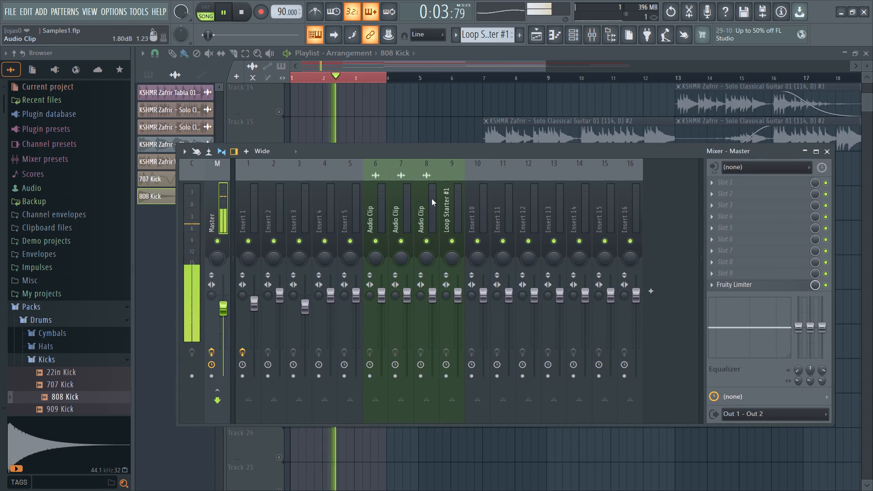
{"action": "right_click", "coordinate": [483, 275]}
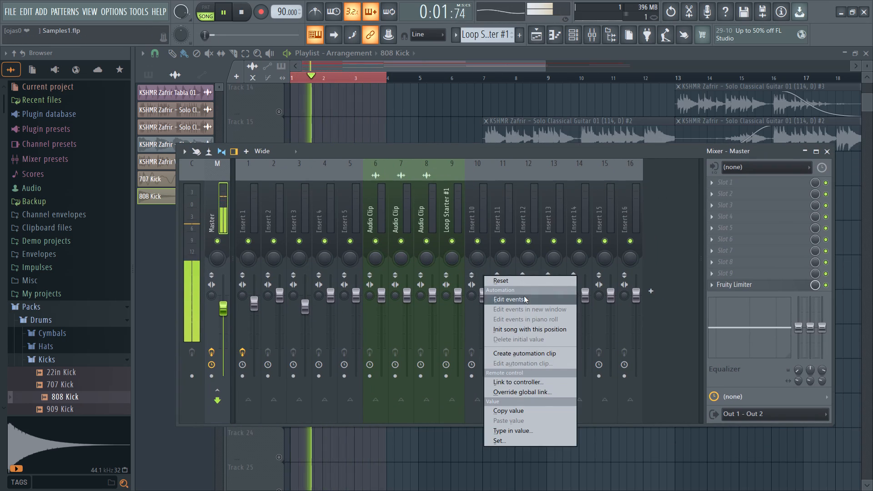
{"action": "left_click", "coordinate": [477, 291]}
{"action": "left_click", "coordinate": [479, 280]}
{"action": "right_click", "coordinate": [479, 278]}
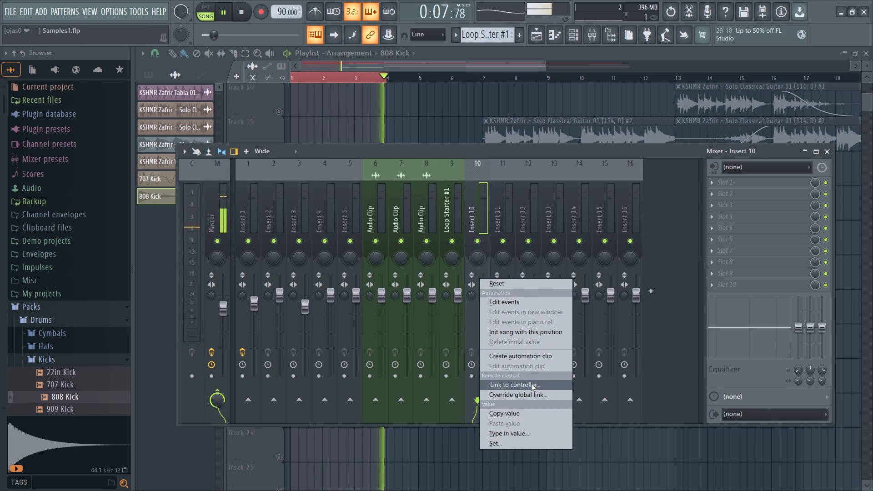
{"action": "left_click", "coordinate": [480, 234]}
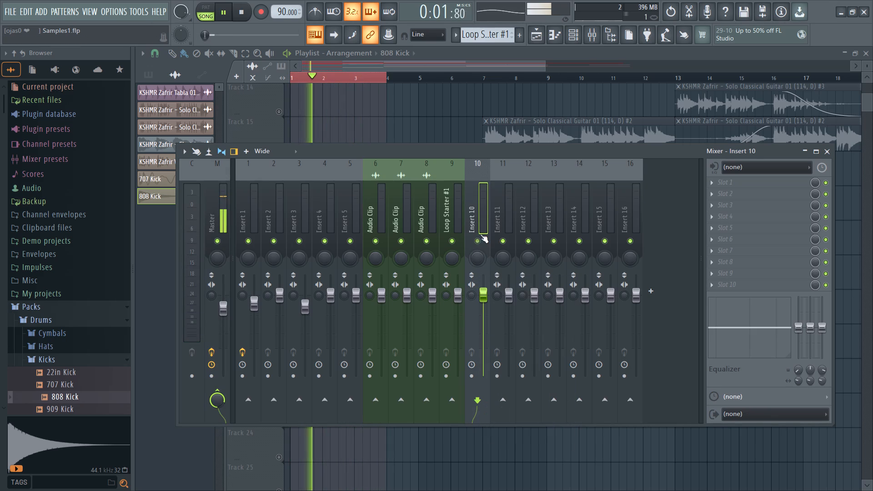
{"action": "left_click", "coordinate": [480, 222]}
{"action": "left_click", "coordinate": [479, 239]}
{"action": "left_click", "coordinate": [482, 222]}
{"action": "right_click", "coordinate": [482, 222]}
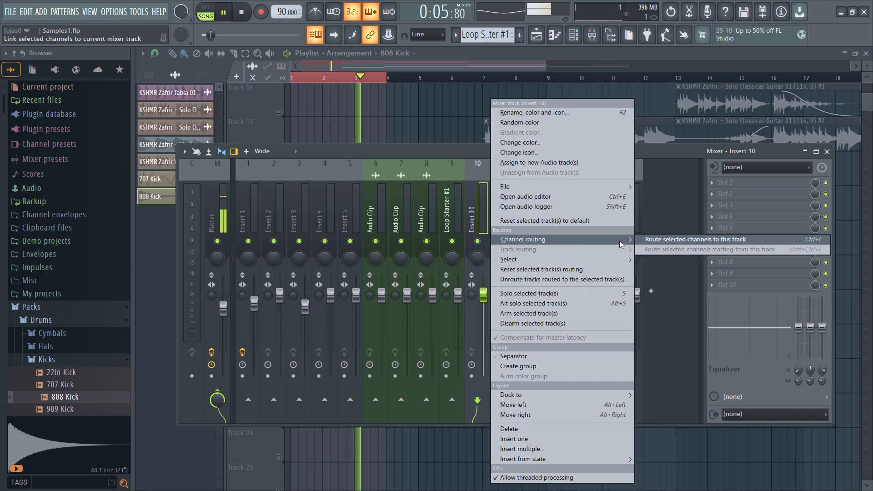
{"action": "left_click", "coordinate": [674, 237]}
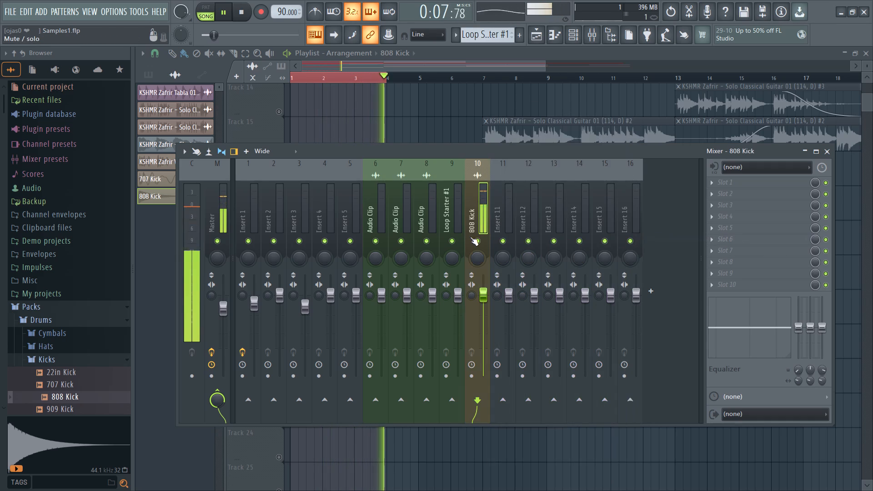
Lower the 808 Kick mixer track's volume to about 88% (-2.7 dB) while the loop plays, and minimise the mixer.
{"action": "left_click_drag", "start_coordinate": [483, 294], "coordinate": [483, 304]}
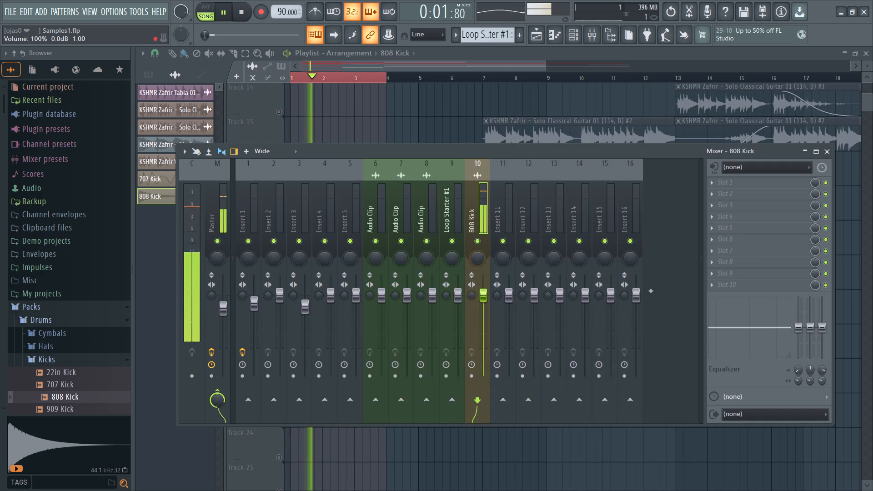
{"action": "left_click_drag", "start_coordinate": [483, 304], "coordinate": [485, 341]}
{"action": "left_click_drag", "start_coordinate": [483, 312], "coordinate": [483, 305]}
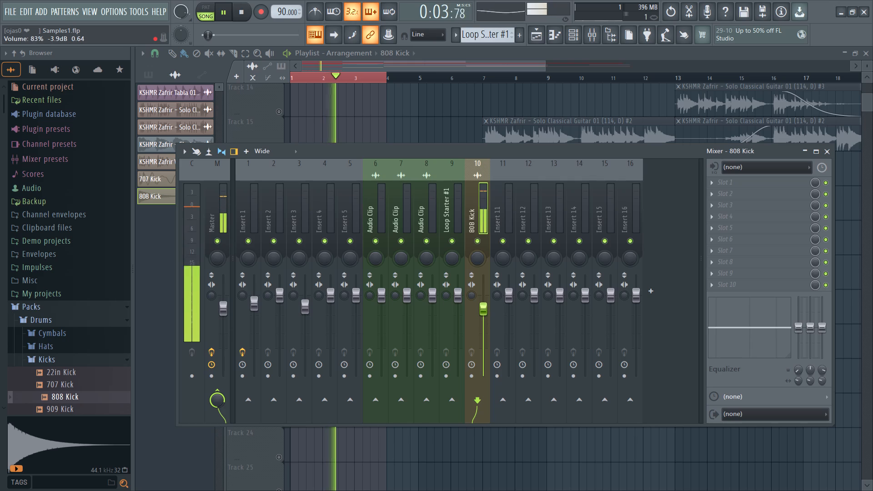
{"action": "left_click_drag", "start_coordinate": [483, 305], "coordinate": [483, 305]}
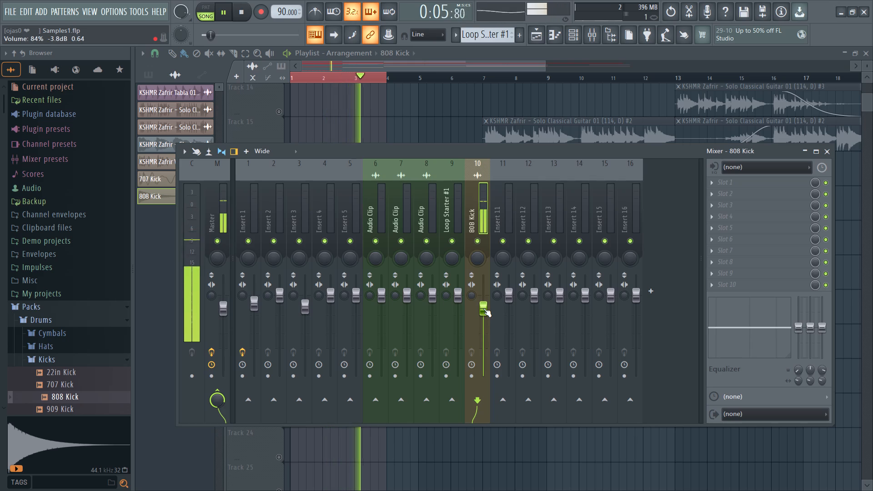
{"action": "left_click_drag", "start_coordinate": [483, 308], "coordinate": [482, 301]}
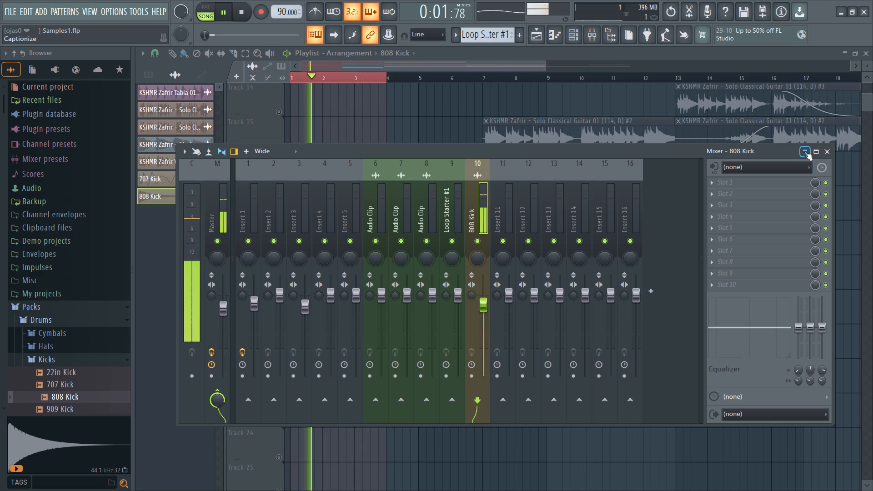
{"action": "scroll", "coordinate": [478, 304], "scroll_direction": "down", "scroll_amount": 1}
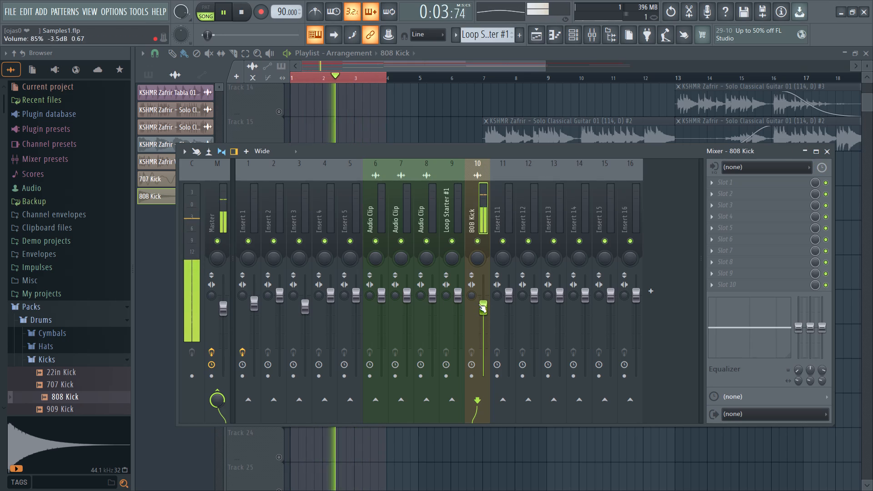
{"action": "scroll", "coordinate": [478, 304], "scroll_direction": "up", "scroll_amount": 1}
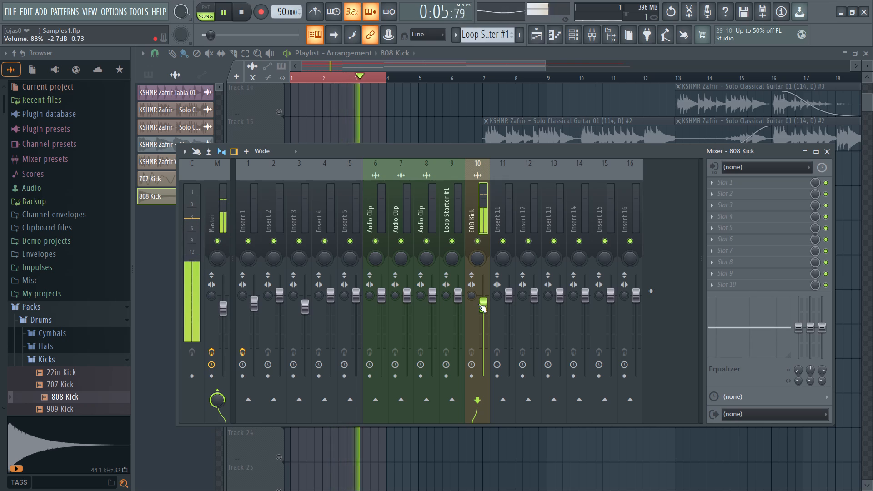
{"action": "left_click", "coordinate": [805, 154]}
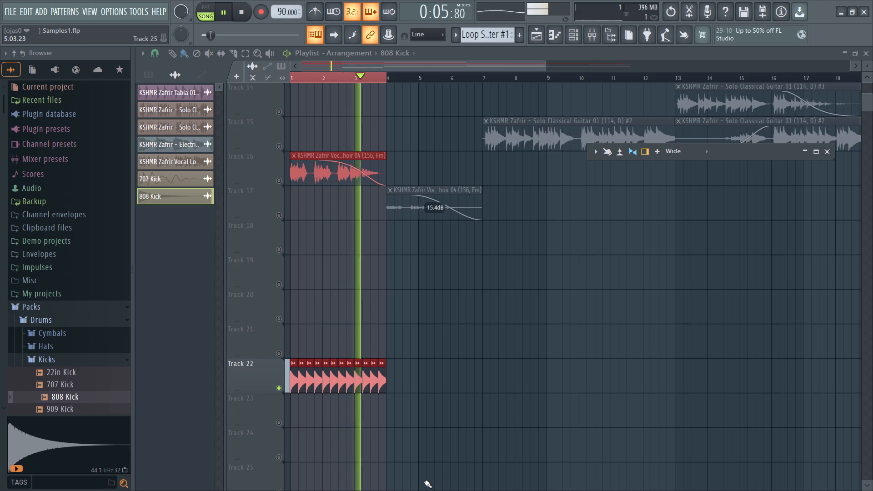
Switch to the Class 7 lesson in Chrome, watch the Fruity Parametric EQ 2 demonstration on the kick track, and pause it.
{"action": "left_click", "coordinate": [335, 481]}
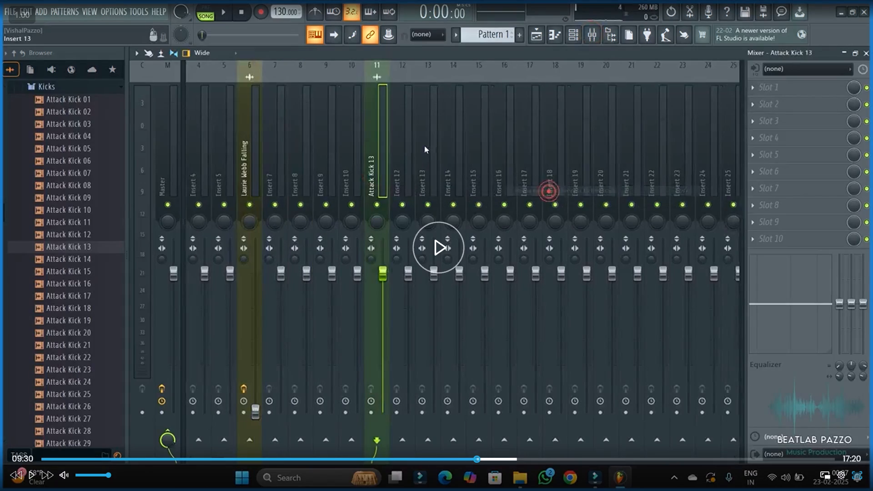
{"action": "left_click", "coordinate": [441, 267]}
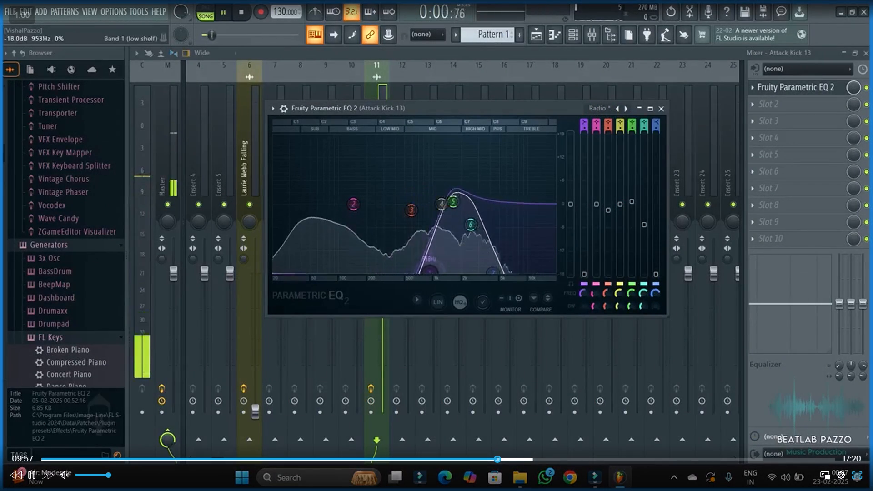
{"action": "left_click", "coordinate": [865, 485]}
{"action": "left_click", "coordinate": [862, 480]}
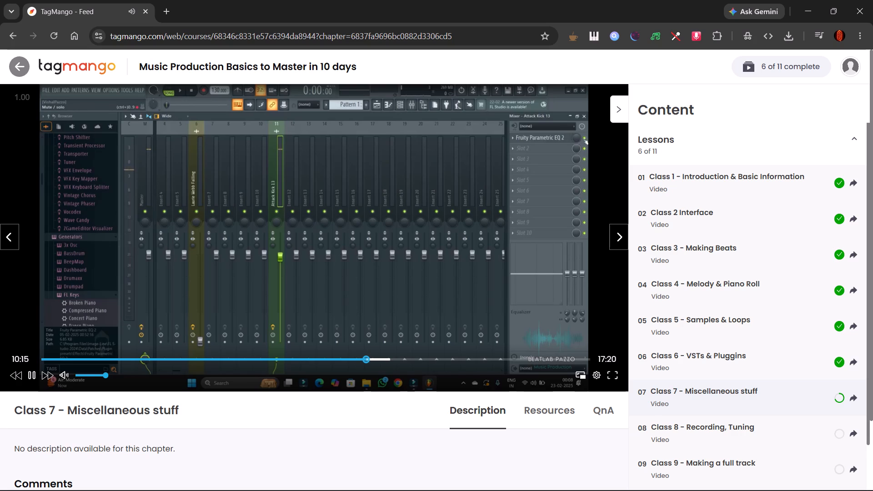
{"action": "left_click", "coordinate": [434, 251]}
Switch back to FL Studio, restore the mixer and load Edison into effect slot 1 of the 808 Kick track.
{"action": "left_click", "coordinate": [616, 479]}
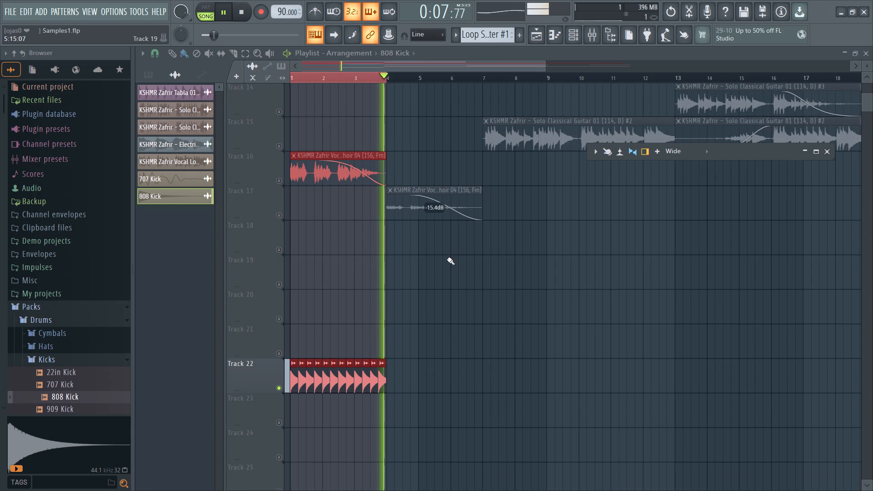
{"action": "left_click", "coordinate": [591, 36]}
{"action": "left_click", "coordinate": [591, 38]}
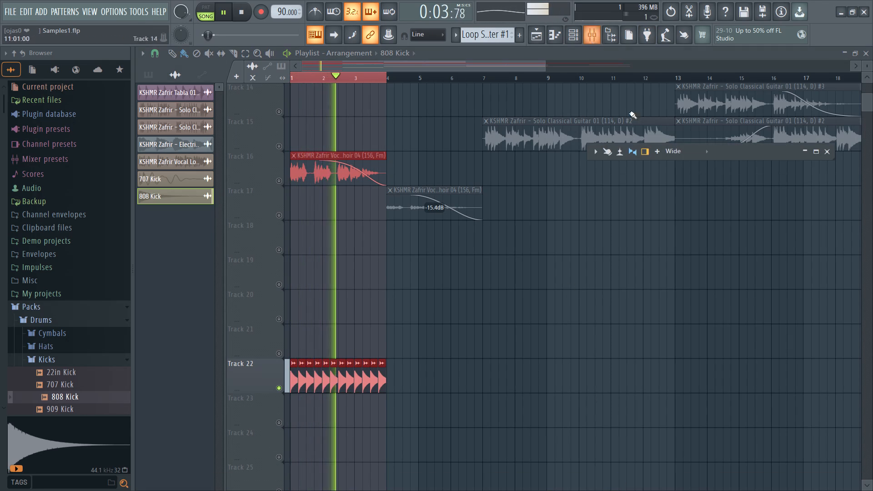
{"action": "left_click", "coordinate": [805, 159]}
{"action": "left_click", "coordinate": [804, 154]}
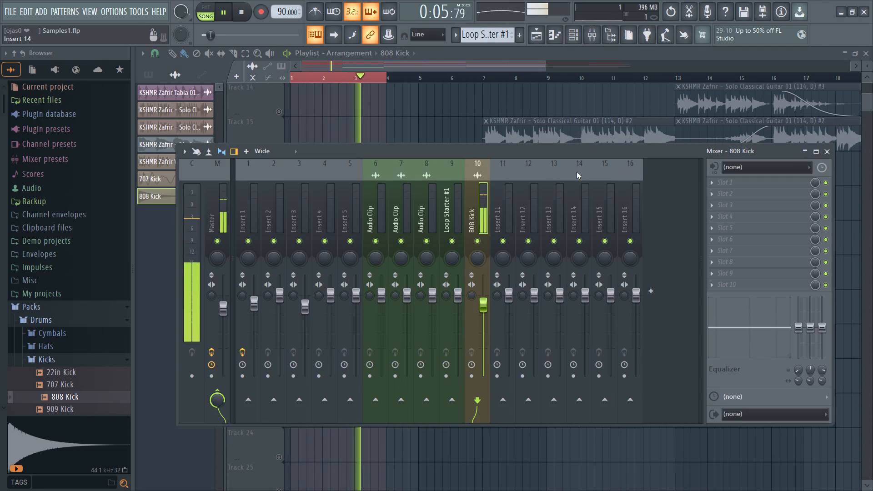
{"action": "left_click", "coordinate": [709, 181]}
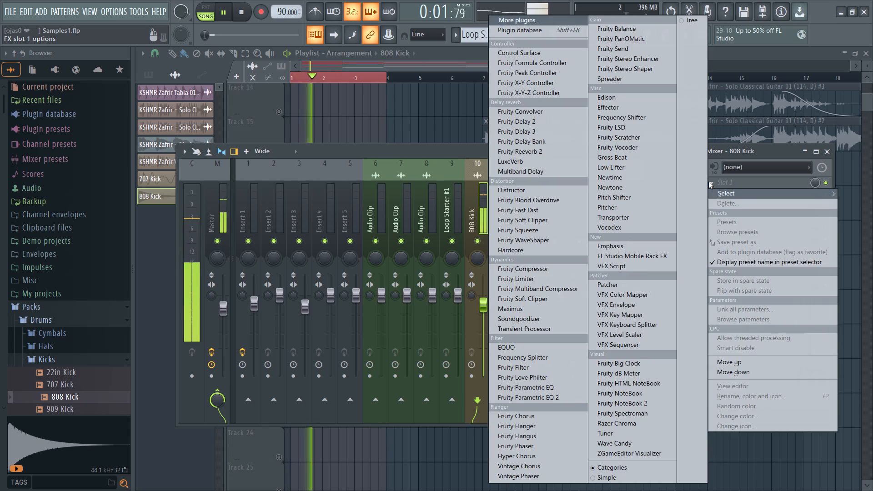
{"action": "left_click", "coordinate": [604, 100]}
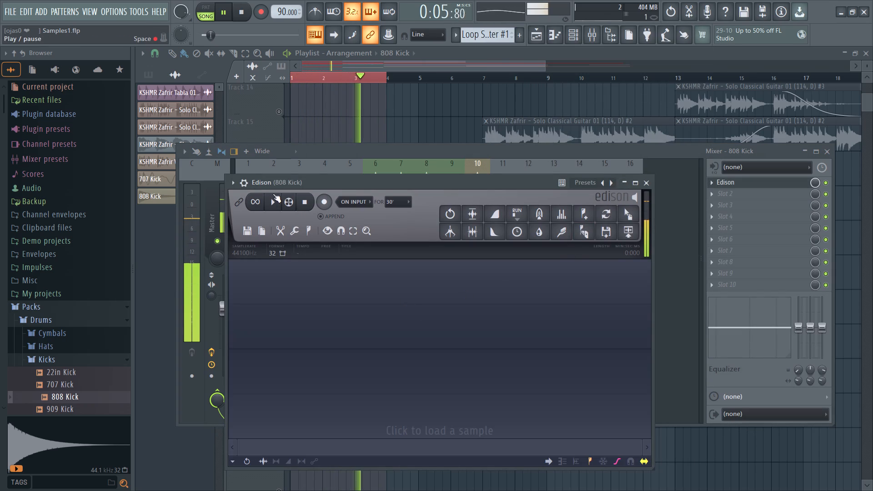
Try Edison's normalize and fade-in tools on the 808 Kick track and close its window.
{"action": "left_click", "coordinate": [472, 212]}
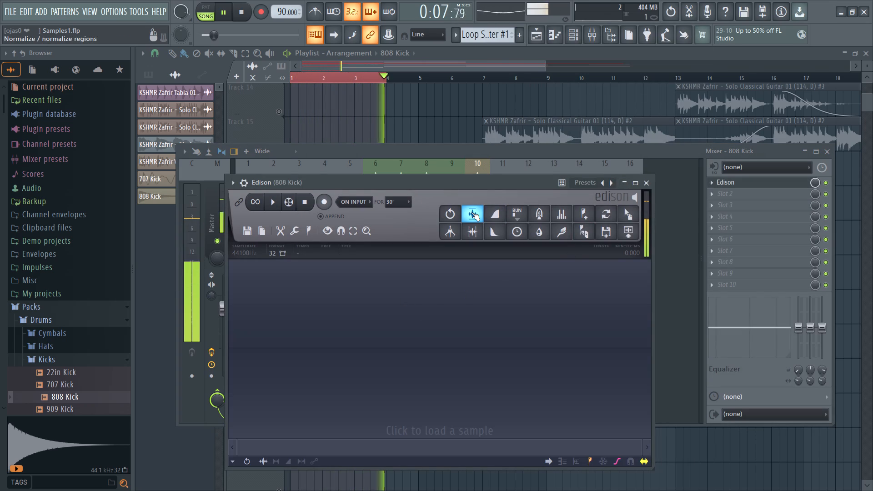
{"action": "left_click", "coordinate": [487, 213]}
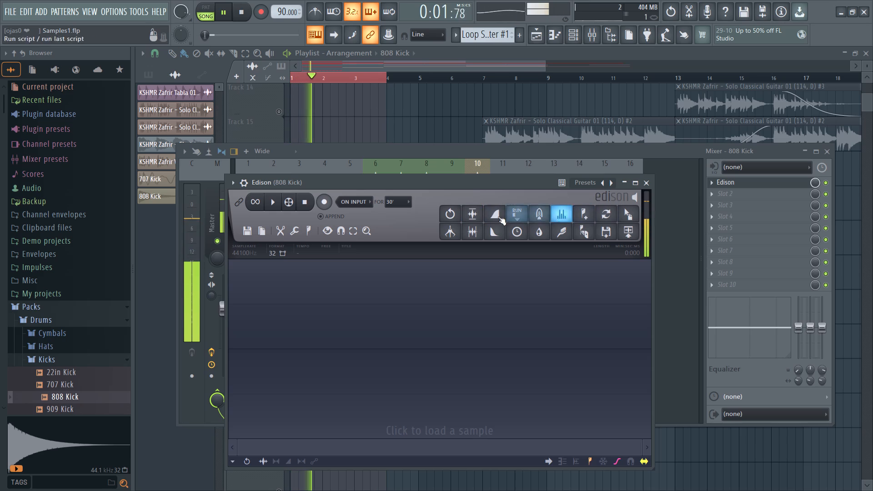
{"action": "left_click", "coordinate": [468, 218]}
{"action": "left_click", "coordinate": [487, 218]}
{"action": "right_click", "coordinate": [487, 218]}
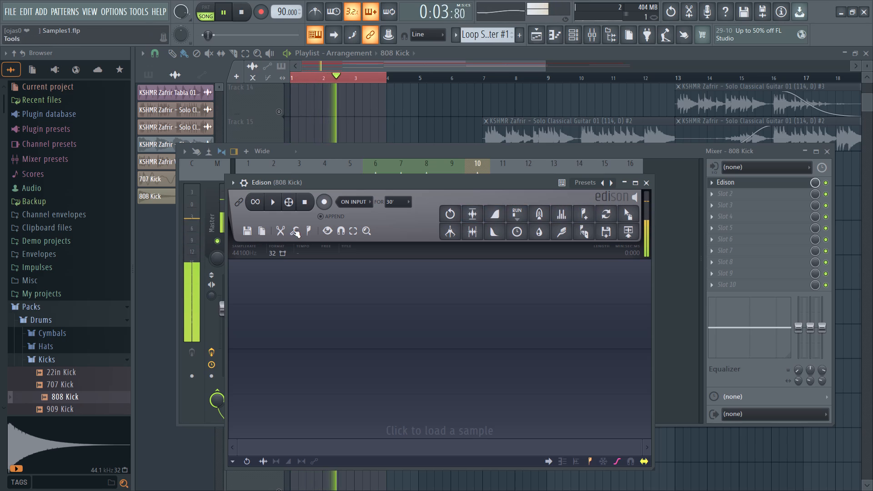
{"action": "left_click", "coordinate": [644, 181]}
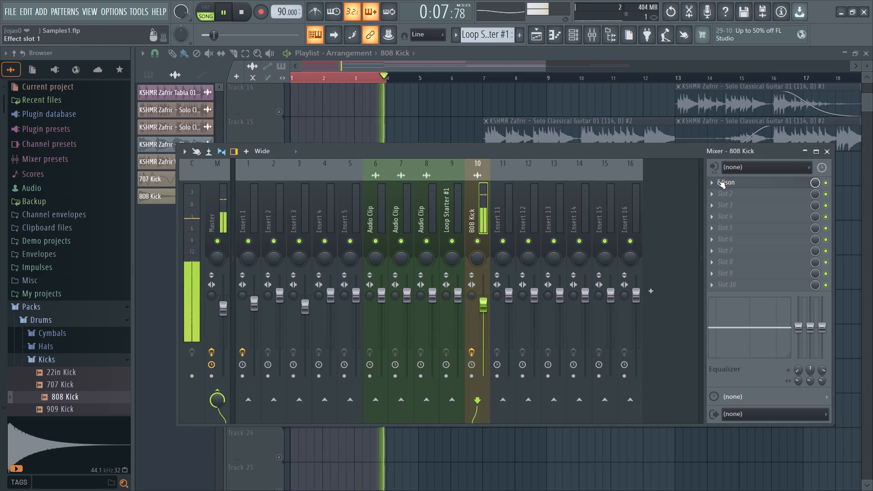
Delete Edison from effect slot 1 of the 808 Kick mixer track.
{"action": "right_click", "coordinate": [736, 186]}
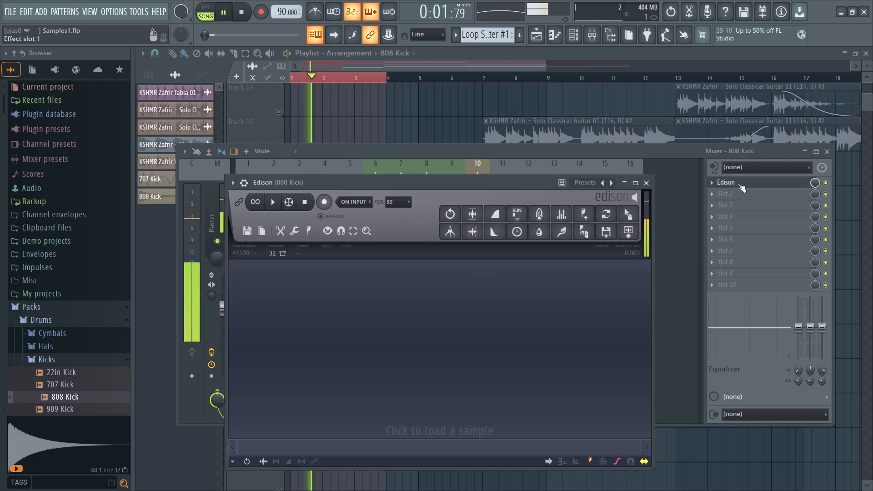
{"action": "right_click", "coordinate": [738, 184]}
{"action": "left_click", "coordinate": [718, 180]}
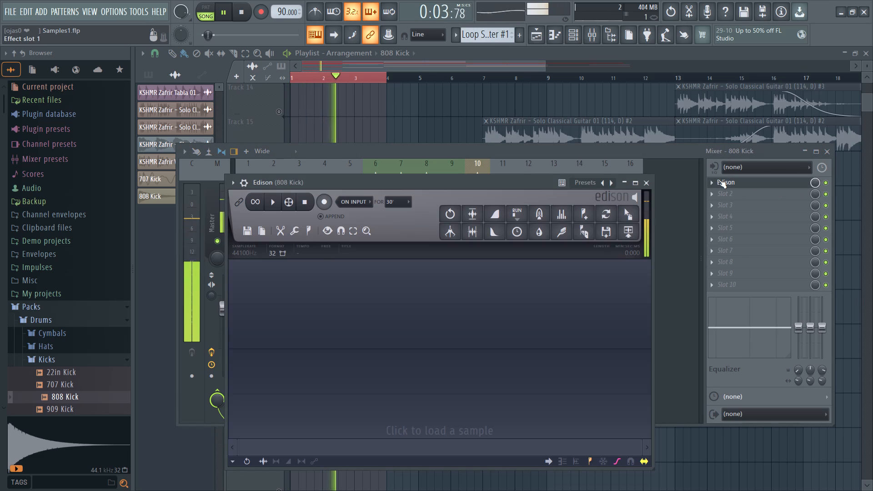
{"action": "right_click", "coordinate": [718, 180]}
{"action": "right_click", "coordinate": [718, 180]}
{"action": "right_click", "coordinate": [718, 180]}
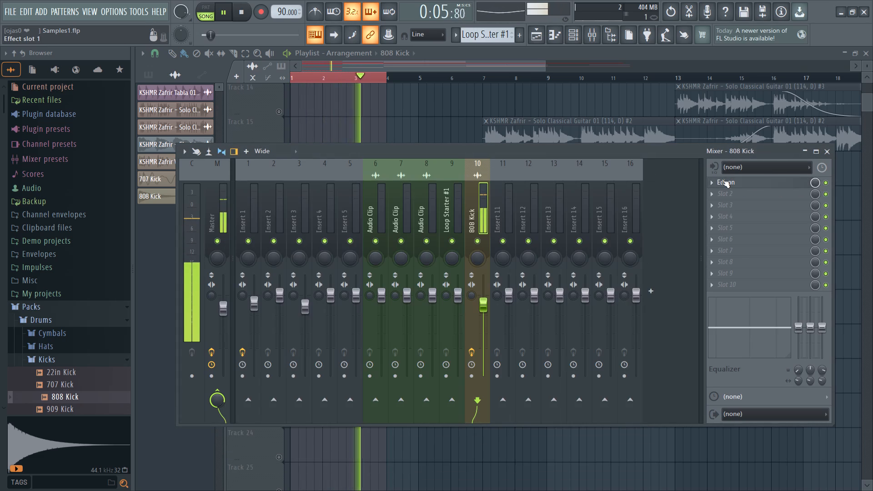
{"action": "left_click", "coordinate": [713, 184]}
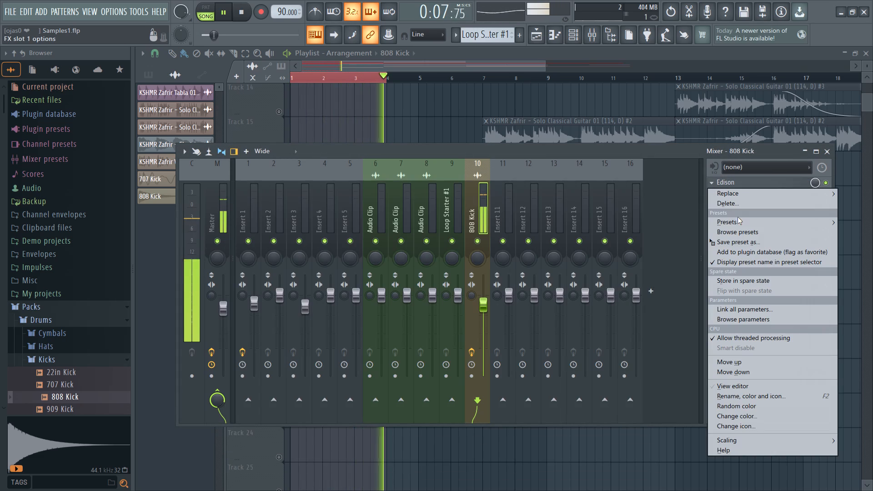
{"action": "left_click", "coordinate": [735, 204]}
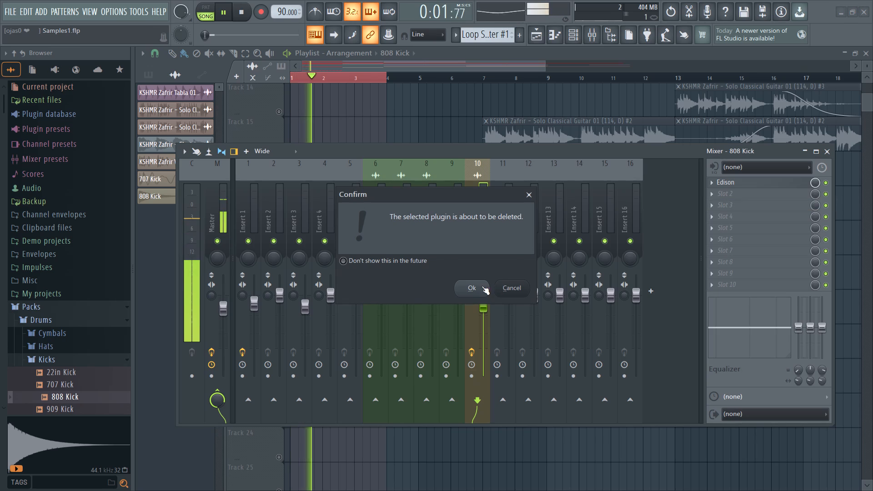
{"action": "left_click", "coordinate": [481, 286]}
Load Fruity Blood Overdrive into effect slot 1 of the 808 Kick track.
{"action": "left_click", "coordinate": [710, 183]}
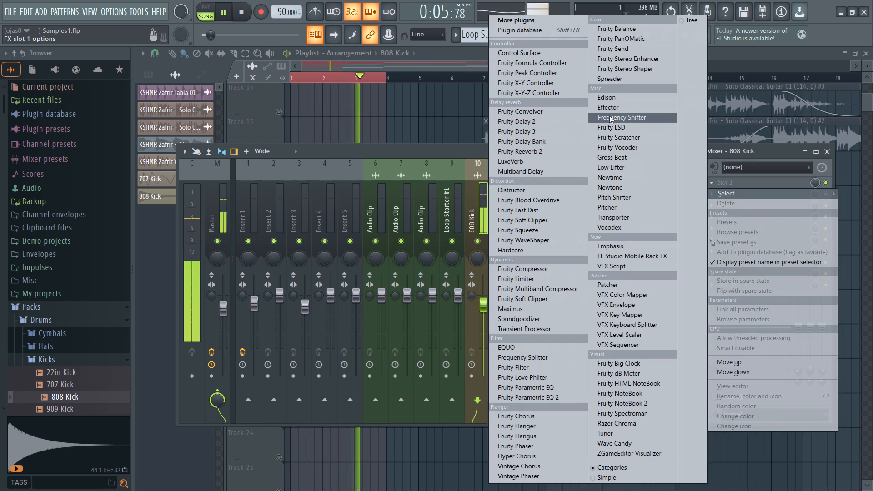
{"action": "left_click", "coordinate": [540, 203]}
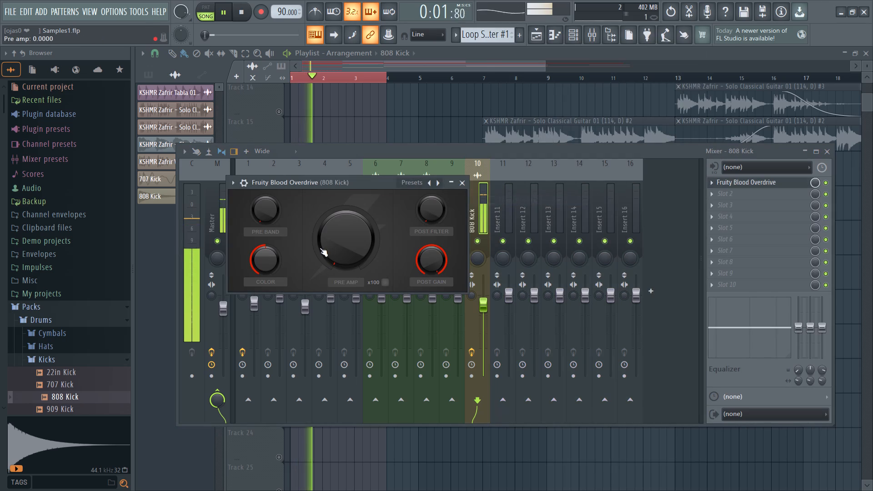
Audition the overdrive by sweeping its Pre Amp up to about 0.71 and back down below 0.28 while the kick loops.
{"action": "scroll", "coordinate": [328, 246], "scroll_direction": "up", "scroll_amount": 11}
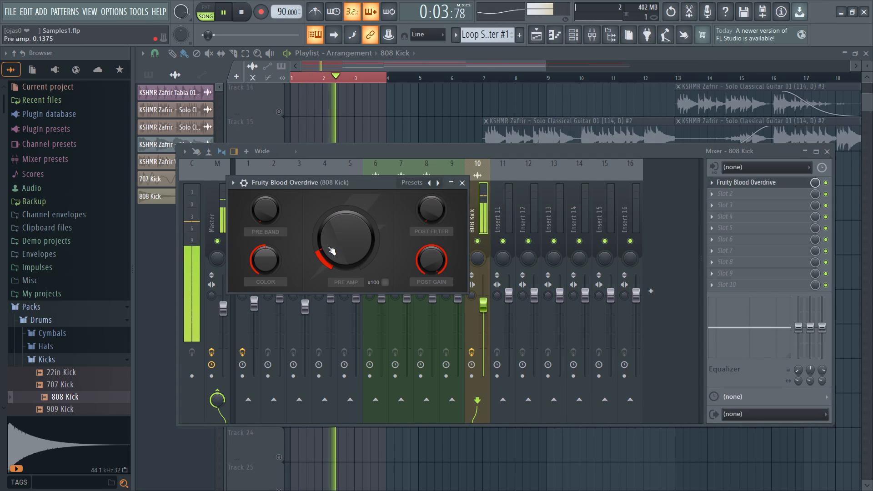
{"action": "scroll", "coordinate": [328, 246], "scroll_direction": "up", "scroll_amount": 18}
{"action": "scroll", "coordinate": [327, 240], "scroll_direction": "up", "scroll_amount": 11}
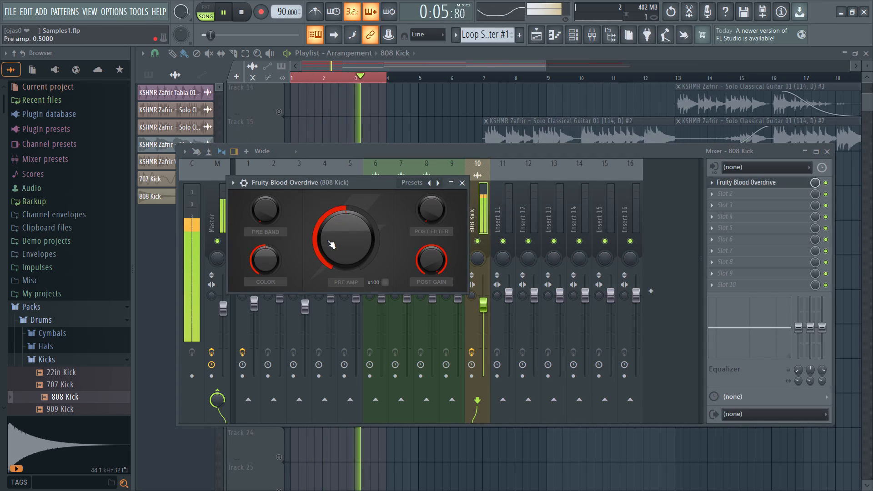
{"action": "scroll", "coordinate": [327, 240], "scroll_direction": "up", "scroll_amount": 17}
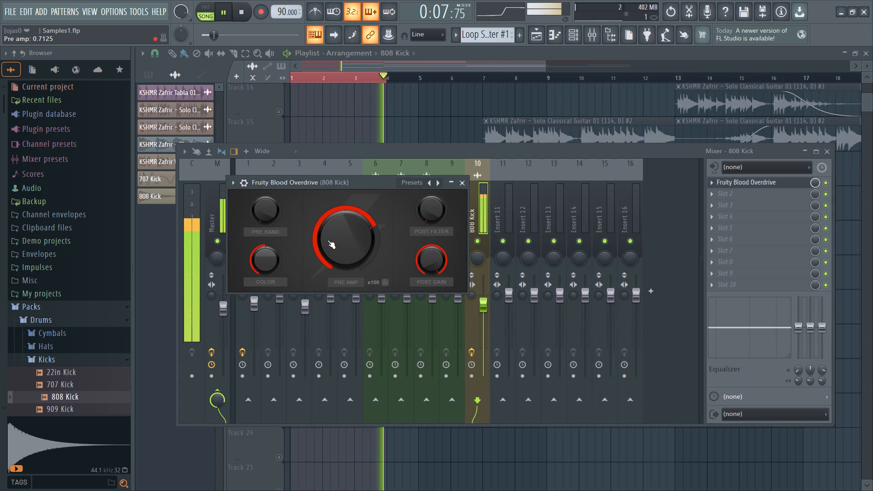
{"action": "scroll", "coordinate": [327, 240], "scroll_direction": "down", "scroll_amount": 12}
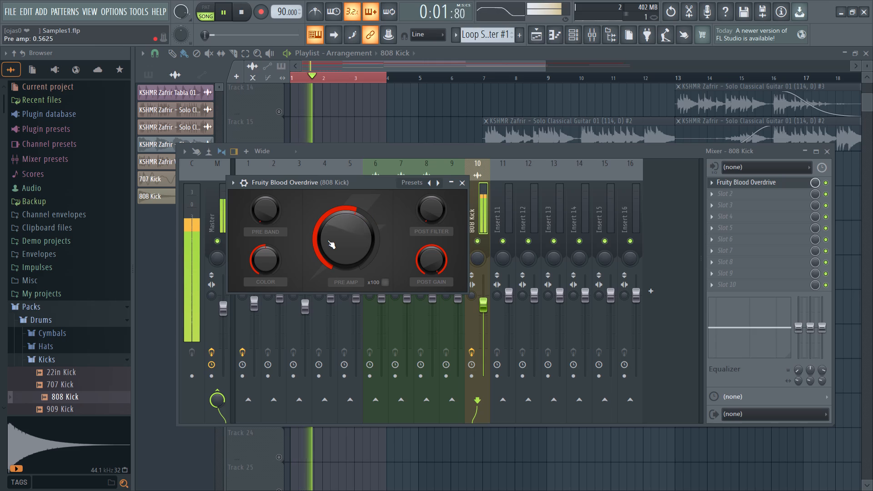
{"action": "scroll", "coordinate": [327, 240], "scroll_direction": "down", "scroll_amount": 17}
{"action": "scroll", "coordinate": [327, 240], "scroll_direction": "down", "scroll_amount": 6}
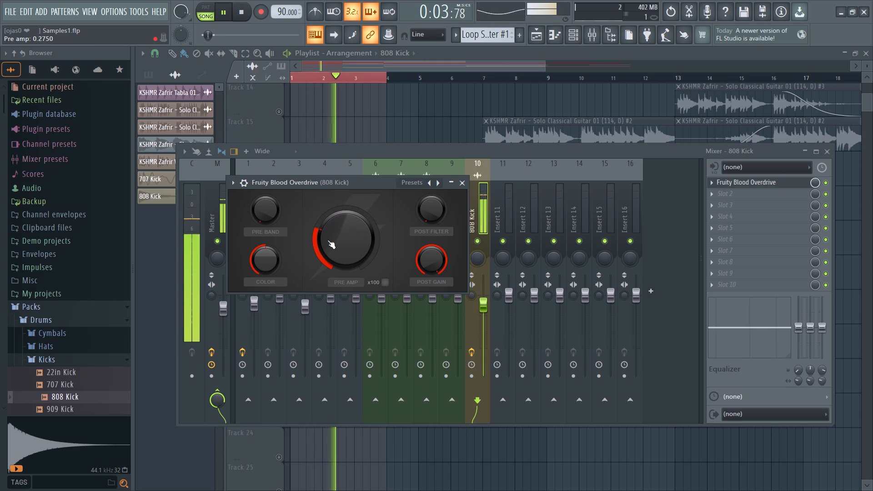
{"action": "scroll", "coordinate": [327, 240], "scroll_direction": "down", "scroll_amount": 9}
Raise the overdrive's Pre Amp to about 0.56, also increasing the Color above 0.65.
{"action": "scroll", "coordinate": [327, 240], "scroll_direction": "up", "scroll_amount": 12}
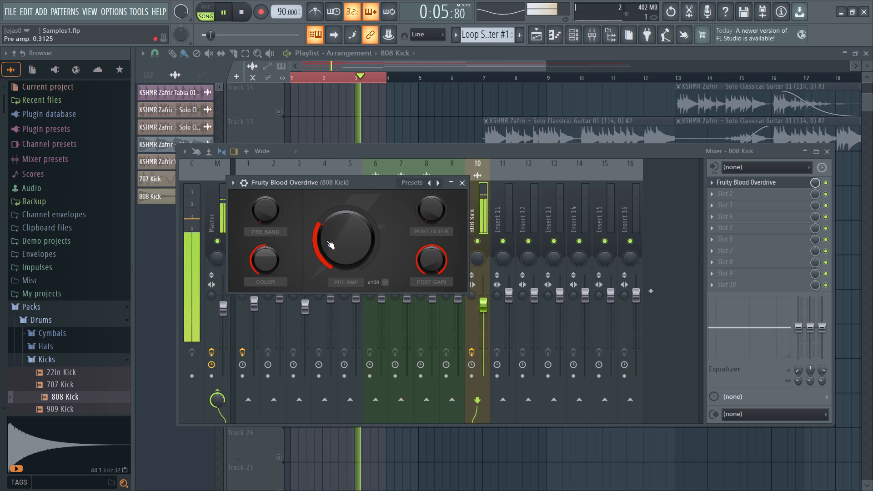
{"action": "scroll", "coordinate": [321, 241], "scroll_direction": "up", "scroll_amount": 3}
{"action": "scroll", "coordinate": [254, 254], "scroll_direction": "up", "scroll_amount": 11}
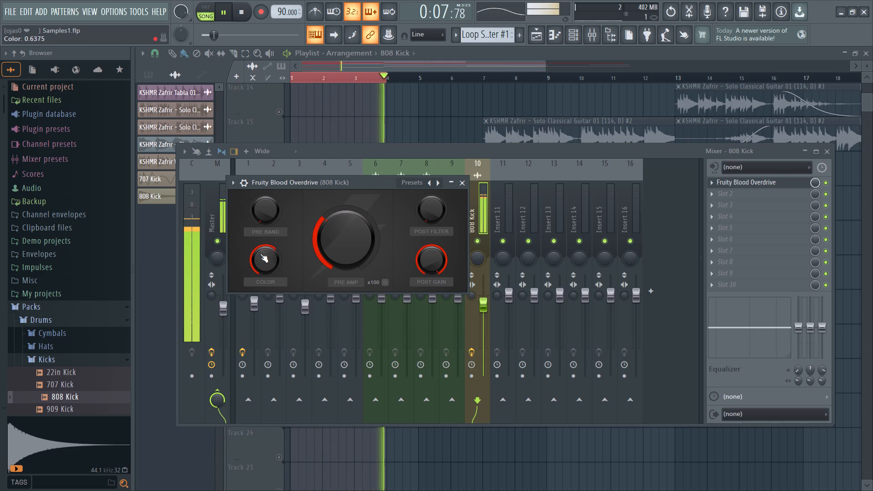
{"action": "scroll", "coordinate": [260, 254], "scroll_direction": "up", "scroll_amount": 20}
{"action": "scroll", "coordinate": [335, 236], "scroll_direction": "up", "scroll_amount": 6}
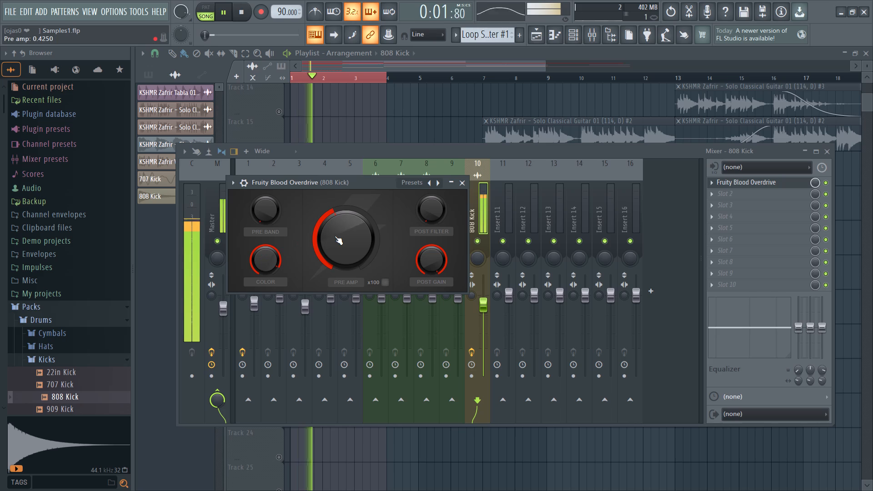
{"action": "scroll", "coordinate": [336, 236], "scroll_direction": "up", "scroll_amount": 11}
Sweep the overdrive's Color down to about 0.08 and bring it back up to around its midpoint.
{"action": "scroll", "coordinate": [268, 264], "scroll_direction": "down", "scroll_amount": 18}
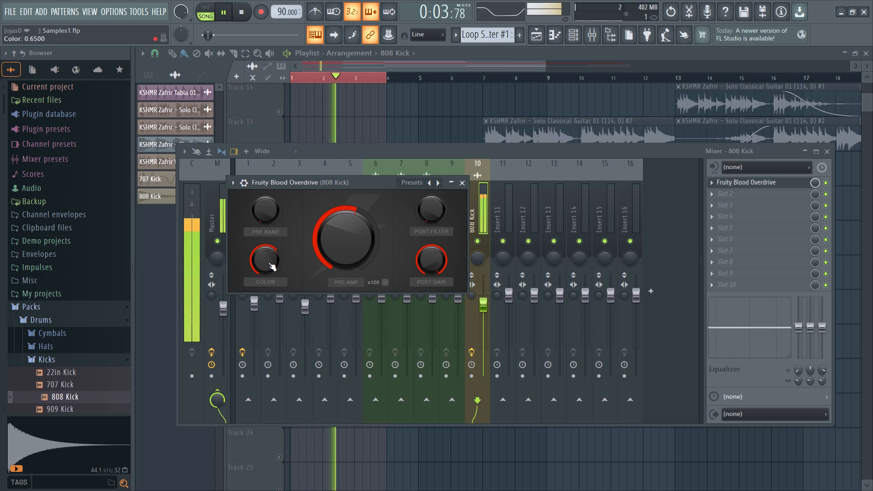
{"action": "scroll", "coordinate": [268, 262], "scroll_direction": "down", "scroll_amount": 20}
{"action": "scroll", "coordinate": [268, 262], "scroll_direction": "down", "scroll_amount": 20}
{"action": "scroll", "coordinate": [268, 262], "scroll_direction": "down", "scroll_amount": 4}
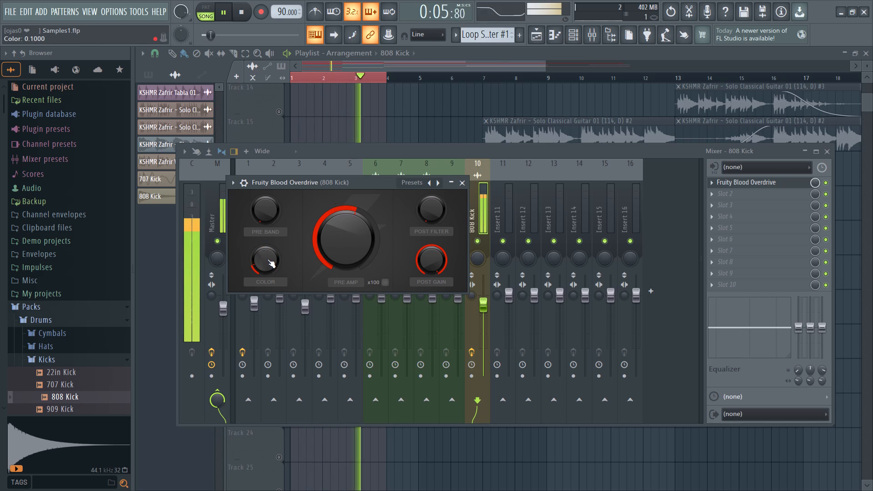
{"action": "scroll", "coordinate": [267, 259], "scroll_direction": "down", "scroll_amount": 8}
{"action": "scroll", "coordinate": [265, 257], "scroll_direction": "up", "scroll_amount": 5}
{"action": "left_click_drag", "start_coordinate": [266, 274], "coordinate": [268, 271]}
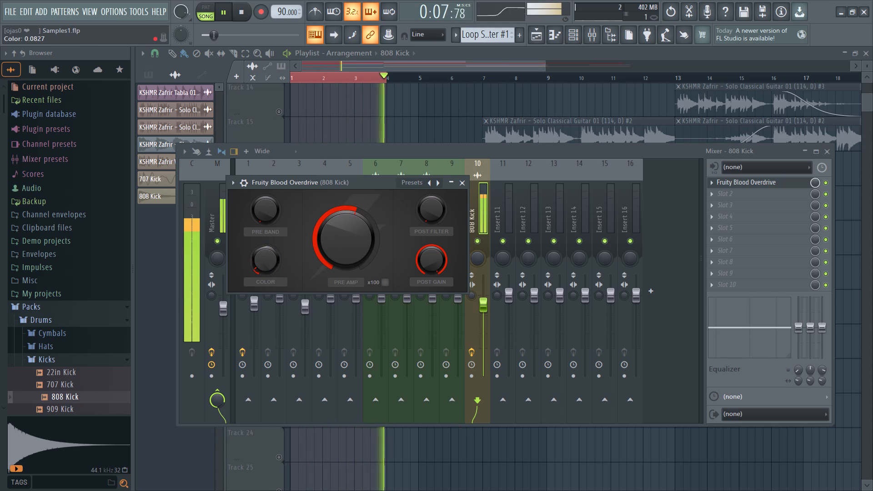
{"action": "left_click_drag", "start_coordinate": [268, 271], "coordinate": [475, 109]}
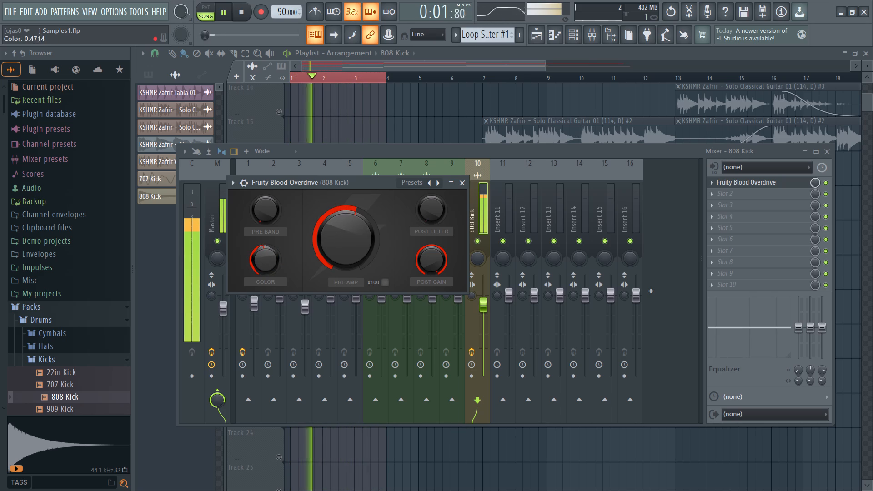
{"action": "left_click_drag", "start_coordinate": [475, 109], "coordinate": [498, 84]}
Raise the overdrive's Pre Band to about 0.61, and ease it back to 0.55.
{"action": "scroll", "coordinate": [257, 206], "scroll_direction": "down", "scroll_amount": 5}
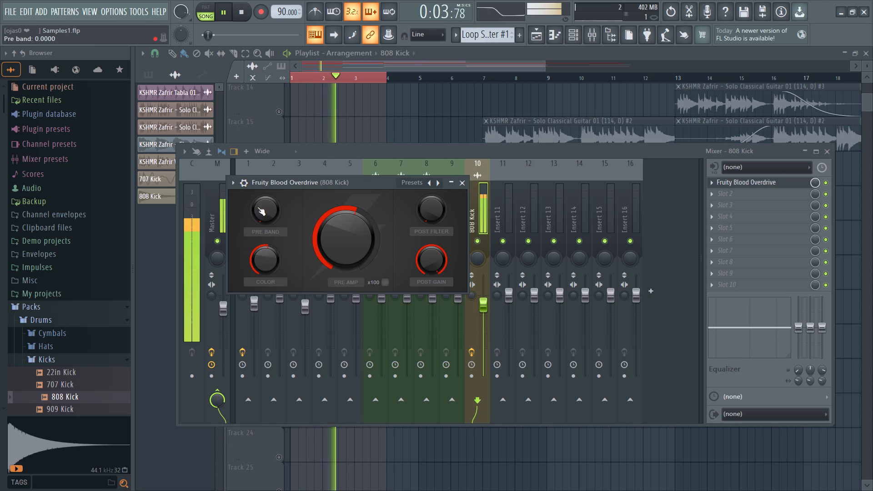
{"action": "scroll", "coordinate": [266, 213], "scroll_direction": "up", "scroll_amount": 5}
{"action": "scroll", "coordinate": [266, 213], "scroll_direction": "up", "scroll_amount": 20}
{"action": "scroll", "coordinate": [266, 213], "scroll_direction": "up", "scroll_amount": 3}
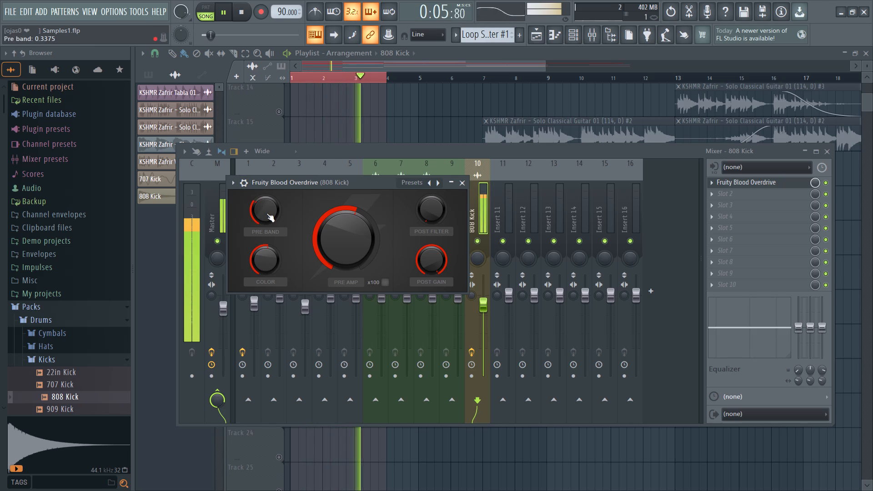
{"action": "scroll", "coordinate": [266, 213], "scroll_direction": "up", "scroll_amount": 15}
{"action": "scroll", "coordinate": [274, 214], "scroll_direction": "up", "scroll_amount": 6}
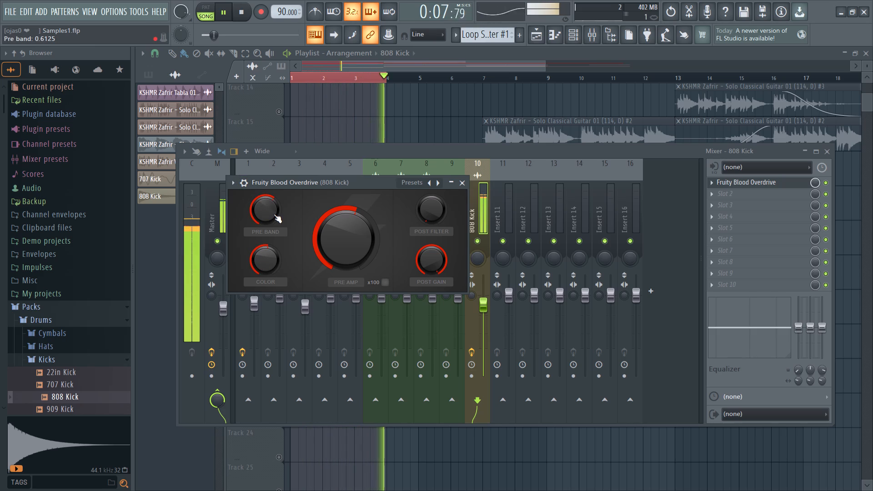
{"action": "scroll", "coordinate": [274, 214], "scroll_direction": "down", "scroll_amount": 5}
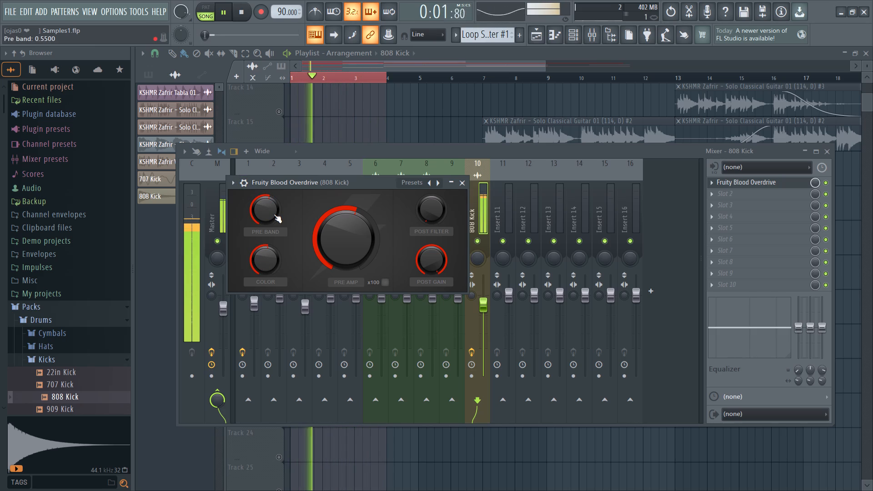
Raise the overdrive's Post Filter from zero to just below its midpoint.
{"action": "scroll", "coordinate": [426, 209], "scroll_direction": "up", "scroll_amount": 15}
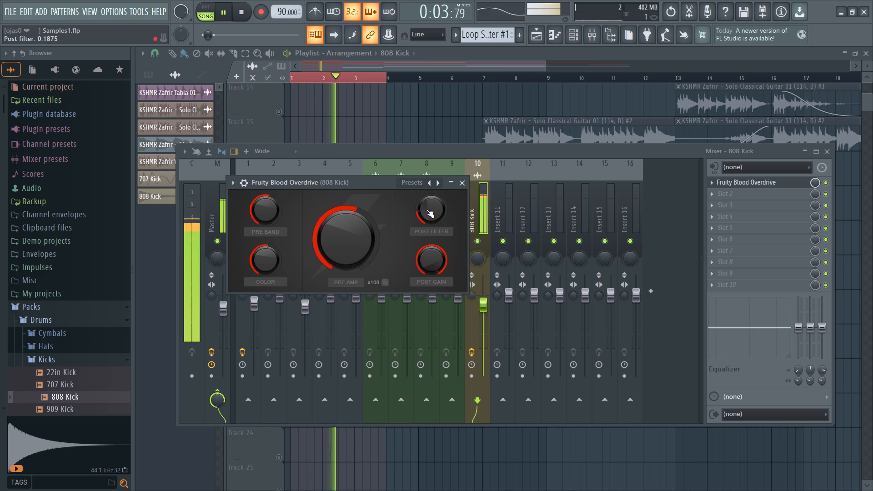
{"action": "scroll", "coordinate": [426, 209], "scroll_direction": "up", "scroll_amount": 20}
Raise the overdrive's Pre Amp to its maximum, lowering the Post Gain past -0.24 along the way.
{"action": "scroll", "coordinate": [345, 245], "scroll_direction": "up", "scroll_amount": 5}
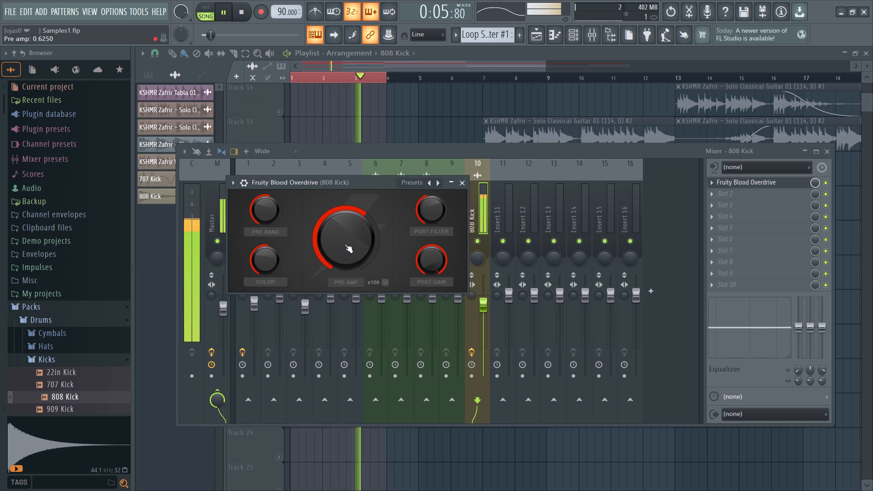
{"action": "scroll", "coordinate": [345, 244], "scroll_direction": "up", "scroll_amount": 5}
{"action": "scroll", "coordinate": [437, 267], "scroll_direction": "down", "scroll_amount": 20}
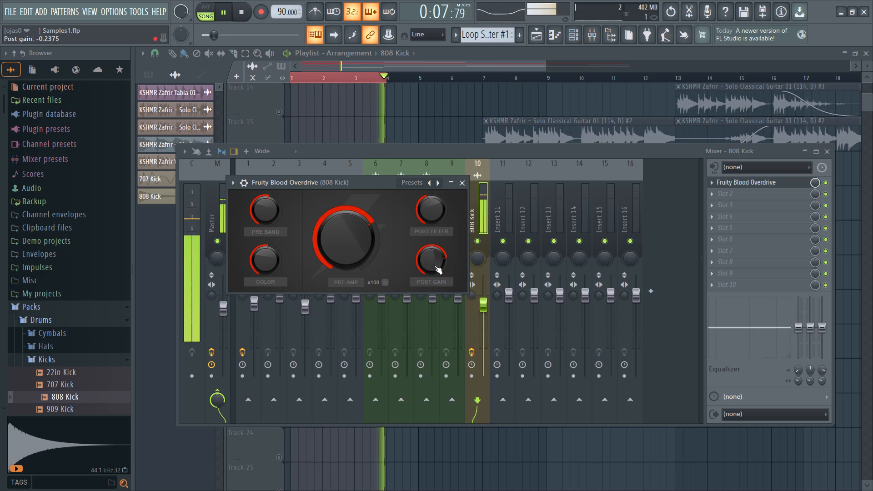
{"action": "scroll", "coordinate": [434, 266], "scroll_direction": "down", "scroll_amount": 8}
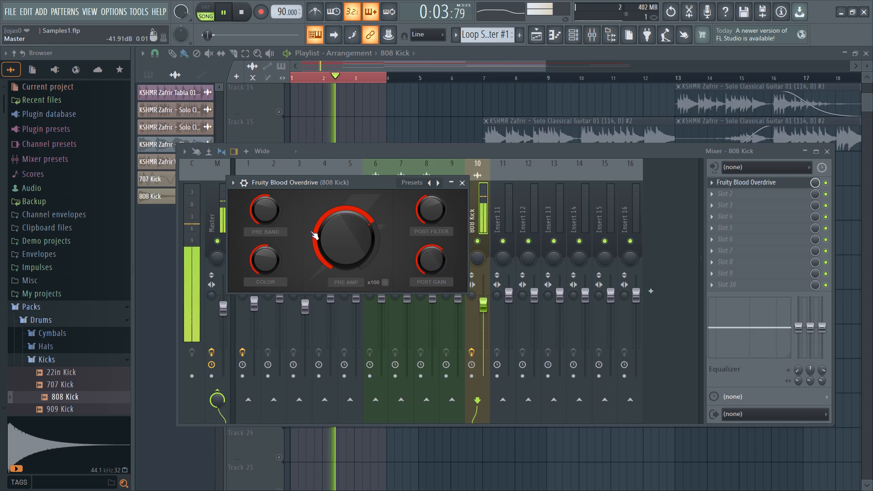
{"action": "scroll", "coordinate": [334, 248], "scroll_direction": "up", "scroll_amount": 18}
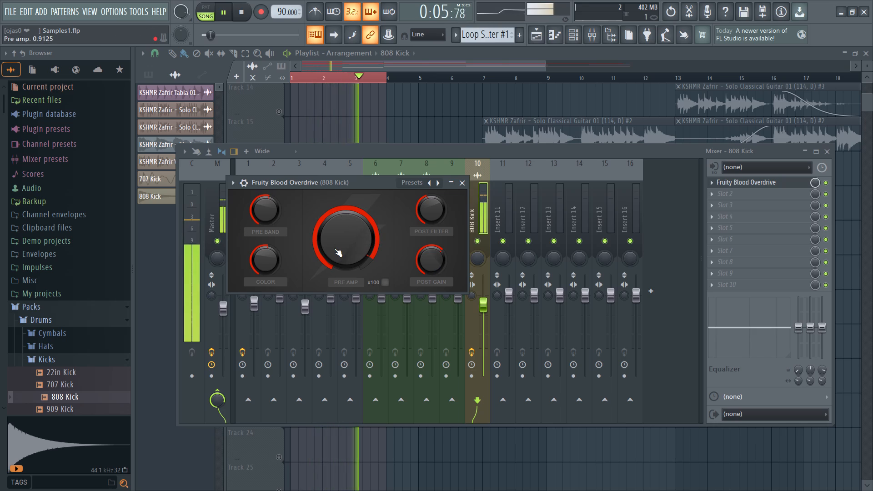
{"action": "scroll", "coordinate": [334, 248], "scroll_direction": "up", "scroll_amount": 15}
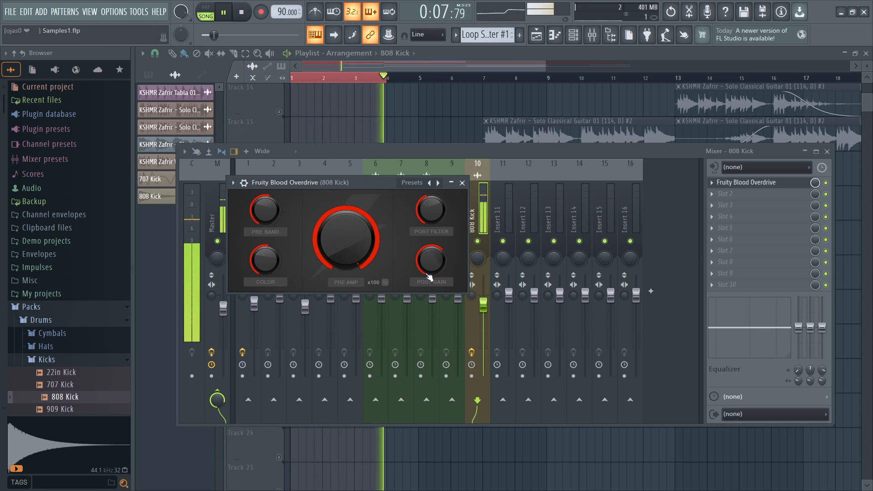
Try the overdrive's Post Gain between about -0.76 and -0.33, settling at about -0.51.
{"action": "scroll", "coordinate": [432, 271], "scroll_direction": "down", "scroll_amount": 15}
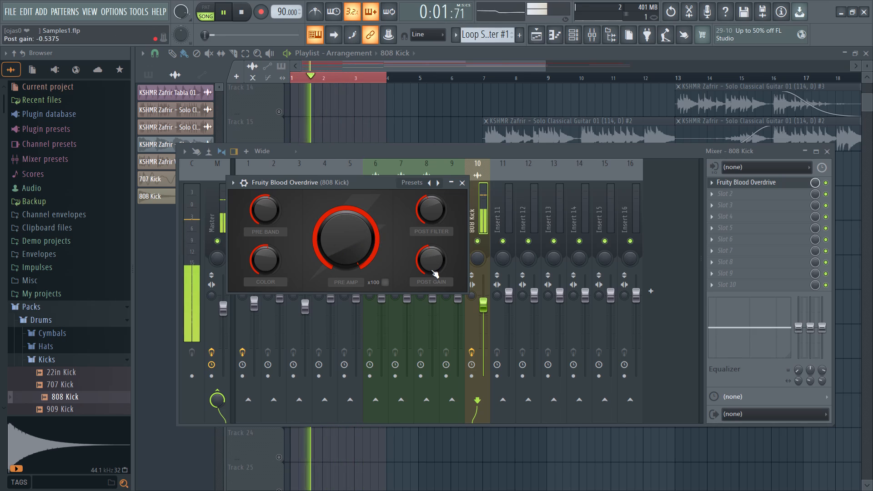
{"action": "scroll", "coordinate": [431, 270], "scroll_direction": "down", "scroll_amount": 18}
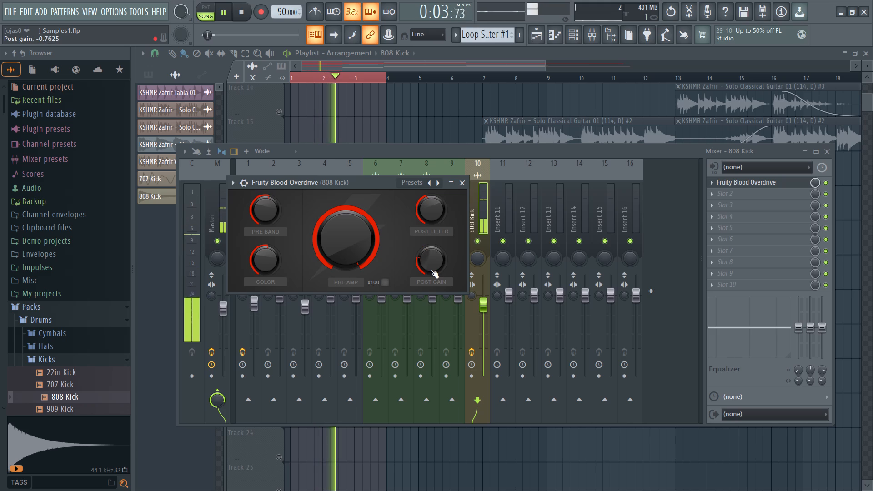
{"action": "scroll", "coordinate": [431, 270], "scroll_direction": "up", "scroll_amount": 17}
{"action": "scroll", "coordinate": [429, 270], "scroll_direction": "up", "scroll_amount": 8}
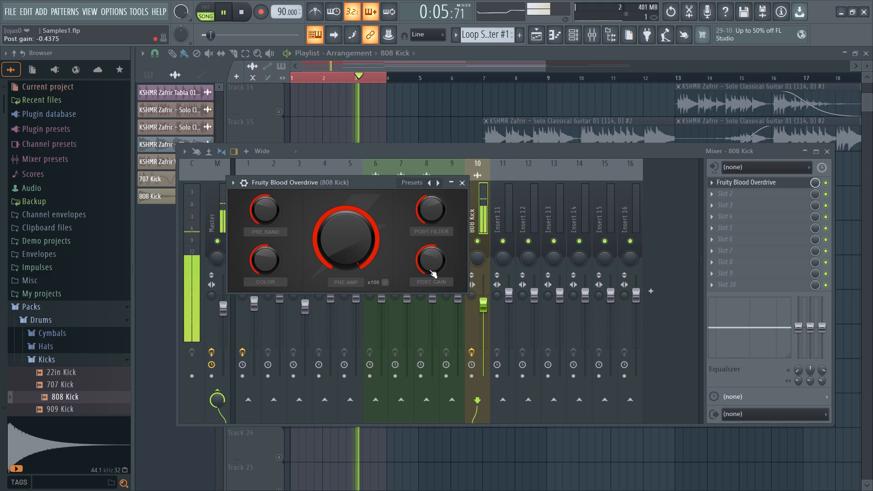
{"action": "scroll", "coordinate": [429, 270], "scroll_direction": "up", "scroll_amount": 16}
{"action": "scroll", "coordinate": [429, 270], "scroll_direction": "down", "scroll_amount": 6}
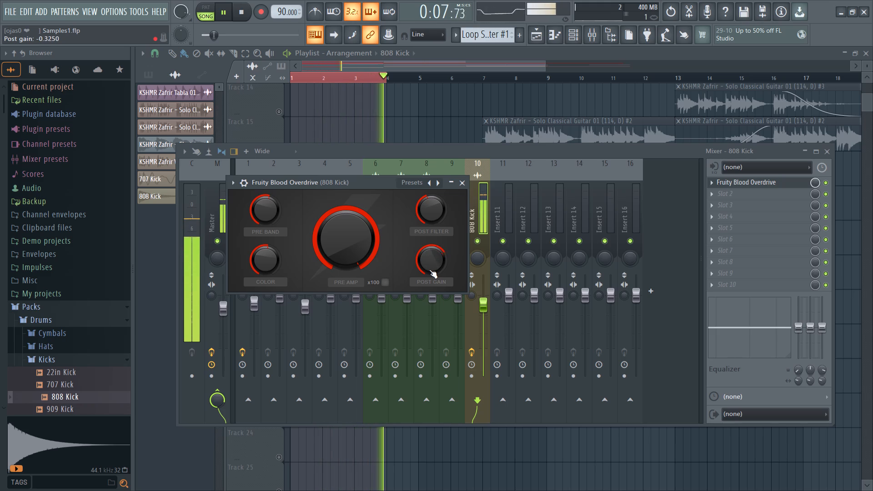
{"action": "scroll", "coordinate": [429, 270], "scroll_direction": "down", "scroll_amount": 11}
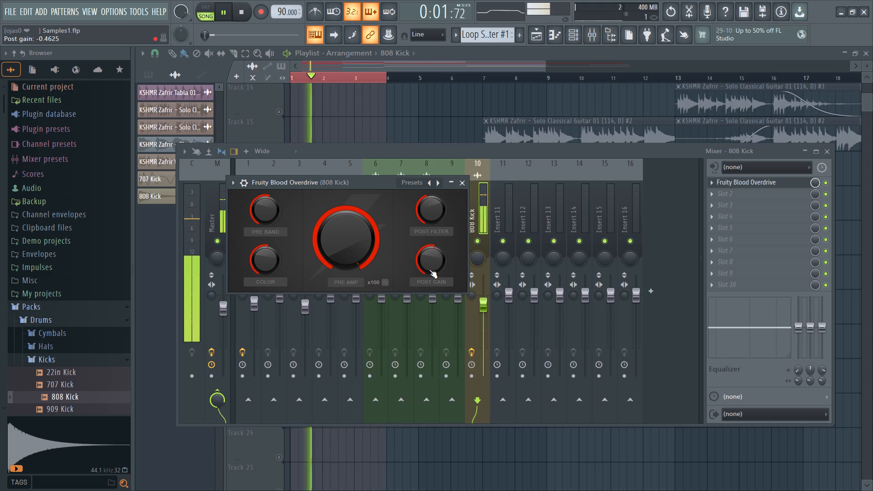
{"action": "scroll", "coordinate": [429, 270], "scroll_direction": "down", "scroll_amount": 4}
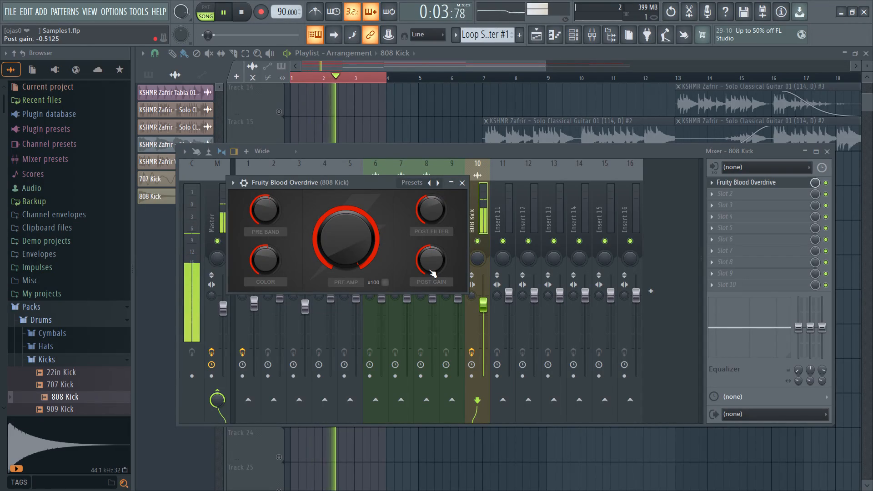
Raise the overdrive's Post Gain past -0.41 and close its window.
{"action": "scroll", "coordinate": [429, 269], "scroll_direction": "up", "scroll_amount": 8}
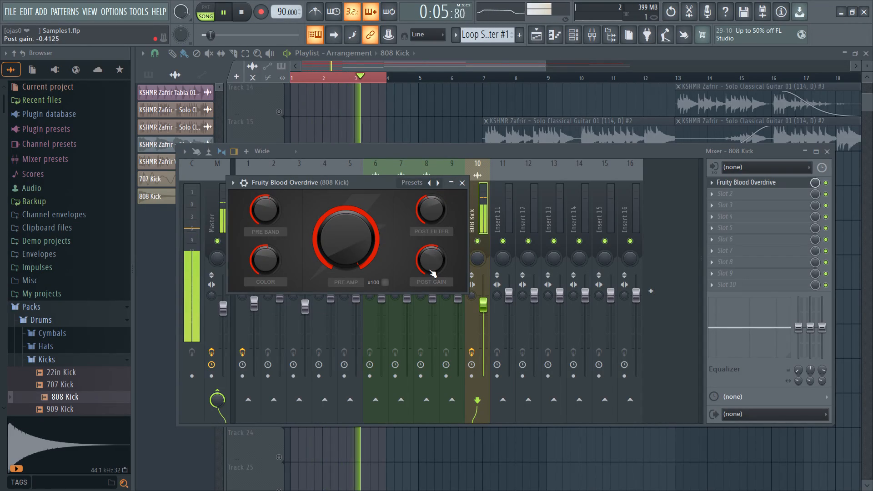
{"action": "scroll", "coordinate": [429, 269], "scroll_direction": "up", "scroll_amount": 5}
{"action": "left_click", "coordinate": [669, 153]}
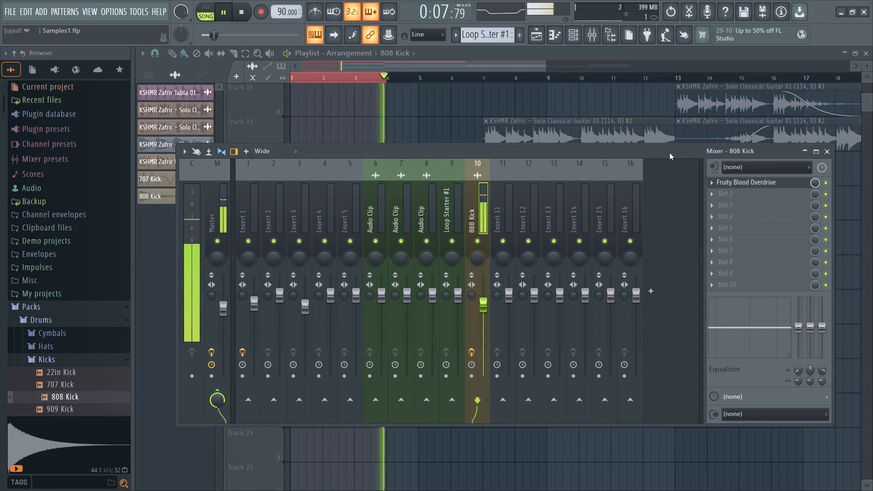
Create an automation clip for the Fruity Blood Overdrive mix level, and clear the mixer and plugin windows off the playlist.
{"action": "right_click", "coordinate": [817, 183]}
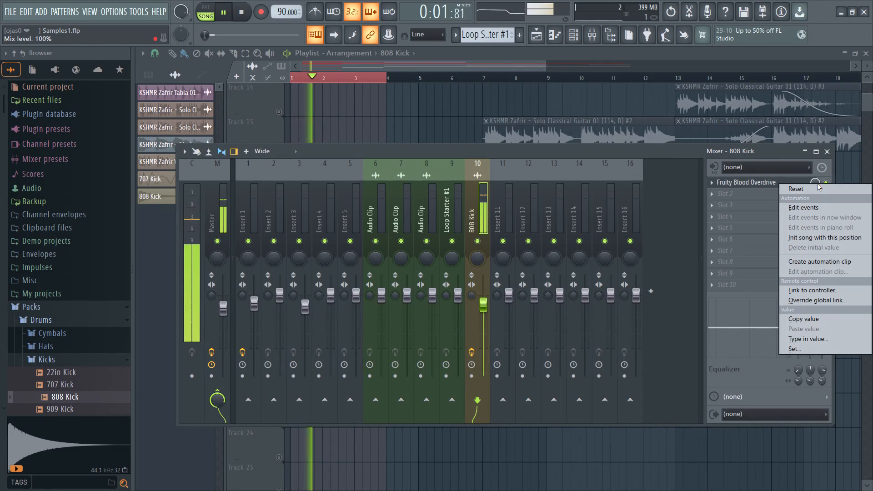
{"action": "left_click", "coordinate": [813, 262]}
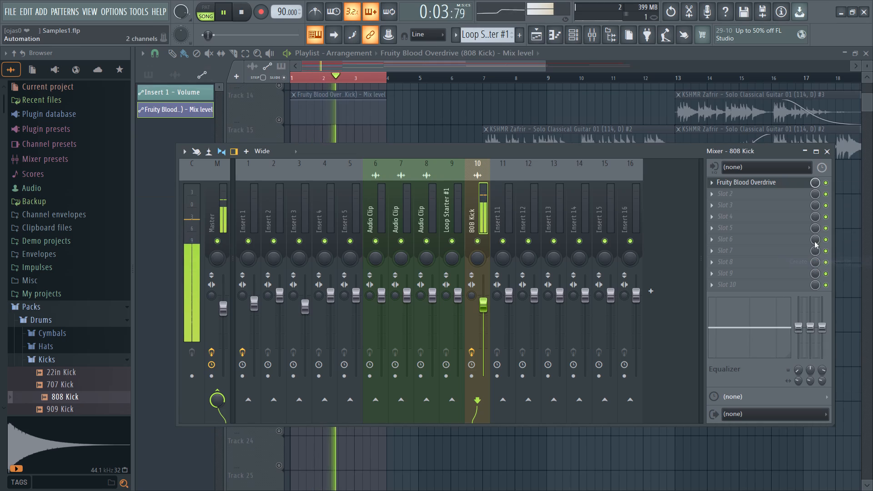
{"action": "left_click", "coordinate": [801, 156]}
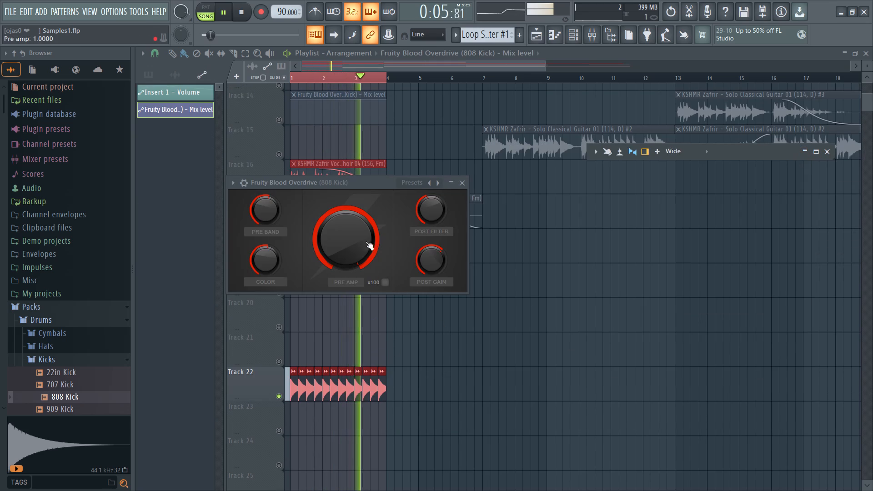
{"action": "left_click", "coordinate": [450, 186]}
{"action": "left_click", "coordinate": [466, 186]}
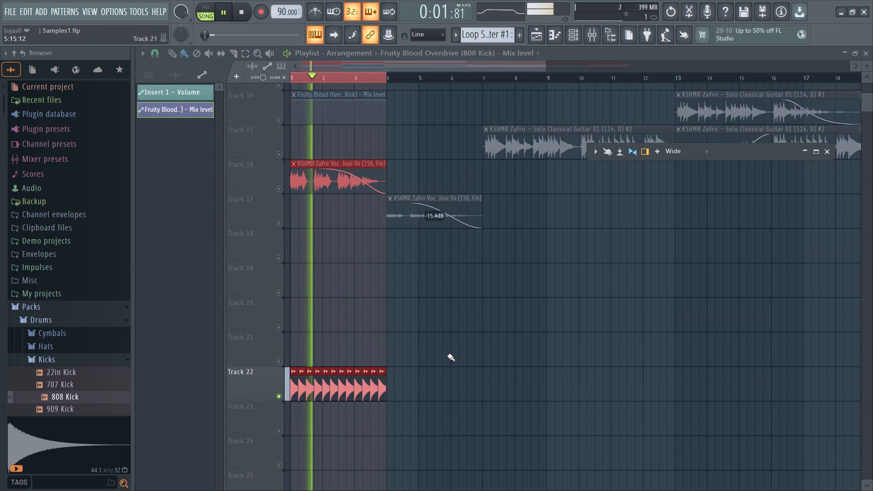
Place the overdrive mix-level automation clip on Track 23 under the kick pattern, starting at bar 1, and unmute that track.
{"action": "scroll", "coordinate": [564, 340], "scroll_direction": "down", "scroll_amount": 11}
{"action": "scroll", "coordinate": [564, 338], "scroll_direction": "up", "scroll_amount": 11}
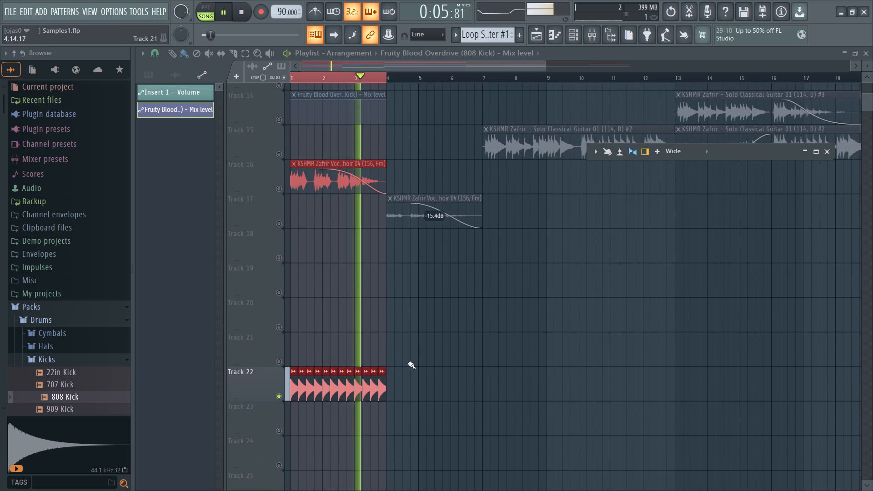
{"action": "left_click", "coordinate": [295, 419]}
{"action": "left_click_drag", "start_coordinate": [339, 422], "coordinate": [311, 423]}
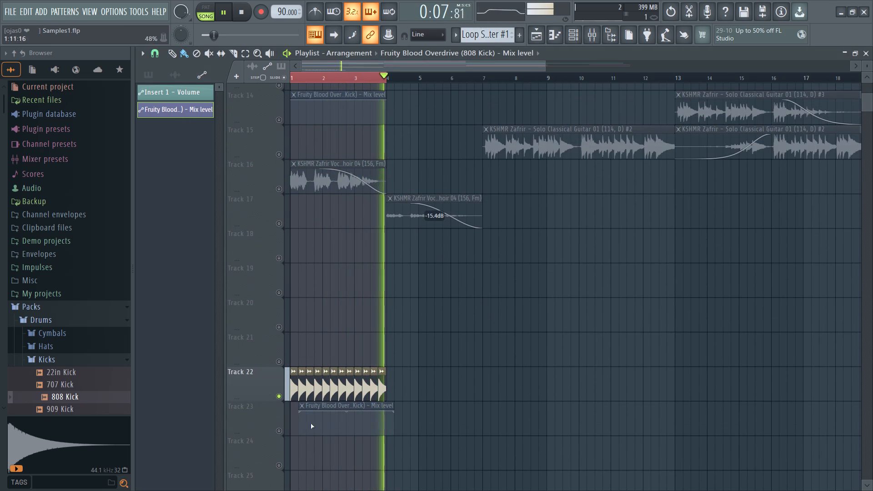
{"action": "left_click_drag", "start_coordinate": [311, 423], "coordinate": [291, 428]}
{"action": "left_click", "coordinate": [278, 431]}
{"action": "left_click_drag", "start_coordinate": [324, 412], "coordinate": [297, 416]}
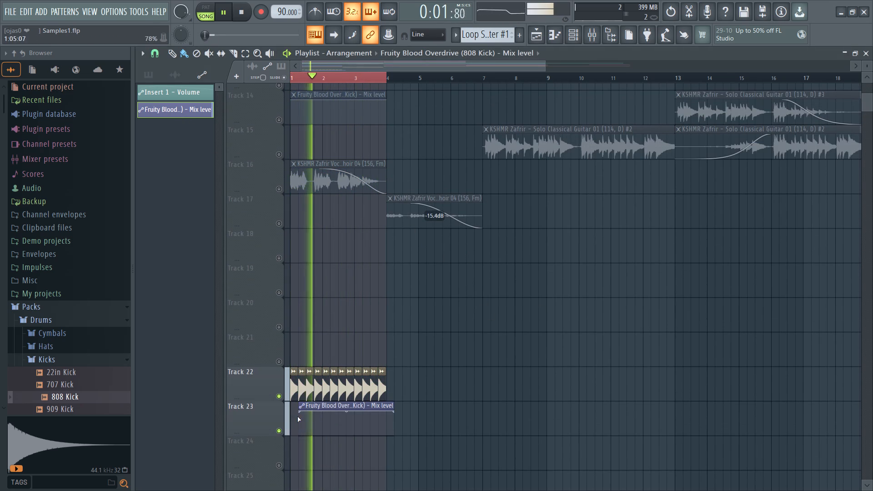
{"action": "left_click_drag", "start_coordinate": [297, 416], "coordinate": [292, 418]}
{"action": "left_click_drag", "start_coordinate": [332, 406], "coordinate": [293, 409]}
Lower the end point of Track 23's mix-level clip to the bottom so the overdrive fades out by bar 4.
{"action": "scroll", "coordinate": [622, 379], "scroll_direction": "up", "scroll_amount": 4}
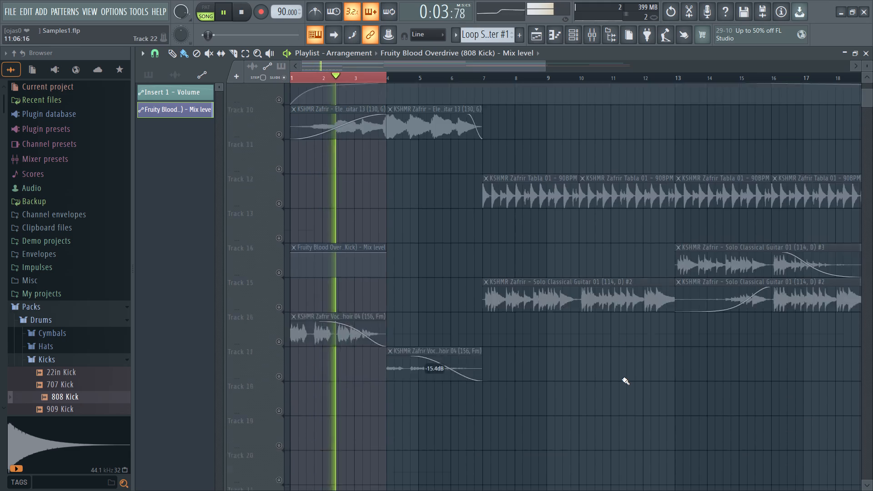
{"action": "scroll", "coordinate": [622, 379], "scroll_direction": "up", "scroll_amount": 14}
{"action": "scroll", "coordinate": [622, 379], "scroll_direction": "down", "scroll_amount": 4}
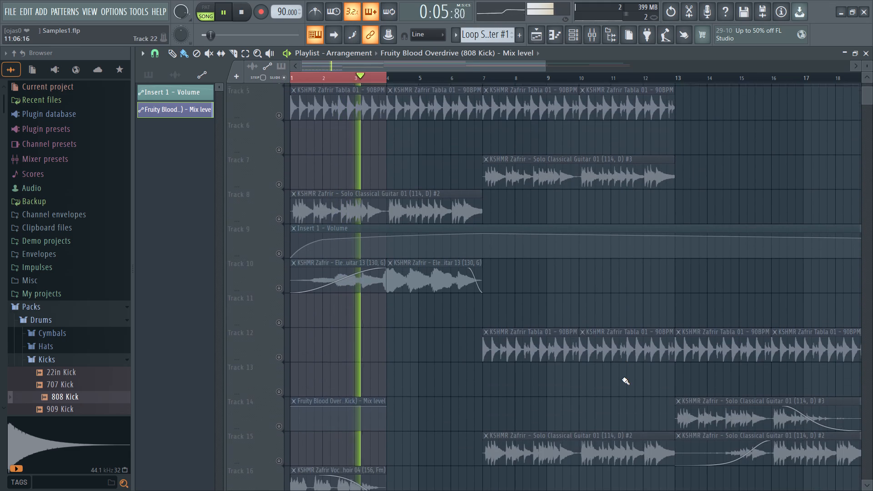
{"action": "scroll", "coordinate": [622, 381], "scroll_direction": "down", "scroll_amount": 1}
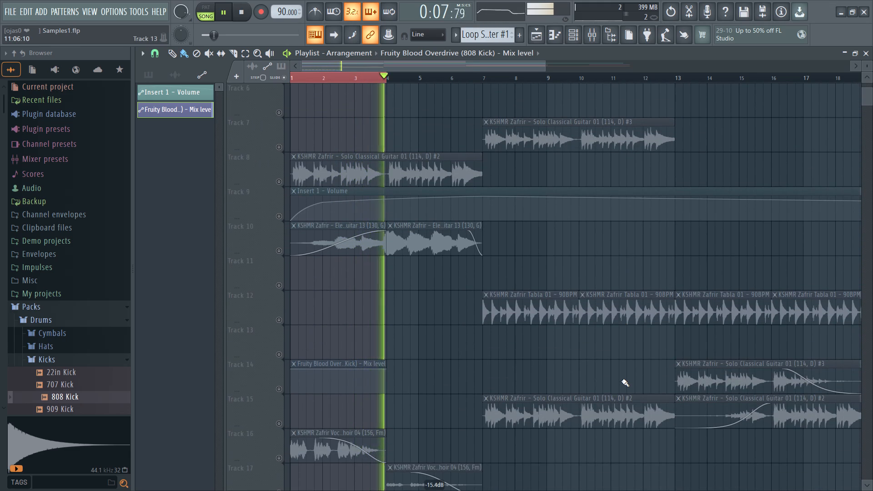
{"action": "scroll", "coordinate": [622, 381], "scroll_direction": "down", "scroll_amount": 13}
{"action": "scroll", "coordinate": [373, 274], "scroll_direction": "up", "scroll_amount": 3}
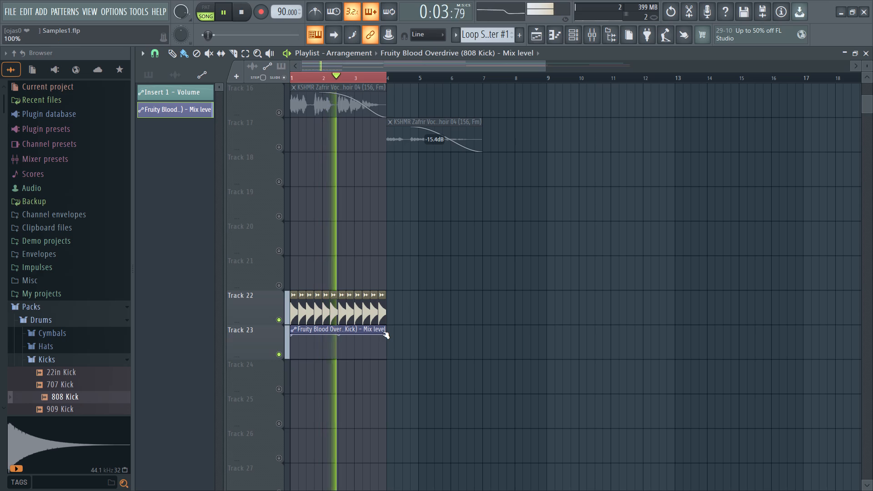
{"action": "left_click_drag", "start_coordinate": [386, 336], "coordinate": [383, 414]}
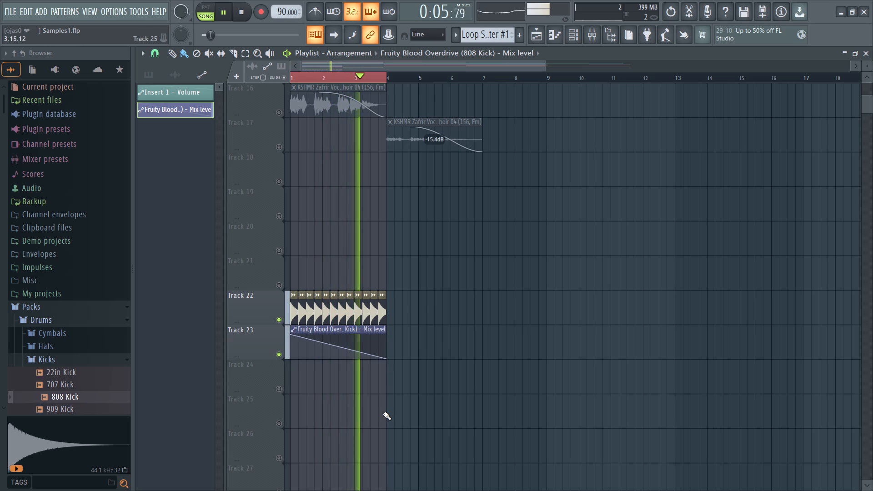
Replay the loop from bar 1 and bend the mix-level automation line into a downward-sagging curve, pausing playback when done.
{"action": "left_click_drag", "start_coordinate": [379, 75], "coordinate": [110, 99]}
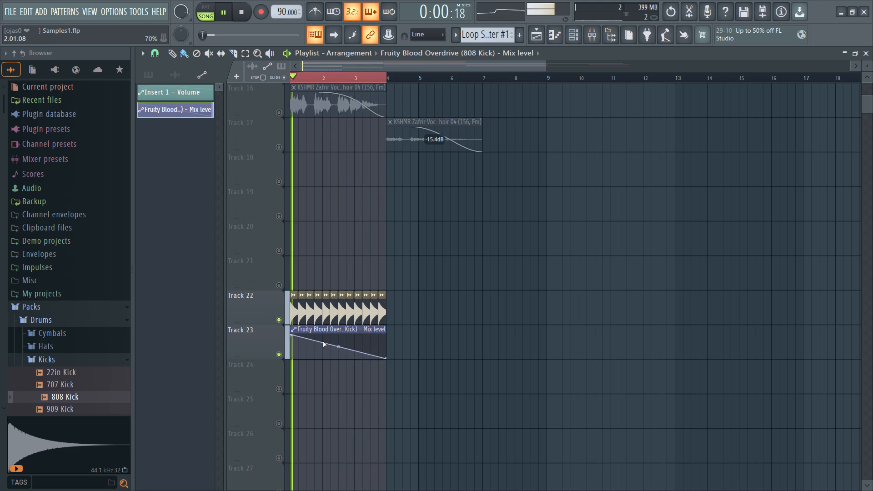
{"action": "left_click_drag", "start_coordinate": [323, 341], "coordinate": [317, 358]}
{"action": "left_click_drag", "start_coordinate": [338, 344], "coordinate": [335, 359]}
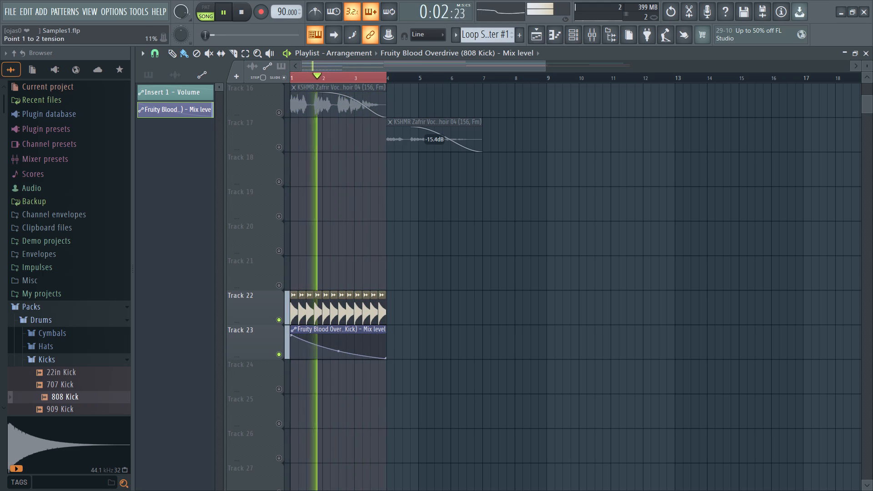
{"action": "left_click_drag", "start_coordinate": [335, 359], "coordinate": [333, 367]}
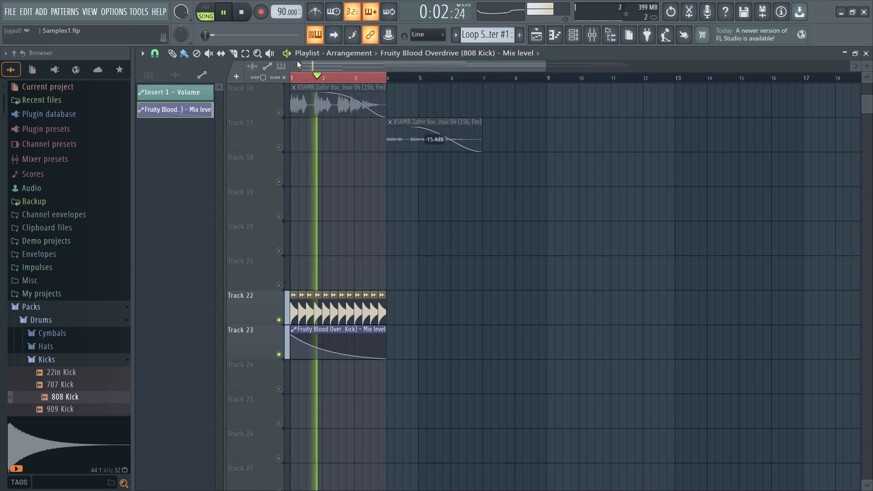
{"action": "left_click", "coordinate": [287, 55]}
Switch to the Class 7 lesson in Chrome and resume the video from 10:16, replaying the part on mix-level automation.
{"action": "left_click", "coordinate": [317, 489]}
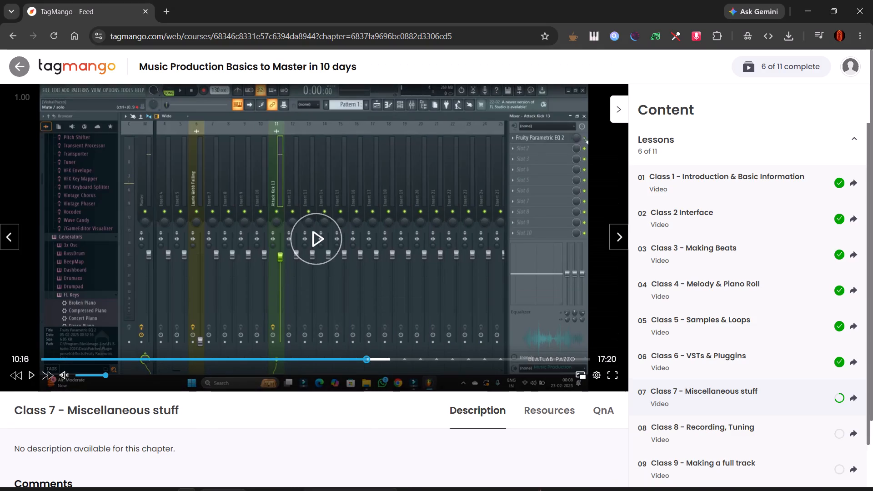
{"action": "left_click", "coordinate": [323, 248]}
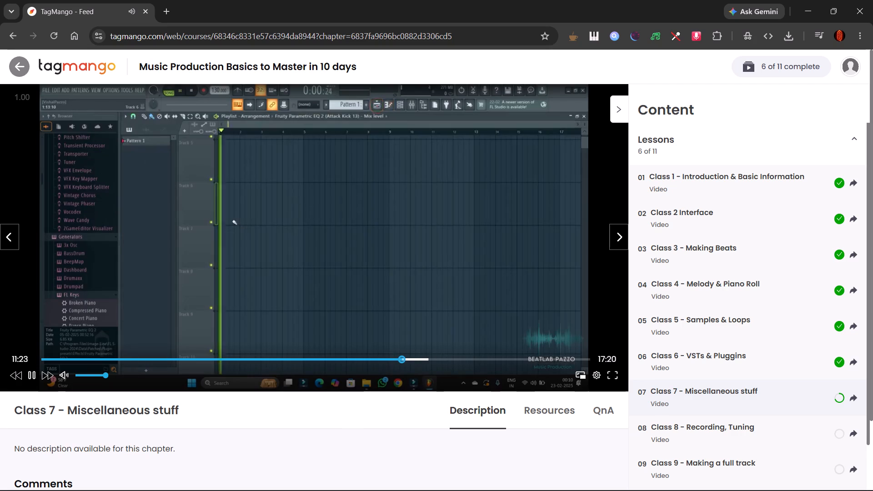
{"action": "key", "text": "Left"}
{"action": "key", "text": "Left"}
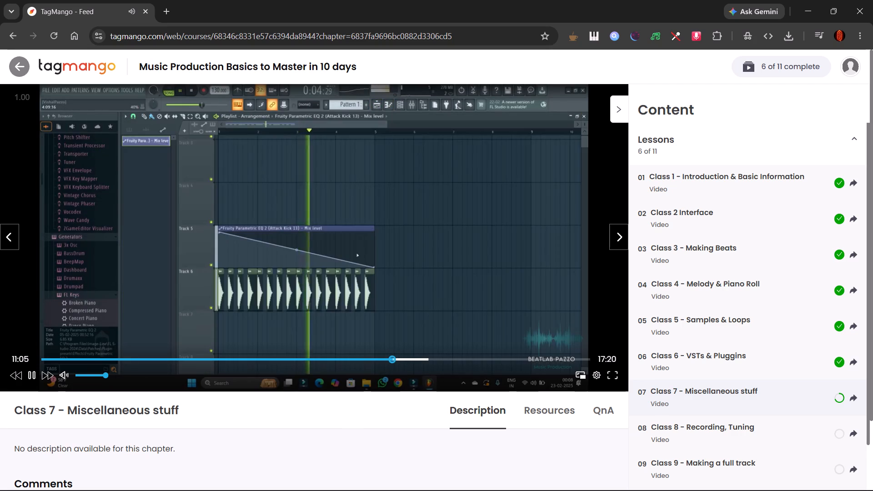
{"action": "key", "text": "Right"}
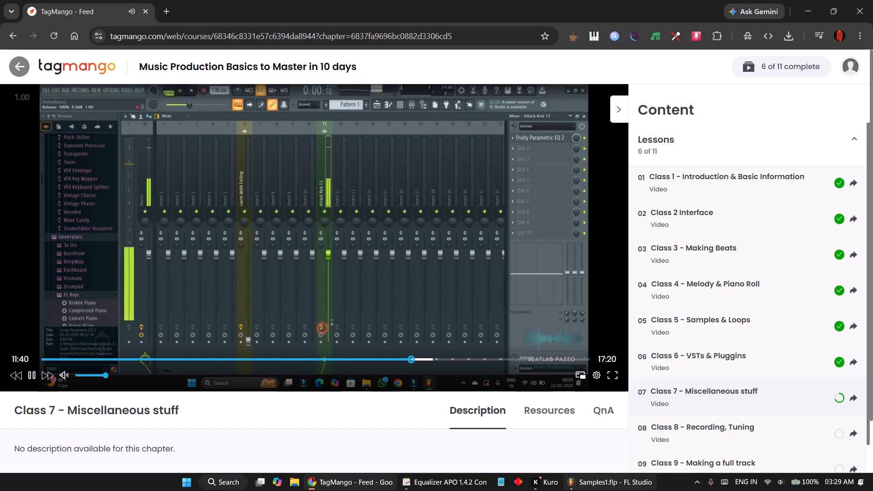
Glance back at the FL Studio project, and return to the Class 7 video to replay the part around 11:38.
{"action": "left_click", "coordinate": [607, 485]}
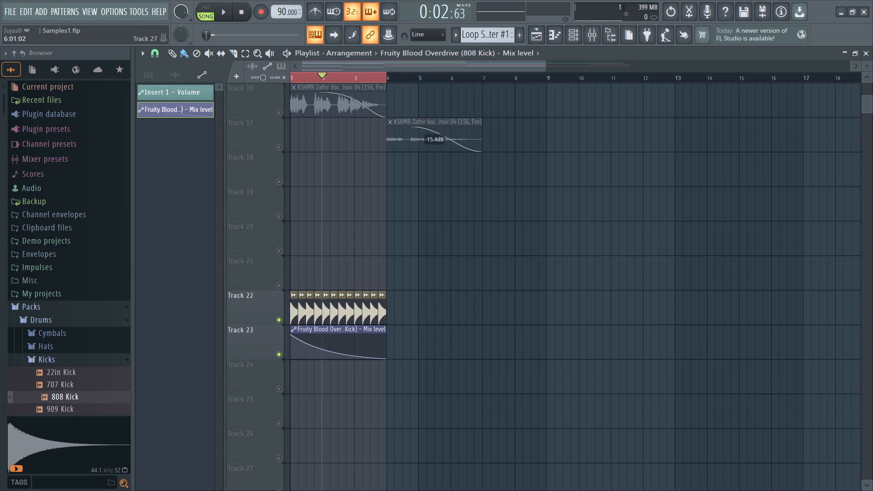
{"action": "left_click", "coordinate": [361, 482]}
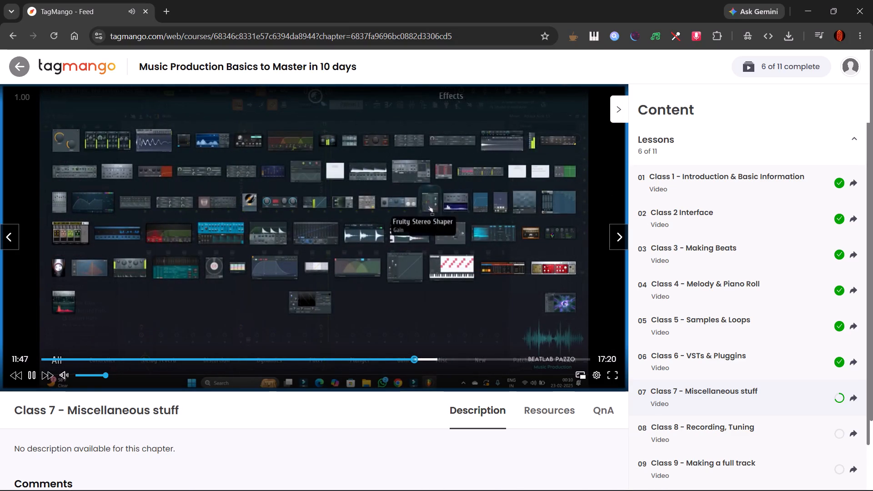
{"action": "key", "text": "Left"}
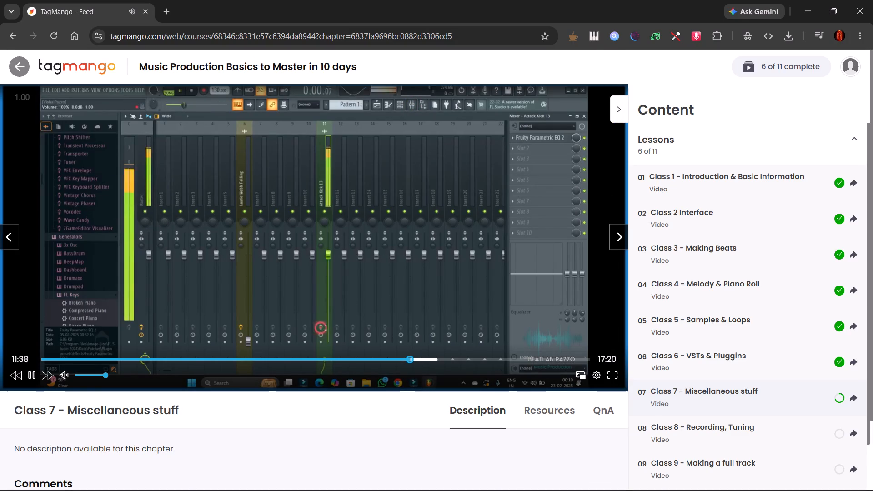
{"action": "key", "text": "ctrl+alt+space"}
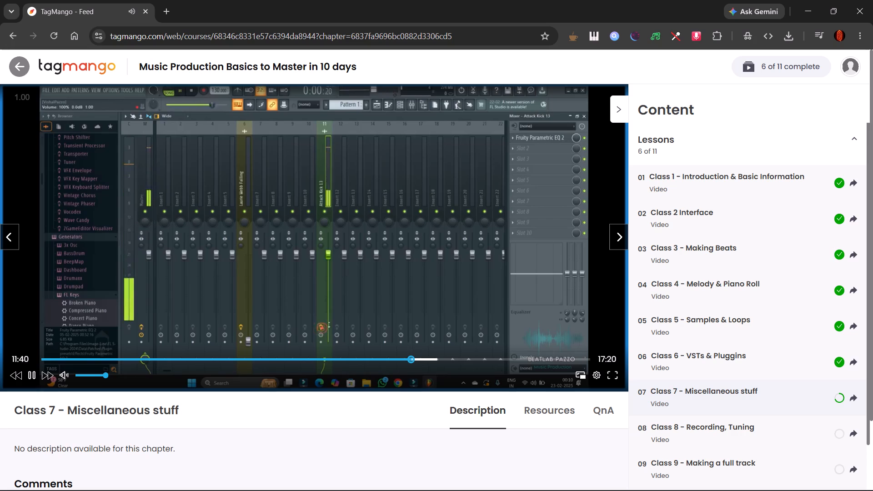
{"action": "key", "text": "space"}
{"action": "key", "text": "space"}
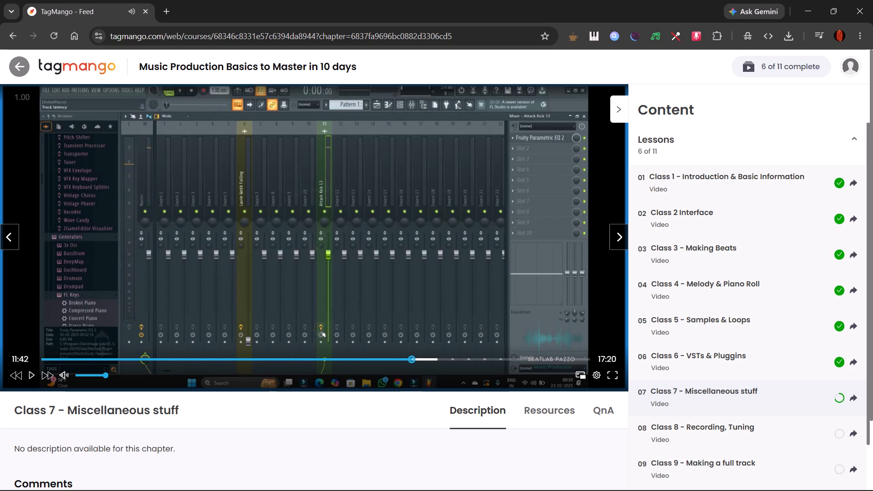
{"action": "key", "text": "space"}
{"action": "key", "text": "space"}
{"action": "key", "text": "space"}
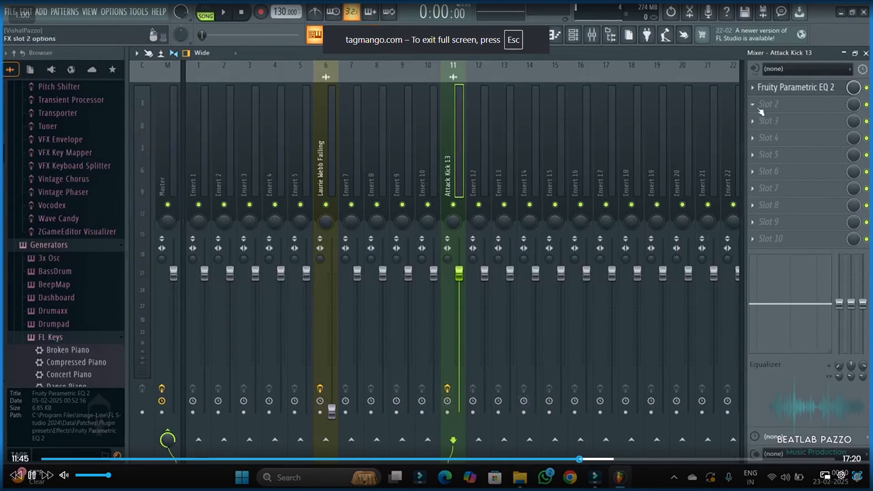
Rewind the lesson to about 11:27 in full screen, return to the normal view, and skip forward past 11:39.
{"action": "key", "text": "Left"}
{"action": "key", "text": "Left"}
{"action": "key", "text": "f"}
{"action": "left_click", "coordinate": [444, 211]}
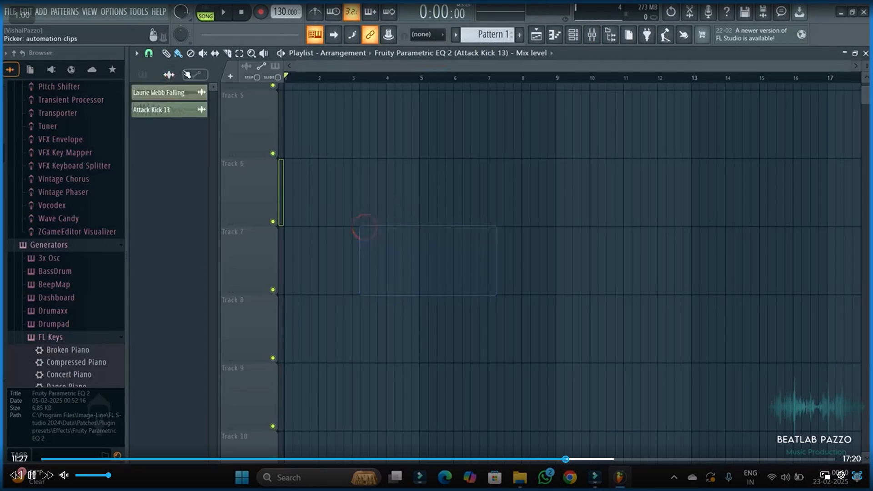
{"action": "left_click", "coordinate": [865, 478]}
{"action": "left_click", "coordinate": [556, 284]}
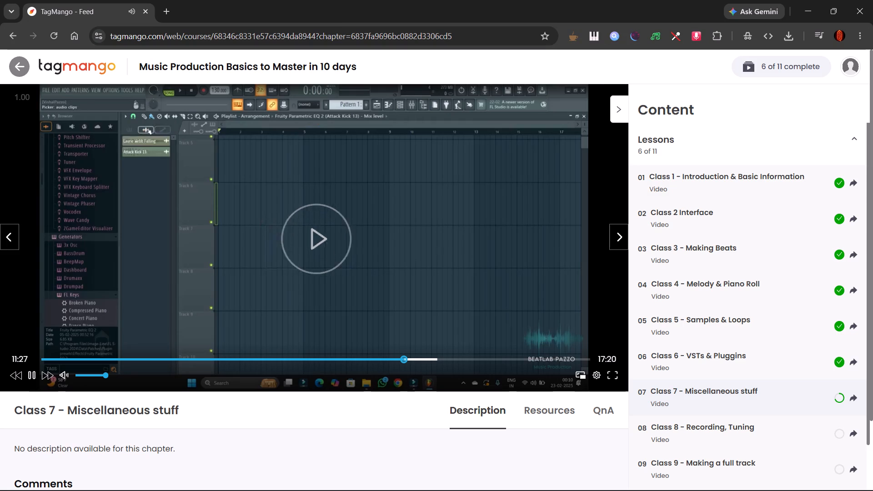
{"action": "key", "text": "Right"}
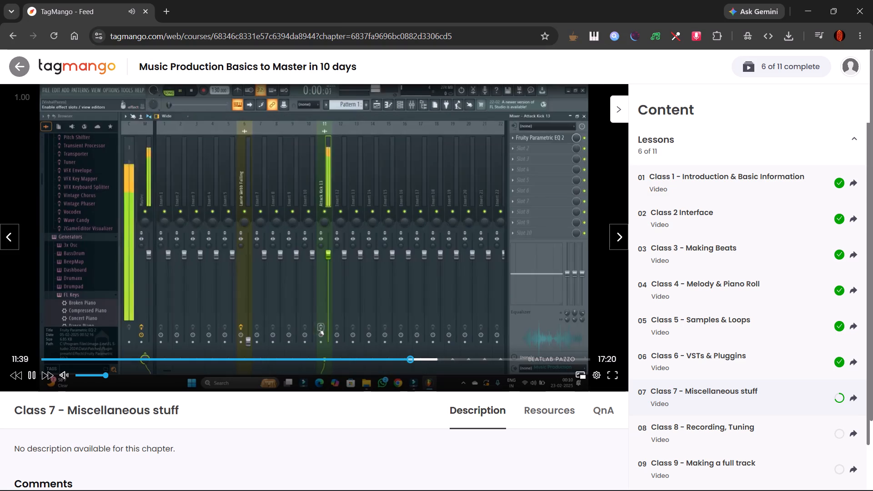
{"action": "key", "text": "Right"}
{"action": "key", "text": "Right"}
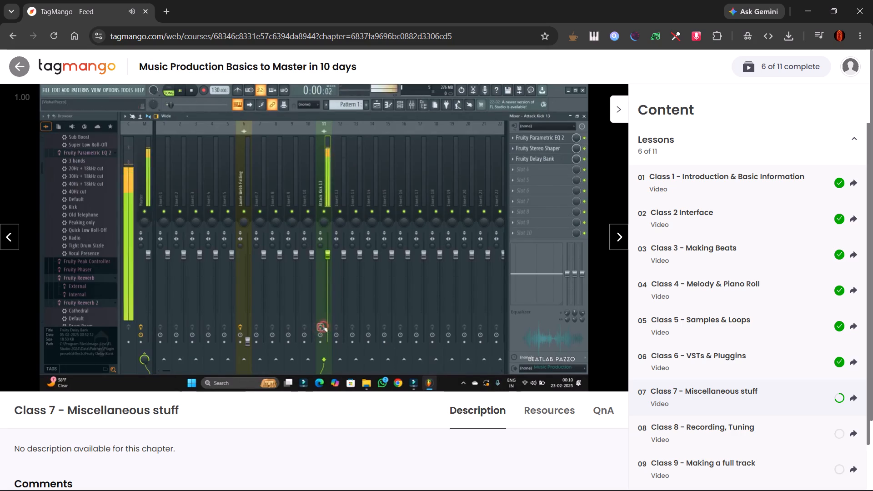
Skip back through the lesson to the mix automation demonstration near 10:51, and forward again to about 11:42.
{"action": "key", "text": "Left"}
{"action": "key", "text": "Left"}
{"action": "key", "text": "Left"}
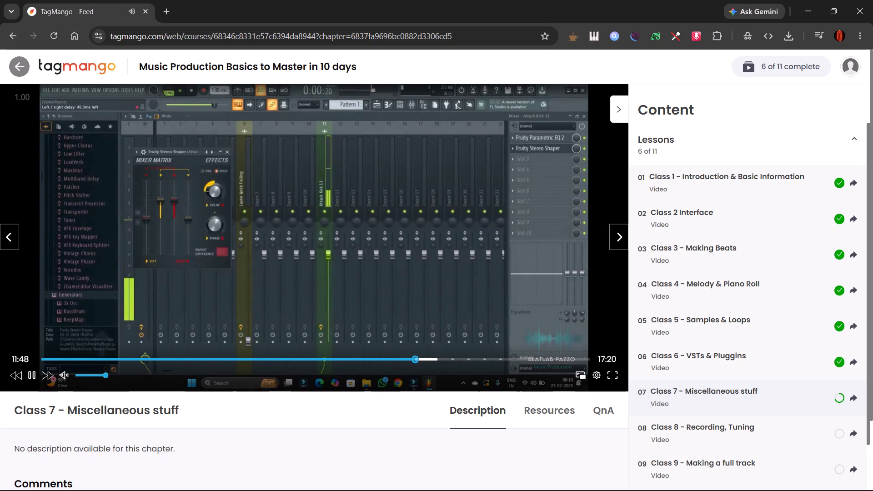
{"action": "key", "text": "Left"}
{"action": "key", "text": "Left"}
{"action": "key", "text": "Left"}
{"action": "key", "text": "Left"}
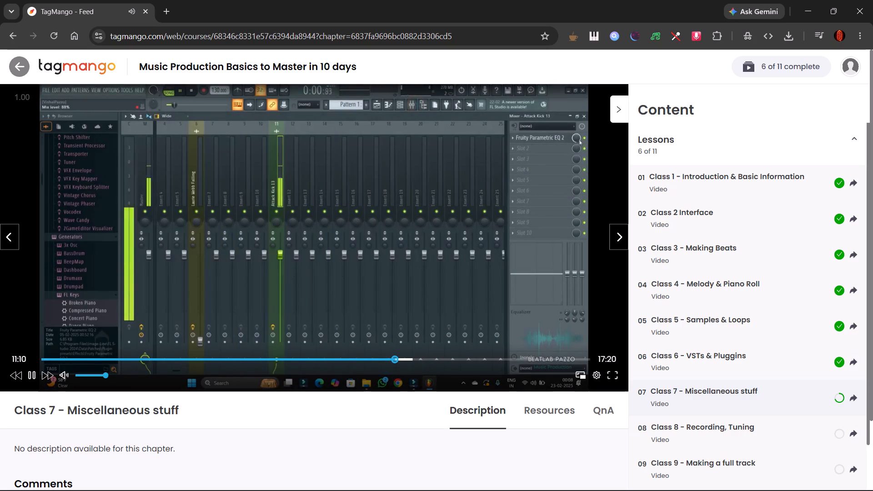
{"action": "key", "text": "Left"}
{"action": "key", "text": "Left"}
{"action": "key", "text": "Left"}
{"action": "key", "text": "Right"}
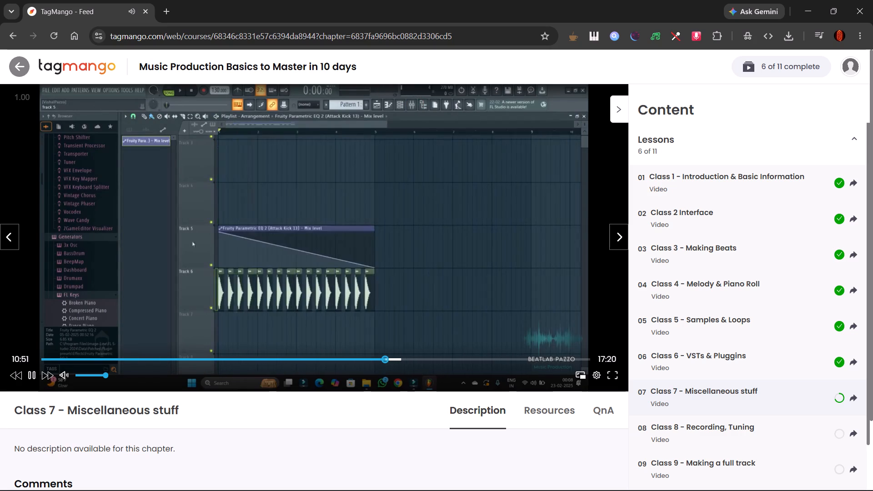
{"action": "key", "text": "Right"}
{"action": "key", "text": "Right"}
{"action": "key", "text": "Right"}
{"action": "key", "text": "Right"}
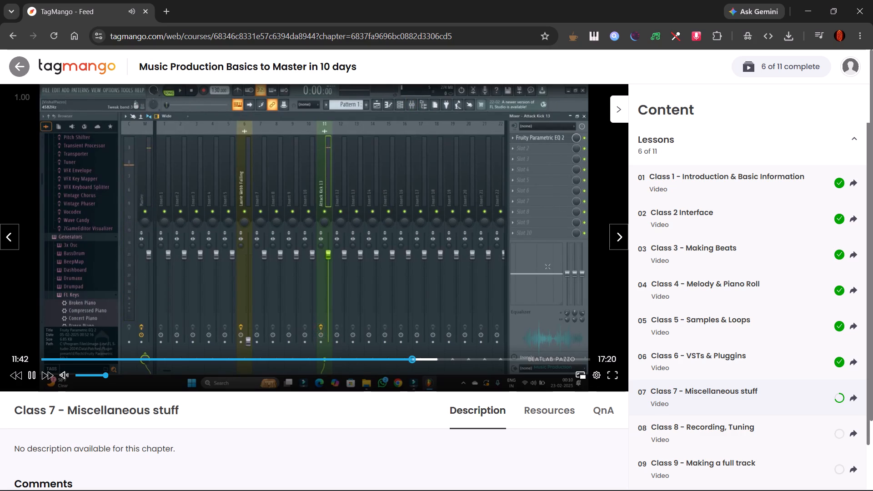
Continue watching the Class 7 lesson from 11:42 and look through the rest of the course's lesson list.
{"action": "left_click", "coordinate": [401, 232]}
{"action": "left_click", "coordinate": [401, 232]}
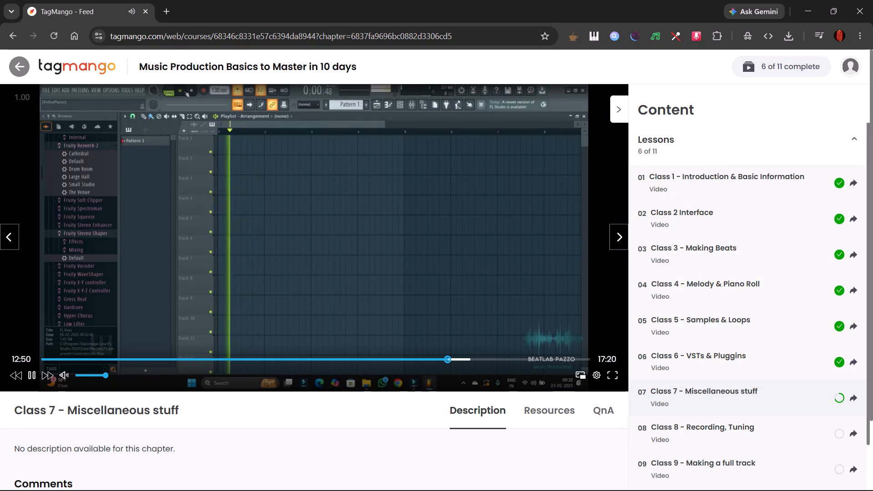
{"action": "scroll", "coordinate": [705, 335], "scroll_direction": "down", "scroll_amount": 2}
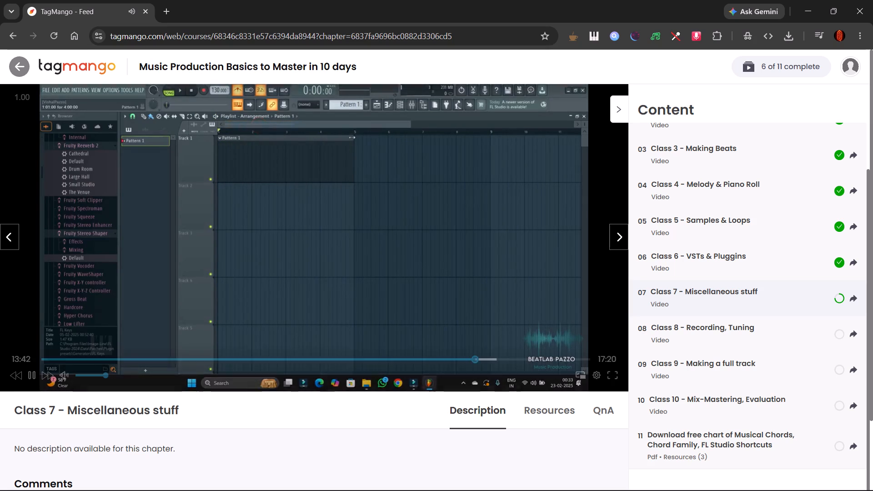
Lower the screen brightness slightly in the Windows quick settings and return to the lesson.
{"action": "left_click", "coordinate": [799, 481]}
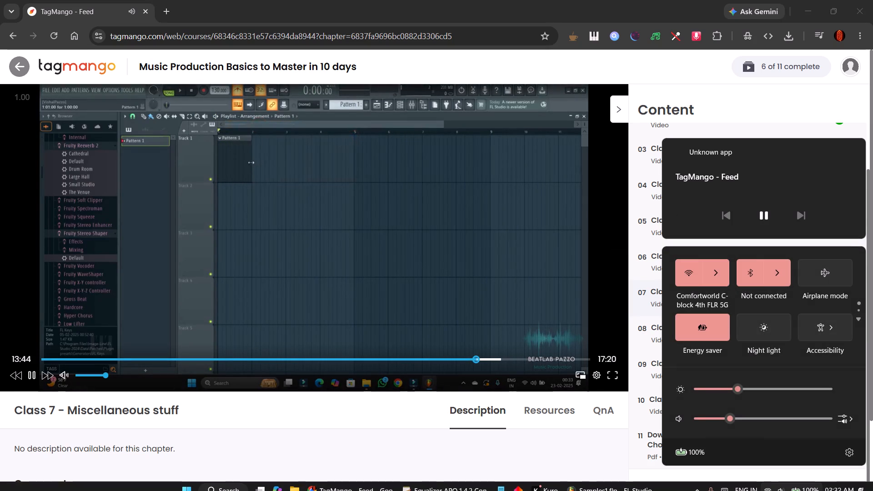
{"action": "scroll", "coordinate": [747, 391], "scroll_direction": "down", "scroll_amount": 9}
{"action": "scroll", "coordinate": [747, 391], "scroll_direction": "up", "scroll_amount": 5}
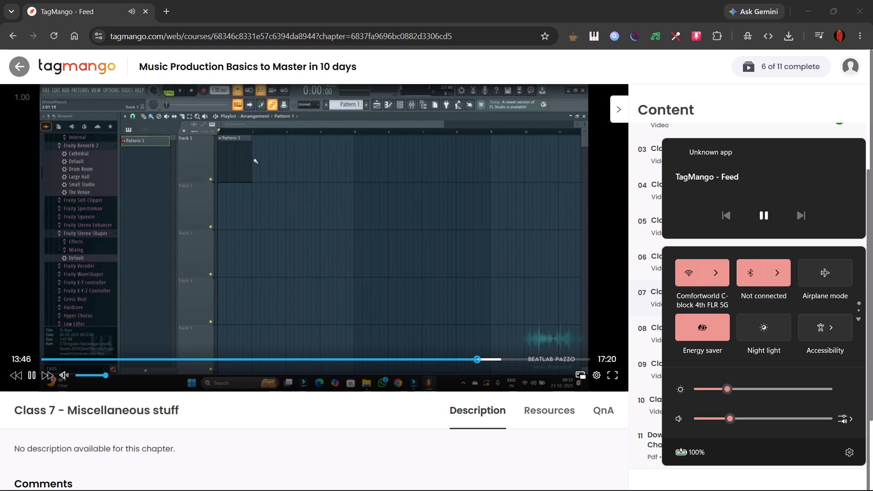
{"action": "left_click", "coordinate": [456, 263]}
Replay the lesson from about 13:43, rewind from the time settings explanation near 14:31, and pause at 14:03.
{"action": "left_click", "coordinate": [399, 251]}
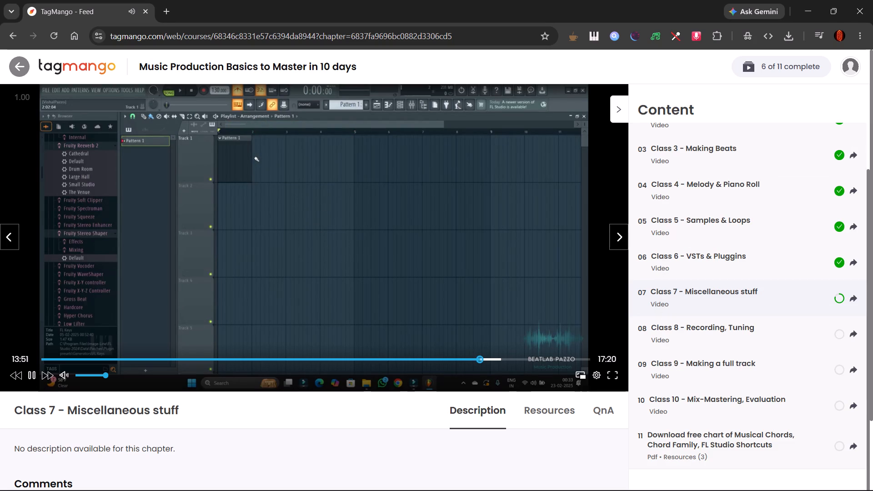
{"action": "key", "text": "Left"}
{"action": "key", "text": "Left"}
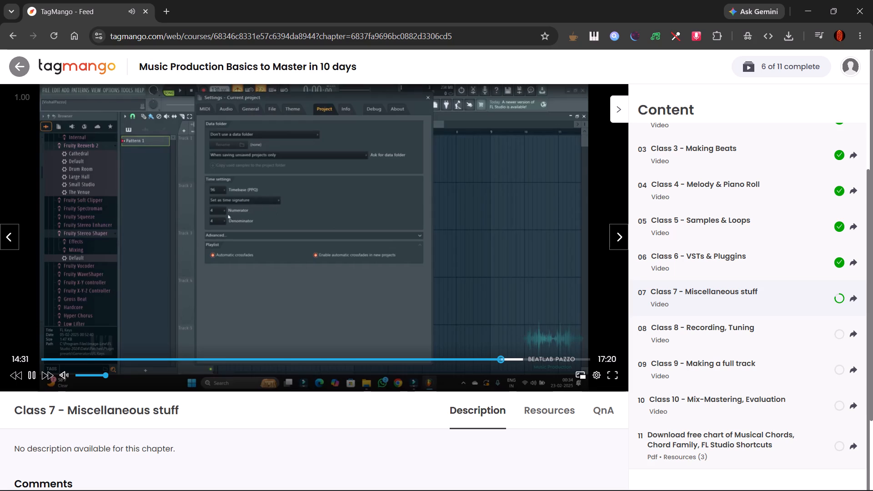
{"action": "key", "text": "Left"}
{"action": "key", "text": "Left"}
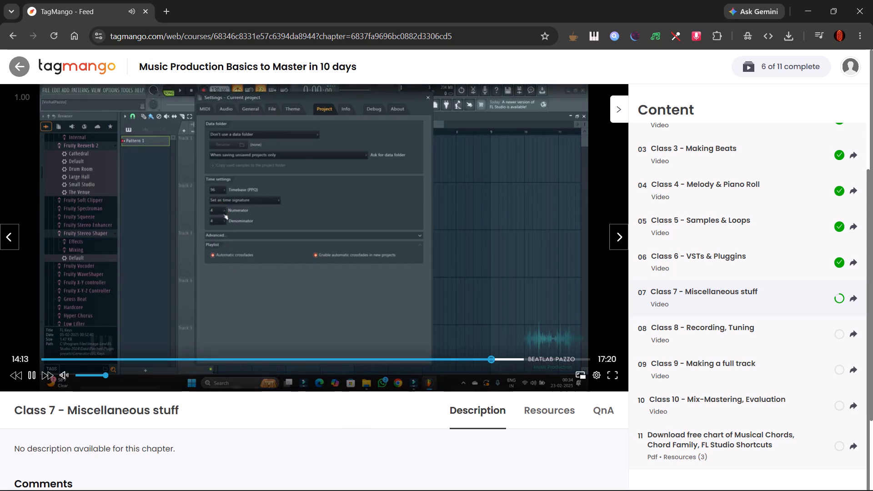
{"action": "key", "text": "Left"}
{"action": "key", "text": "space"}
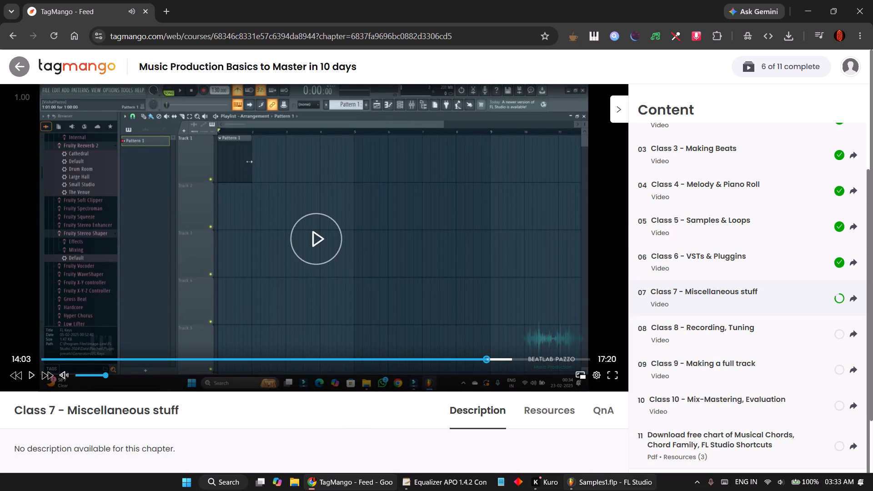
Switch to the Samples1.flp project in FL Studio and delete the 808 kick clips on Track 22.
{"action": "left_click", "coordinate": [592, 485]}
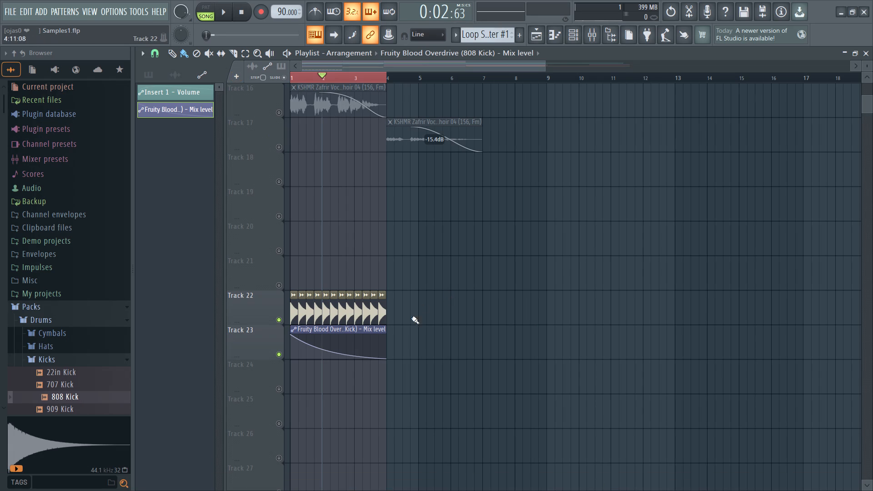
{"action": "right_click_drag", "start_coordinate": [473, 331], "coordinate": [340, 300]}
{"action": "right_click_drag", "start_coordinate": [417, 308], "coordinate": [292, 305]}
Turn off track soloing so that all playlist tracks are enabled again.
{"action": "scroll", "coordinate": [496, 291], "scroll_direction": "up", "scroll_amount": 10}
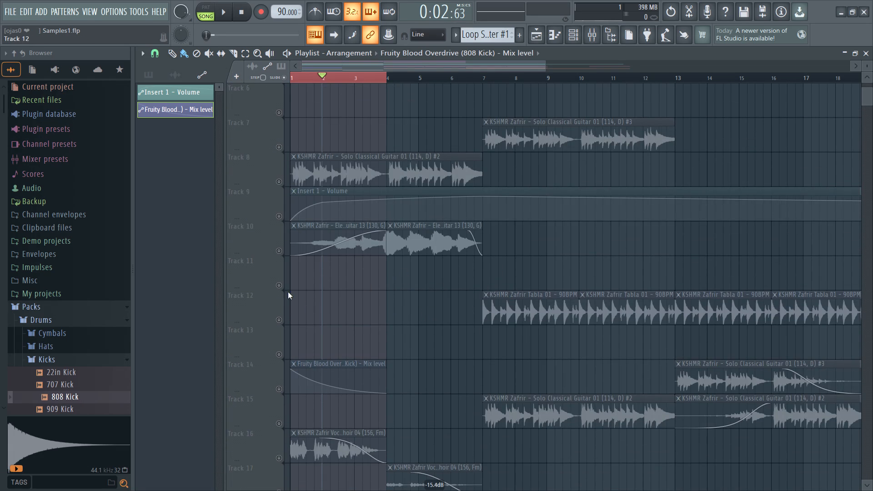
{"action": "right_click", "coordinate": [280, 247]}
{"action": "right_click", "coordinate": [278, 250]}
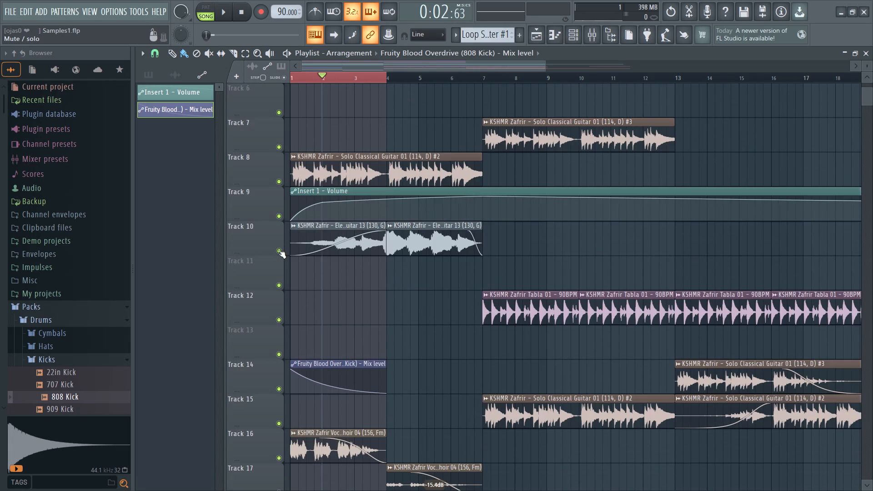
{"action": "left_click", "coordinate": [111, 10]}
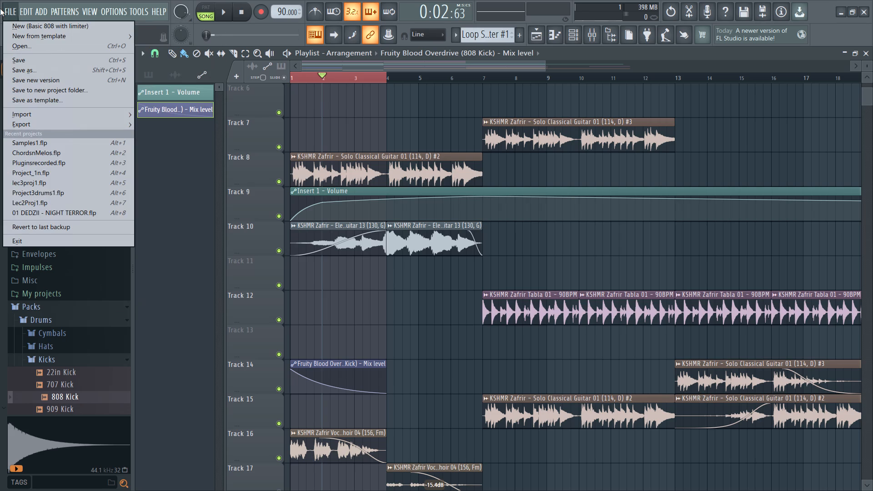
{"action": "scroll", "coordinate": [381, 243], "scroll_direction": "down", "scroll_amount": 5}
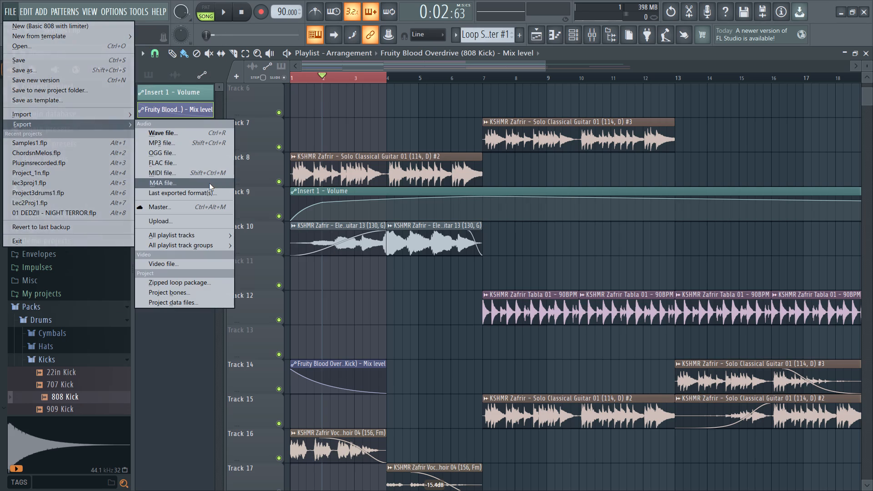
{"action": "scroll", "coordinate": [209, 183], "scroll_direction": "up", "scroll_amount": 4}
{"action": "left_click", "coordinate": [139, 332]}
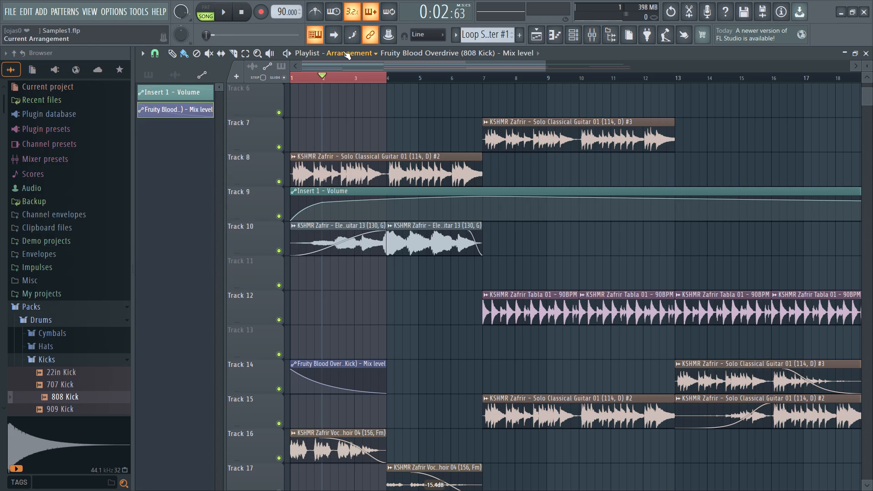
Return the playhead to bar 1 and clear the time selection over the first three bars.
{"action": "left_click_drag", "start_coordinate": [317, 77], "coordinate": [272, 80]}
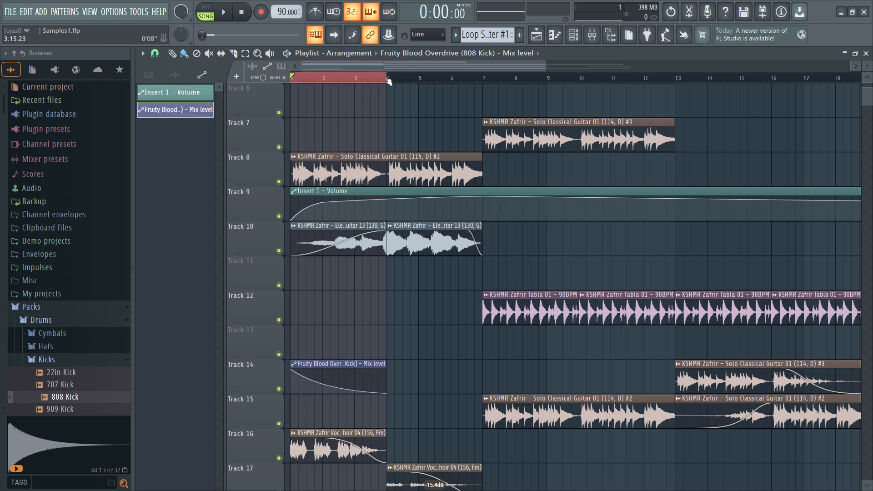
{"action": "left_click", "coordinate": [386, 77], "text": "ctrl"}
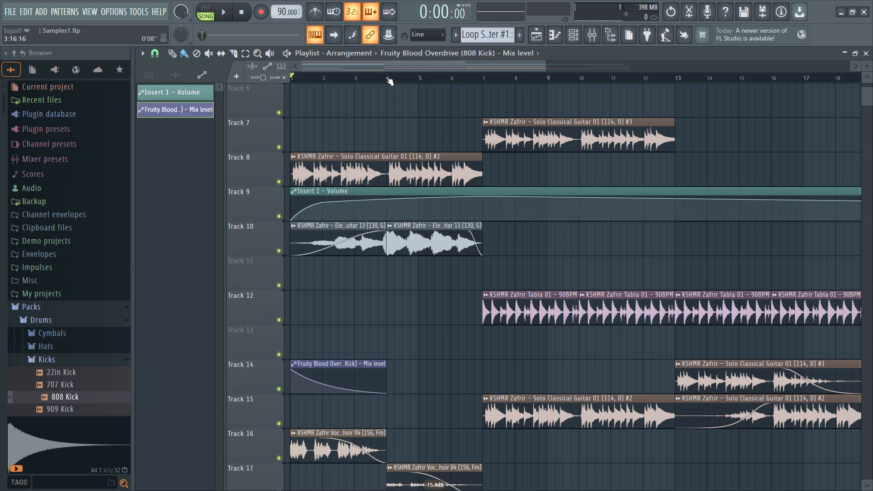
Play the arrangement and restart it from bar 1 to hear the opening again.
{"action": "left_click", "coordinate": [284, 55]}
{"action": "scroll", "coordinate": [497, 145], "scroll_direction": "down", "scroll_amount": 4}
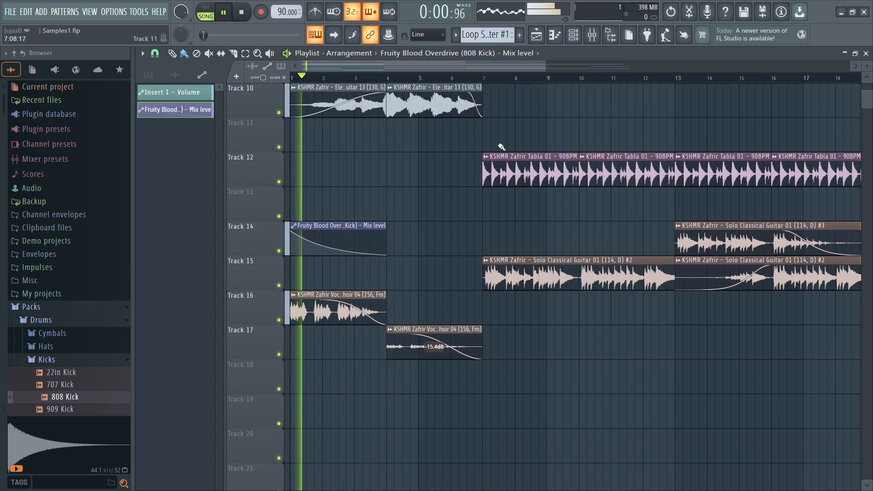
{"action": "scroll", "coordinate": [500, 145], "scroll_direction": "up", "scroll_amount": 5}
{"action": "left_click_drag", "start_coordinate": [327, 76], "coordinate": [218, 75]}
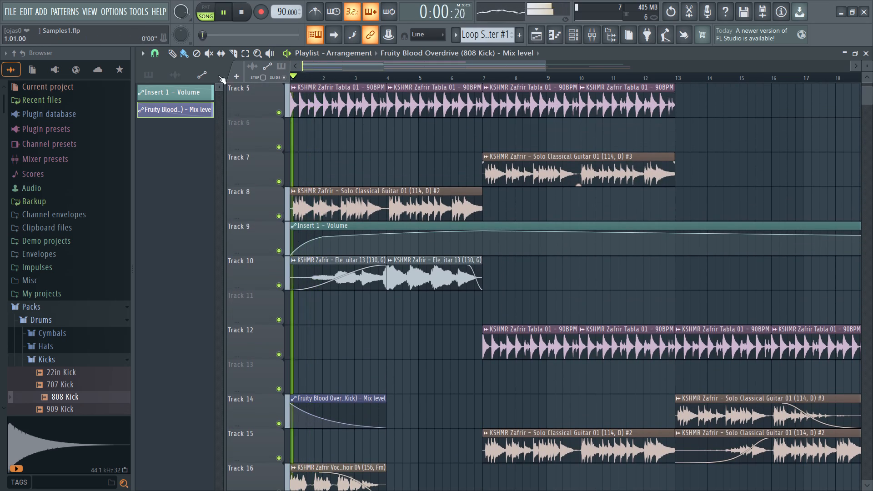
{"action": "left_click_drag", "start_coordinate": [218, 75], "coordinate": [198, 75]}
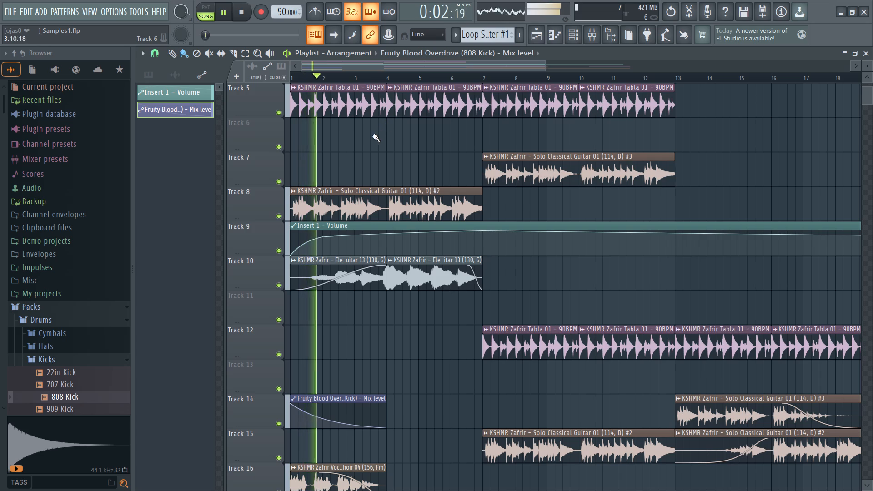
{"action": "left_click_drag", "start_coordinate": [327, 74], "coordinate": [230, 80]}
Listen to the arrangement while examining how the clips are laid out across the playlist tracks.
{"action": "scroll", "coordinate": [512, 196], "scroll_direction": "down", "scroll_amount": 4}
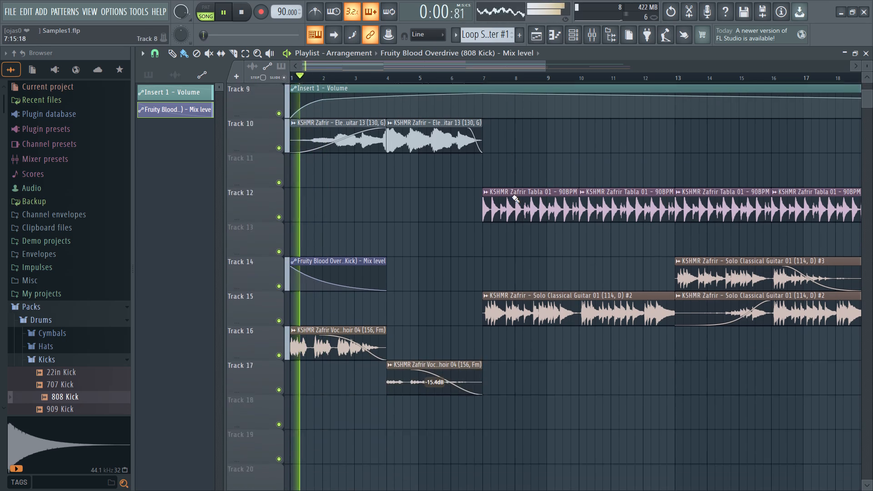
{"action": "scroll", "coordinate": [512, 196], "scroll_direction": "down", "scroll_amount": 2}
{"action": "scroll", "coordinate": [684, 248], "scroll_direction": "down", "scroll_amount": 14, "text": "ctrl"}
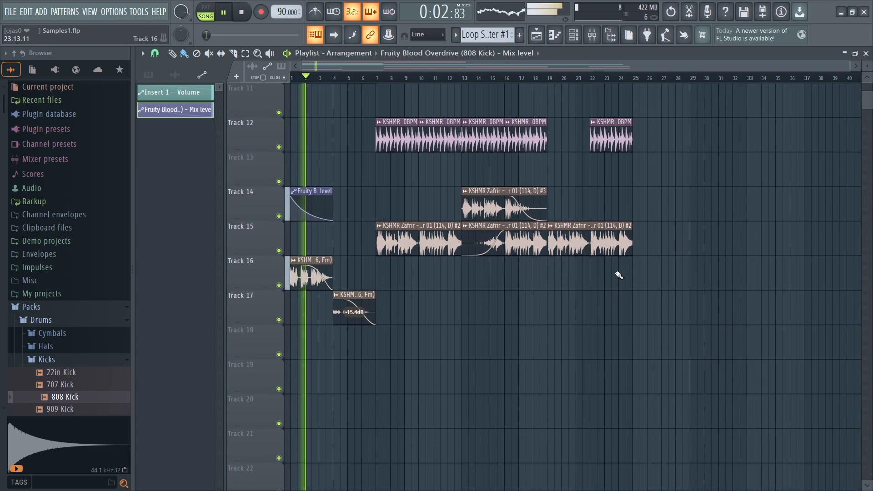
{"action": "scroll", "coordinate": [615, 272], "scroll_direction": "up", "scroll_amount": 10}
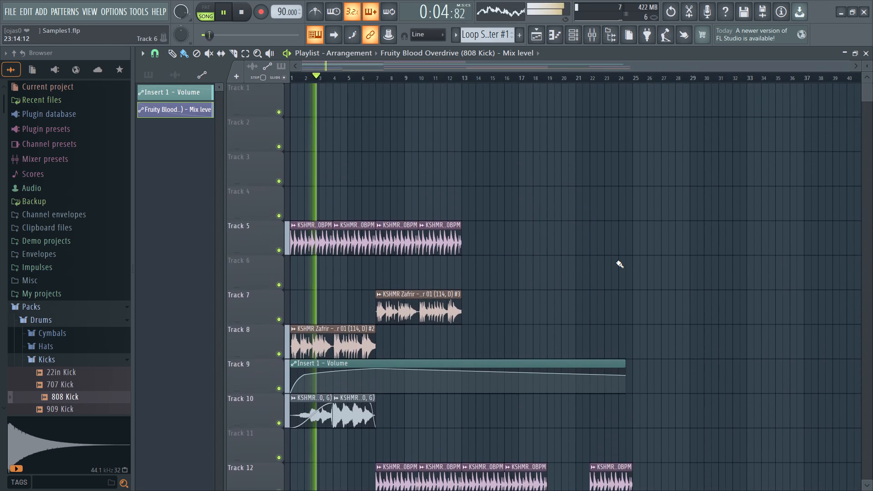
{"action": "scroll", "coordinate": [616, 262], "scroll_direction": "down", "scroll_amount": 4}
{"action": "scroll", "coordinate": [617, 260], "scroll_direction": "up", "scroll_amount": 1}
{"action": "scroll", "coordinate": [617, 260], "scroll_direction": "down", "scroll_amount": 2}
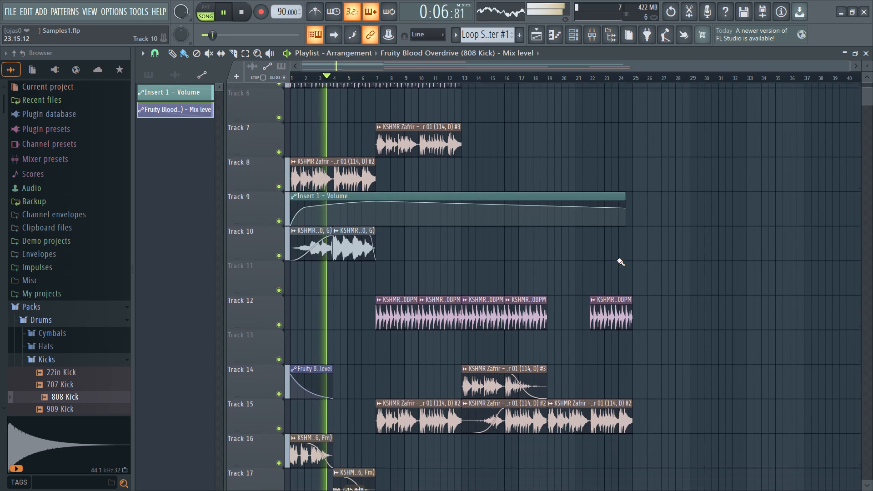
{"action": "scroll", "coordinate": [617, 260], "scroll_direction": "down", "scroll_amount": 3}
{"action": "scroll", "coordinate": [535, 290], "scroll_direction": "up", "scroll_amount": 3}
{"action": "scroll", "coordinate": [522, 277], "scroll_direction": "down", "scroll_amount": 3}
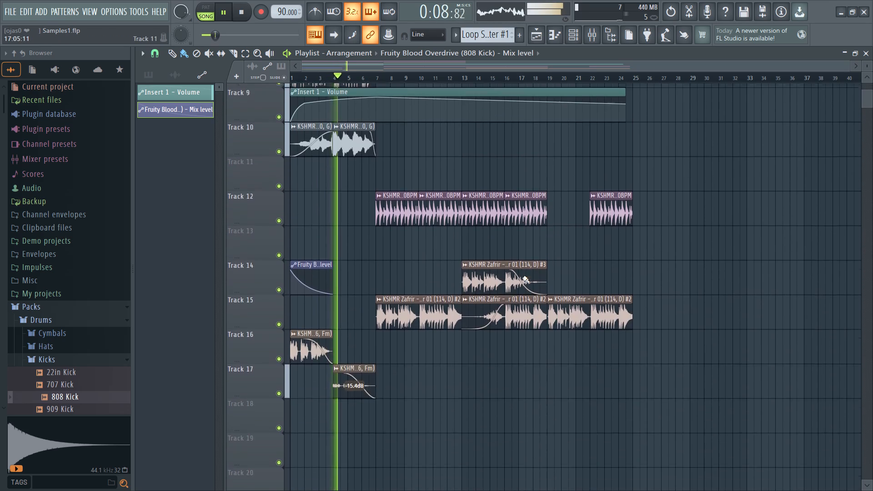
{"action": "scroll", "coordinate": [522, 277], "scroll_direction": "up", "scroll_amount": 4}
{"action": "scroll", "coordinate": [522, 277], "scroll_direction": "down", "scroll_amount": 5}
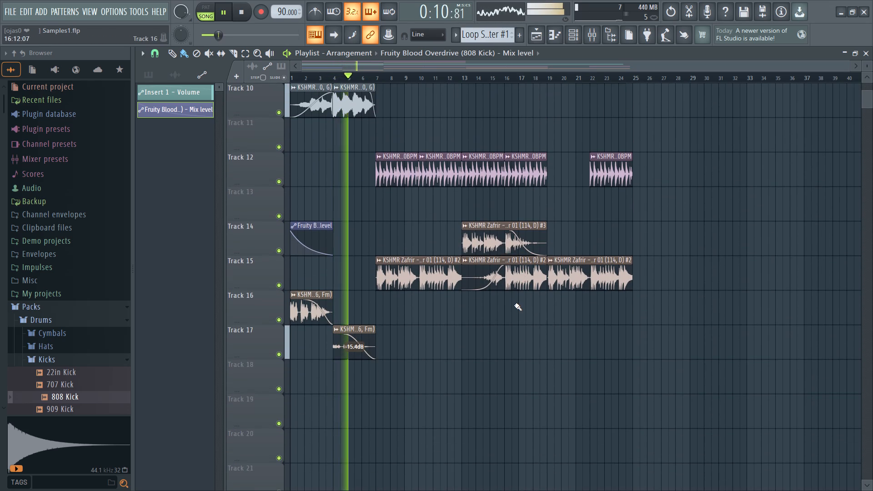
{"action": "scroll", "coordinate": [513, 306], "scroll_direction": "up", "scroll_amount": 1}
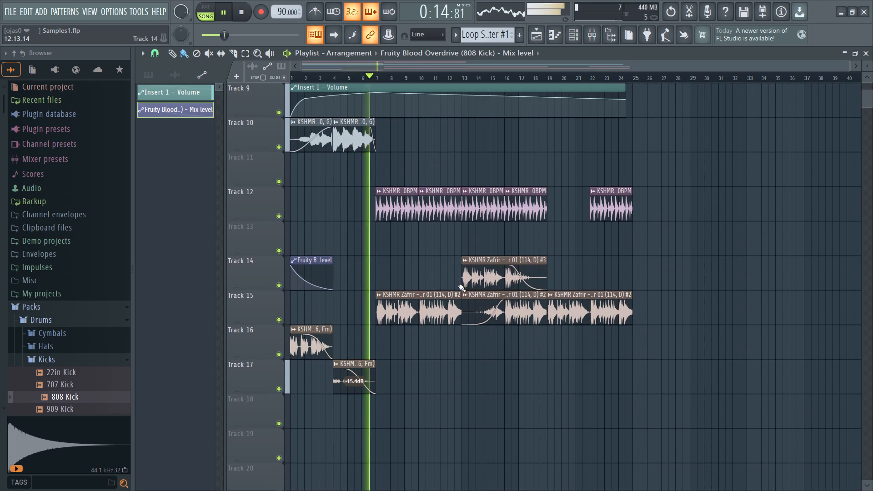
{"action": "scroll", "coordinate": [445, 223], "scroll_direction": "up", "scroll_amount": 4}
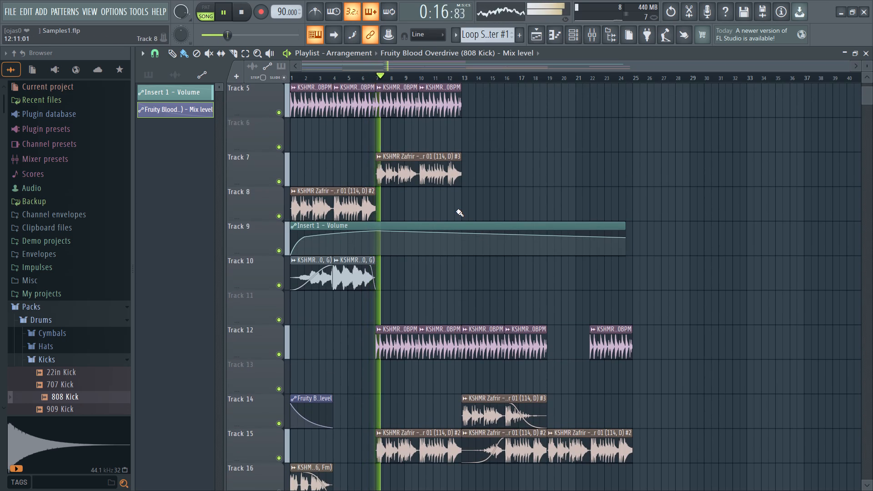
Delete the Fruity Blood Overdrive (808 Kick) mix level automation clip from the project.
{"action": "scroll", "coordinate": [456, 210], "scroll_direction": "down", "scroll_amount": 2}
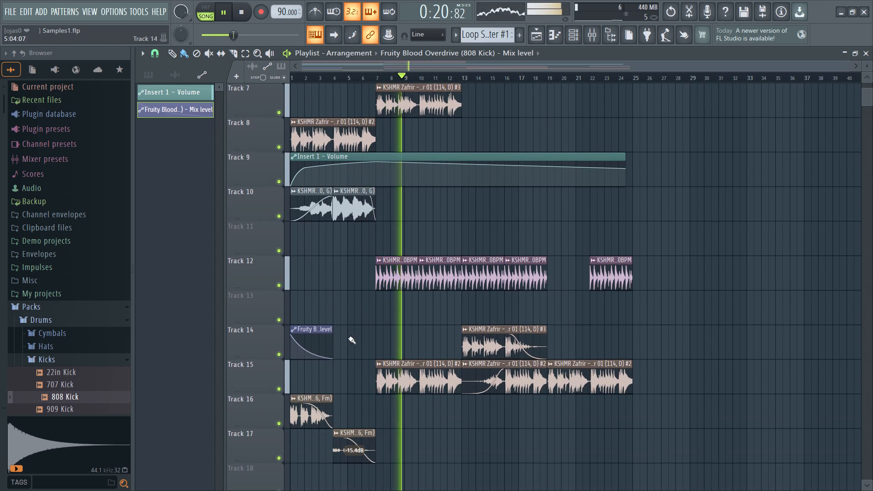
{"action": "left_click", "coordinate": [307, 342]}
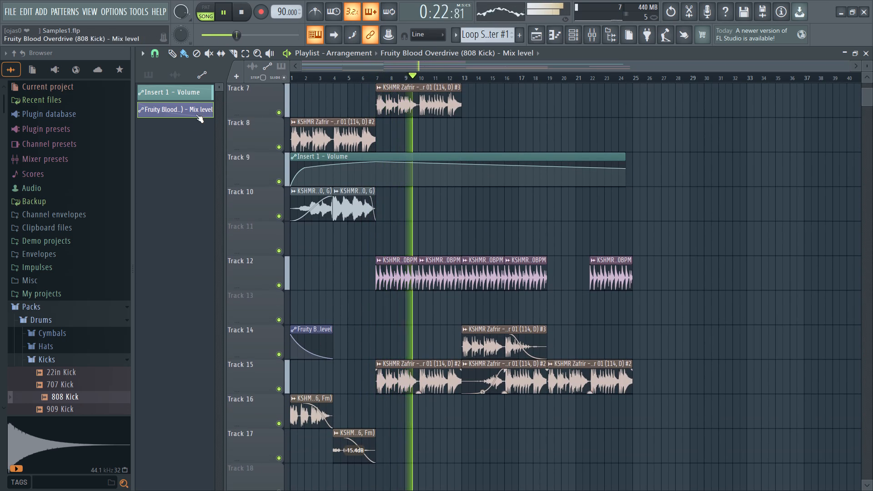
{"action": "right_click", "coordinate": [189, 107]}
{"action": "left_click", "coordinate": [236, 211]}
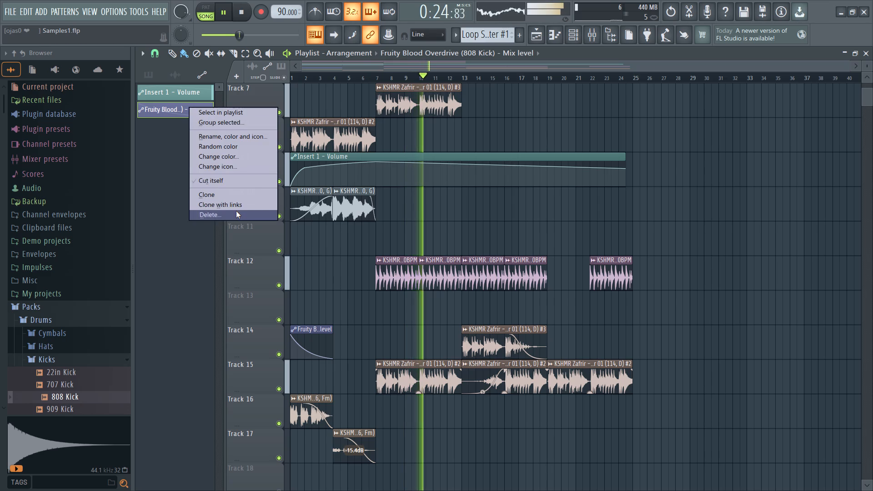
{"action": "left_click", "coordinate": [470, 285]}
Delete all the audio clips on playlist tracks 5, 7 and 8.
{"action": "scroll", "coordinate": [362, 256], "scroll_direction": "up", "scroll_amount": 1}
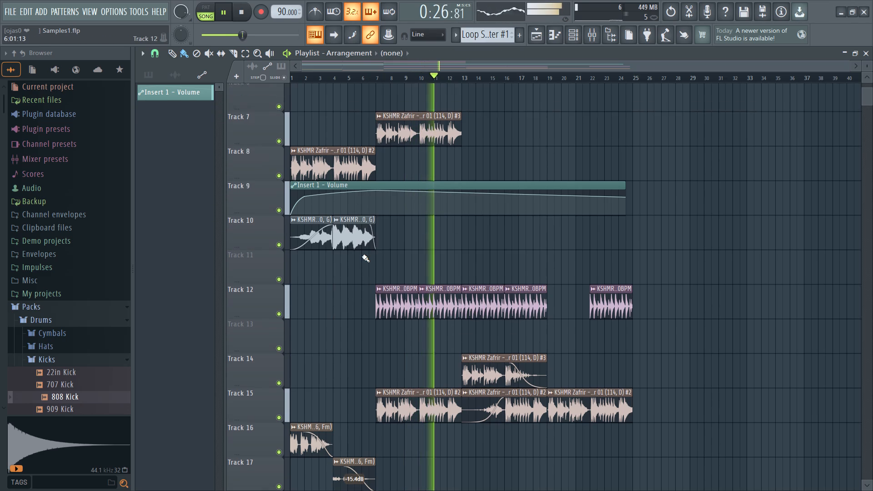
{"action": "scroll", "coordinate": [362, 256], "scroll_direction": "up", "scroll_amount": 3}
{"action": "left_click_drag", "start_coordinate": [493, 177], "coordinate": [246, 172]}
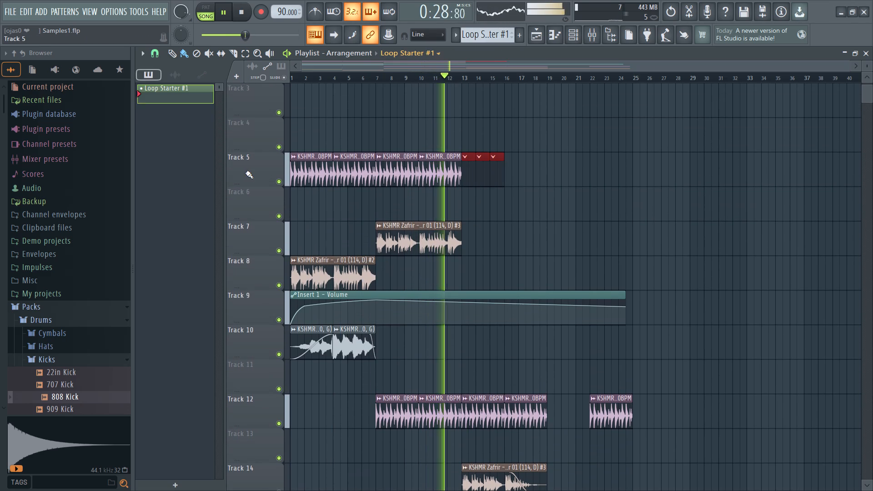
{"action": "left_click_drag", "start_coordinate": [246, 172], "coordinate": [476, 176]}
{"action": "right_click_drag", "start_coordinate": [505, 171], "coordinate": [382, 162]}
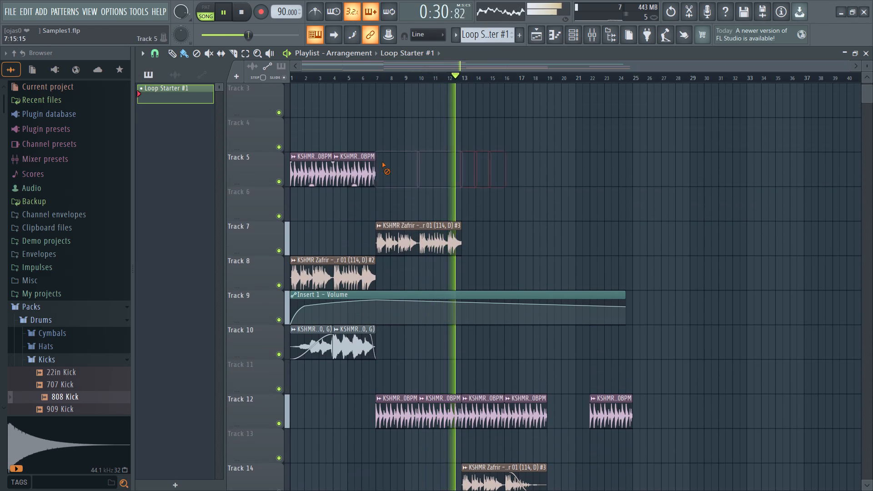
{"action": "right_click_drag", "start_coordinate": [382, 162], "coordinate": [503, 240]}
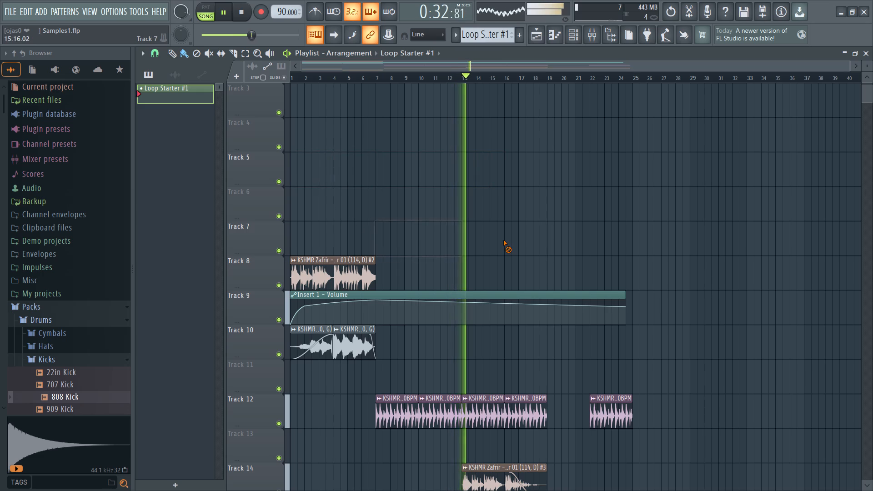
{"action": "right_click_drag", "start_coordinate": [503, 240], "coordinate": [357, 266]}
Replay the arrangement from bar 1 while examining the remaining clips on playlist tracks 9 to 17.
{"action": "left_click_drag", "start_coordinate": [473, 79], "coordinate": [105, 94]}
{"action": "scroll", "coordinate": [443, 177], "scroll_direction": "down", "scroll_amount": 4}
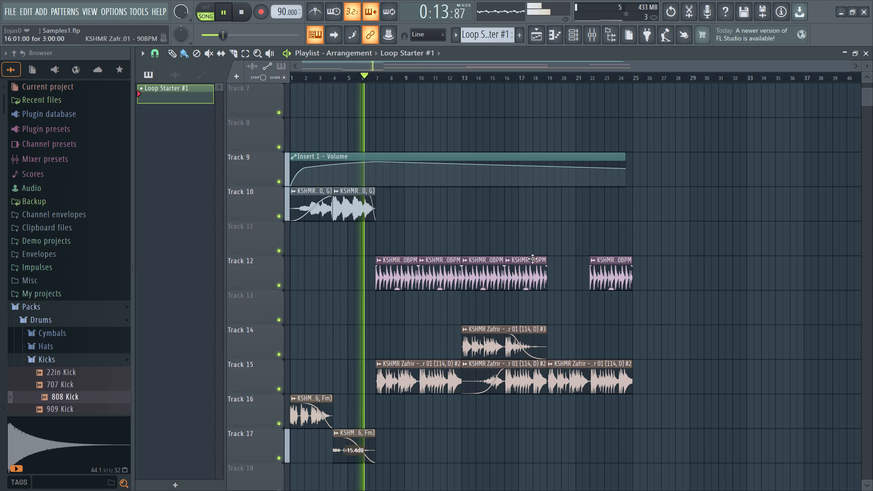
{"action": "scroll", "coordinate": [534, 258], "scroll_direction": "up", "scroll_amount": 3}
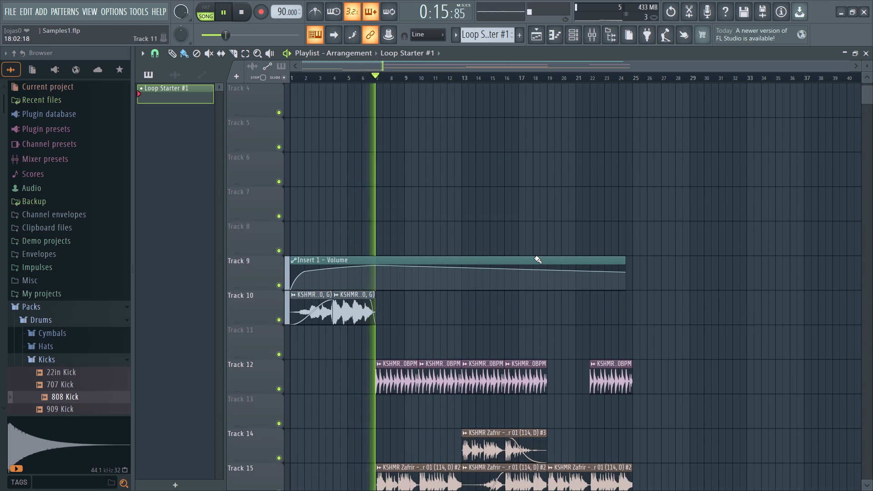
{"action": "scroll", "coordinate": [534, 257], "scroll_direction": "up", "scroll_amount": 5}
{"action": "scroll", "coordinate": [535, 255], "scroll_direction": "down", "scroll_amount": 9}
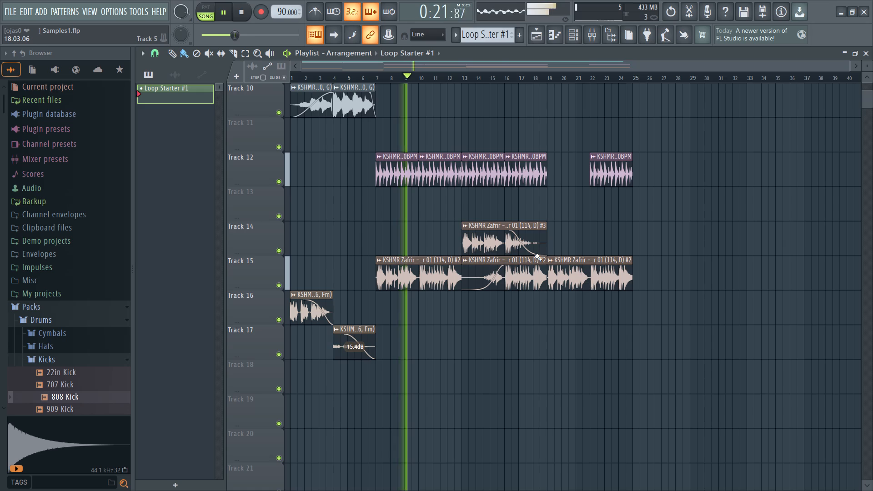
{"action": "scroll", "coordinate": [535, 255], "scroll_direction": "up", "scroll_amount": 5}
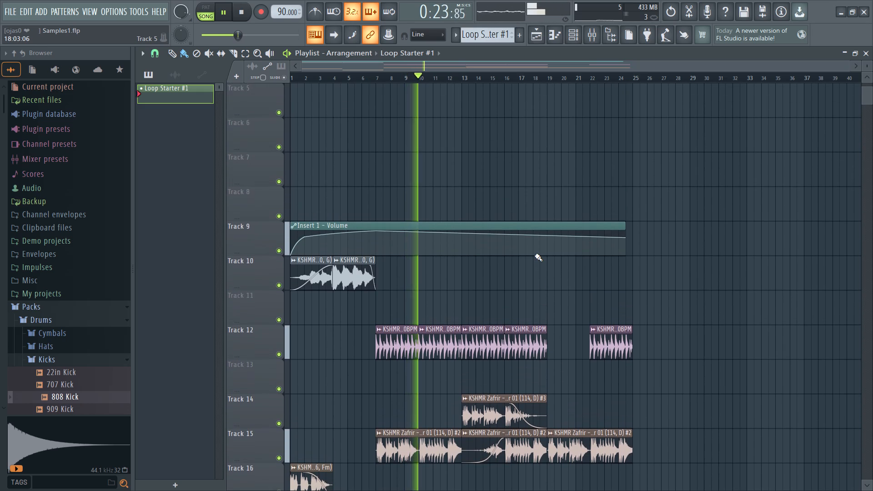
{"action": "scroll", "coordinate": [535, 255], "scroll_direction": "up", "scroll_amount": 2}
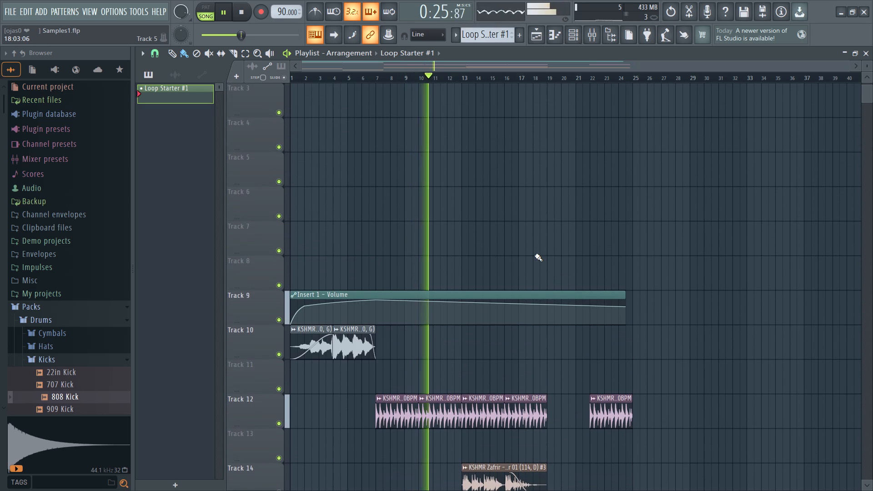
{"action": "scroll", "coordinate": [535, 255], "scroll_direction": "up", "scroll_amount": 3}
{"action": "scroll", "coordinate": [535, 255], "scroll_direction": "down", "scroll_amount": 5}
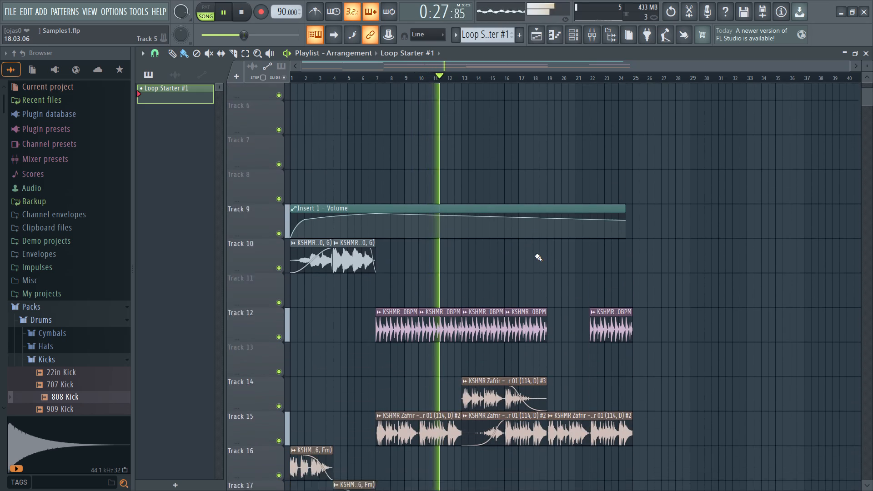
{"action": "scroll", "coordinate": [535, 255], "scroll_direction": "down", "scroll_amount": 2}
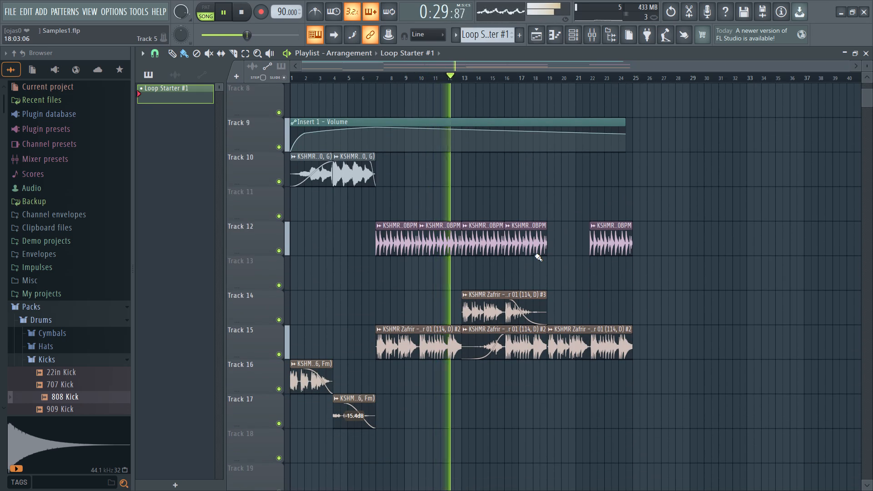
{"action": "scroll", "coordinate": [535, 256], "scroll_direction": "up", "scroll_amount": 3}
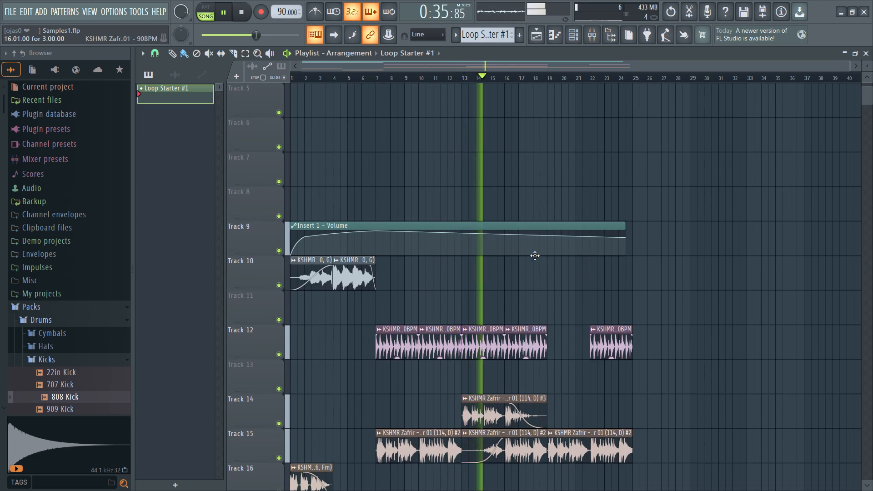
{"action": "scroll", "coordinate": [535, 256], "scroll_direction": "up", "scroll_amount": 1}
{"action": "scroll", "coordinate": [535, 256], "scroll_direction": "down", "scroll_amount": 2}
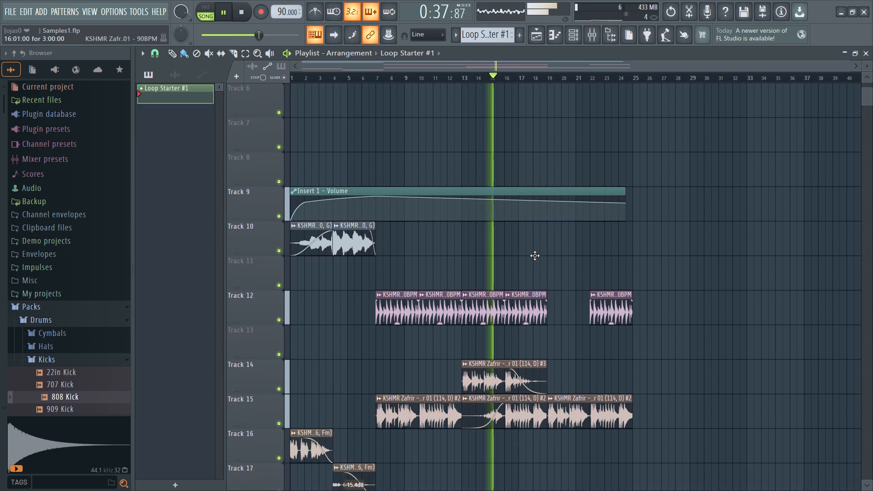
{"action": "scroll", "coordinate": [535, 256], "scroll_direction": "up", "scroll_amount": 5}
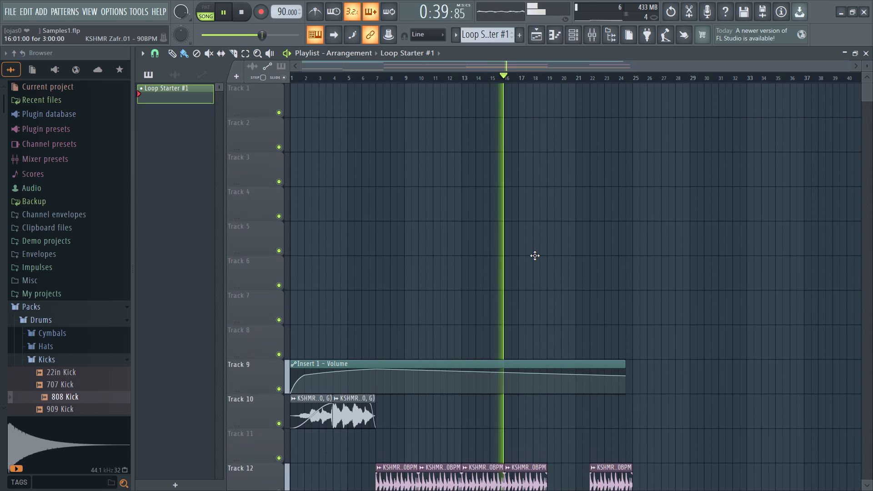
{"action": "scroll", "coordinate": [535, 256], "scroll_direction": "up", "scroll_amount": 3}
{"action": "scroll", "coordinate": [535, 256], "scroll_direction": "down", "scroll_amount": 13}
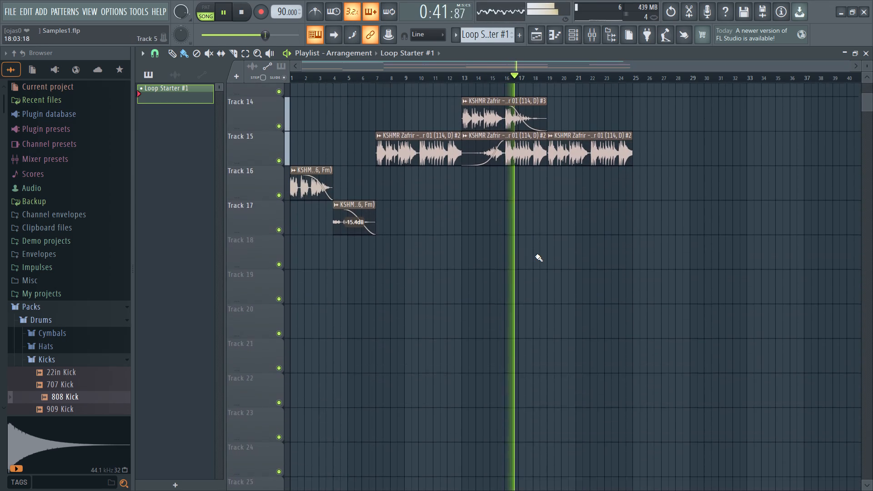
{"action": "scroll", "coordinate": [535, 256], "scroll_direction": "up", "scroll_amount": 10}
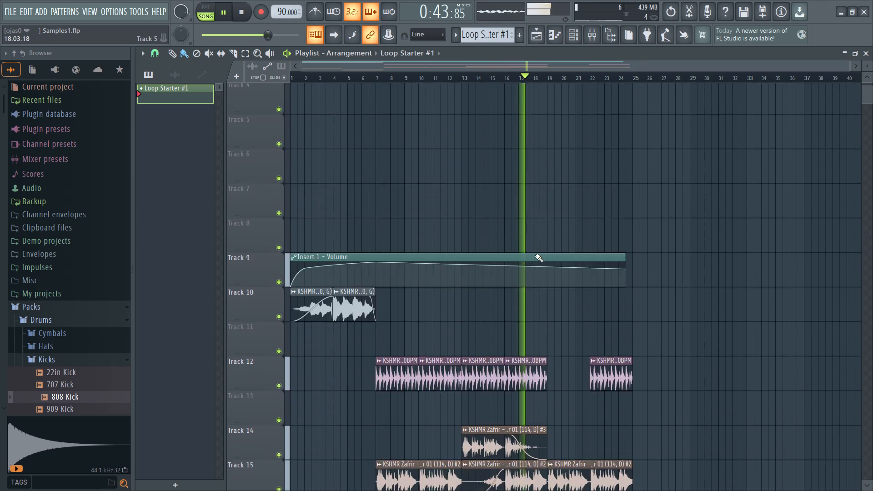
{"action": "scroll", "coordinate": [535, 256], "scroll_direction": "up", "scroll_amount": 2}
{"action": "scroll", "coordinate": [535, 256], "scroll_direction": "down", "scroll_amount": 4}
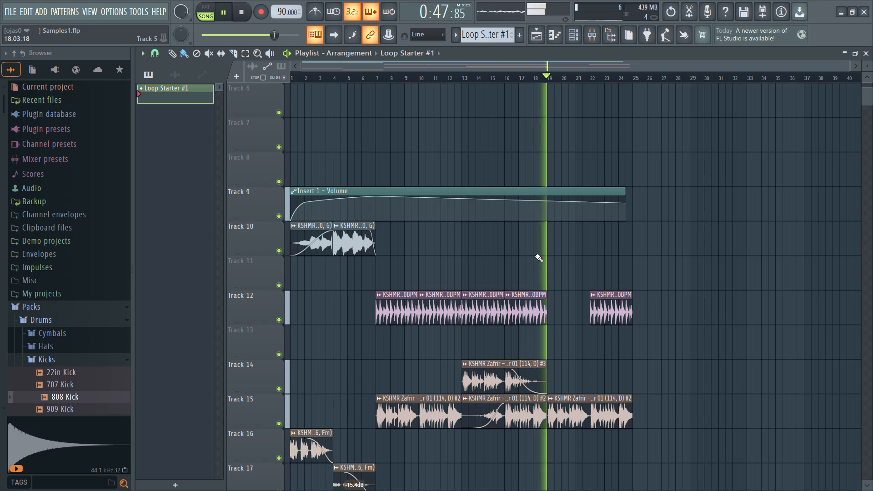
Select the Solo Classical Guitar 01 #3 clip on Track 14 and replay the arrangement from around bar 10.
{"action": "left_click", "coordinate": [484, 378]}
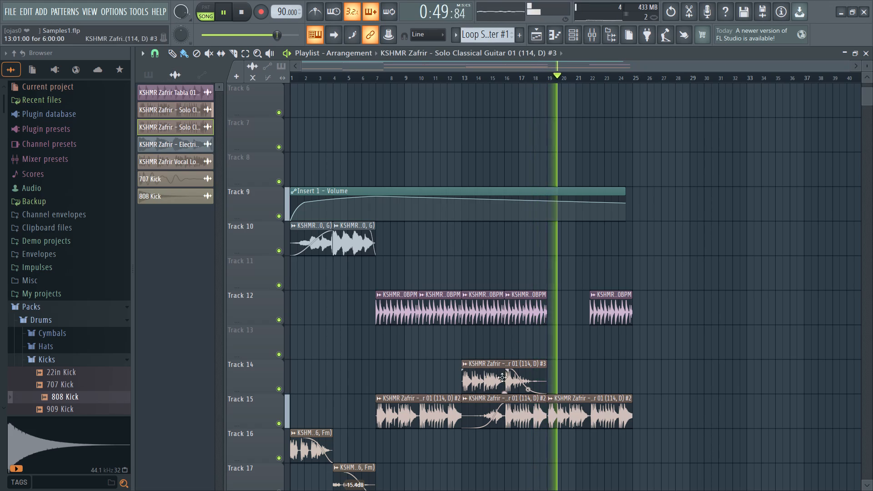
{"action": "left_click", "coordinate": [530, 378]}
{"action": "left_click", "coordinate": [496, 384]}
{"action": "left_click", "coordinate": [496, 384]}
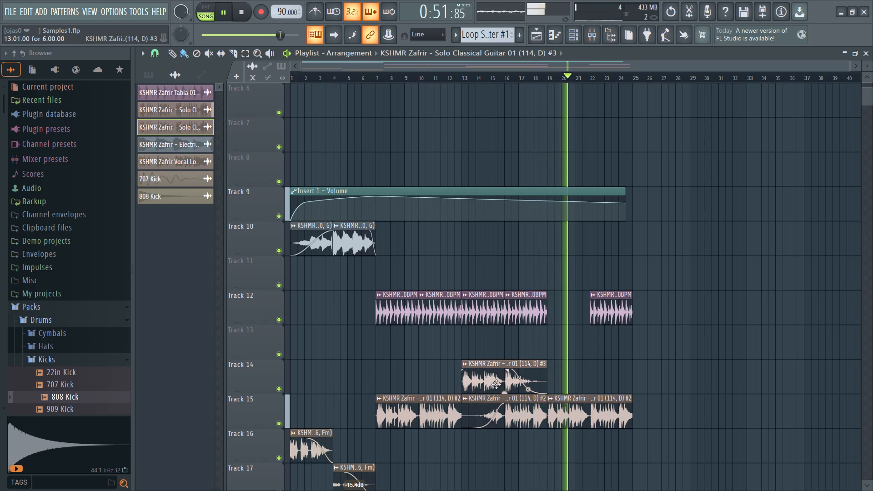
{"action": "left_click", "coordinate": [471, 376]}
{"action": "left_click_drag", "start_coordinate": [547, 74], "coordinate": [426, 76]}
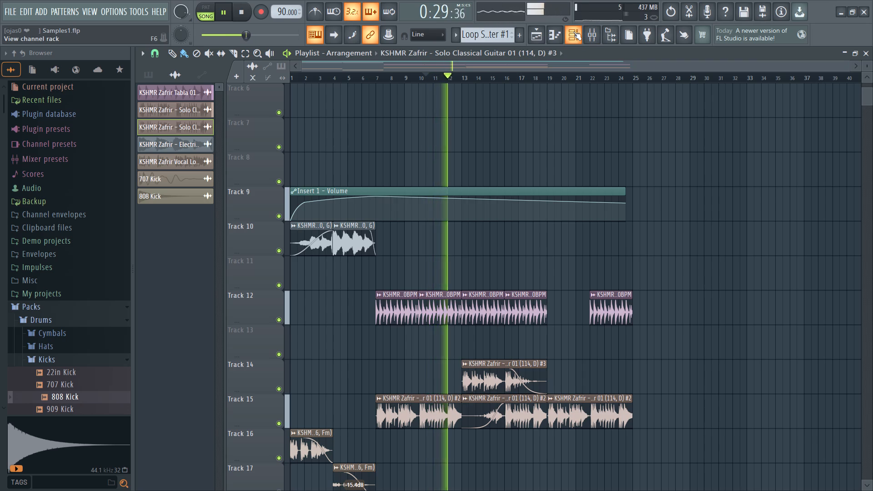
{"action": "left_click", "coordinate": [573, 31]}
{"action": "left_click", "coordinate": [573, 31]}
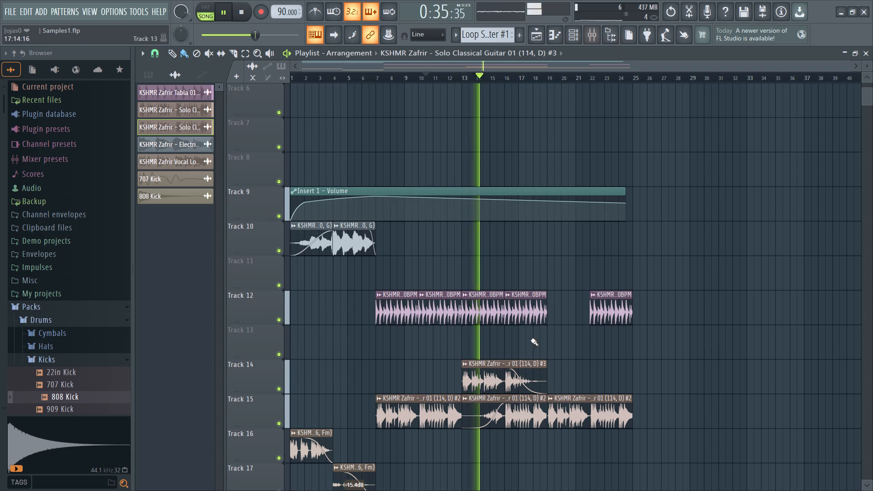
{"action": "left_click", "coordinate": [489, 388]}
{"action": "left_click", "coordinate": [489, 387]}
{"action": "left_click", "coordinate": [489, 387]}
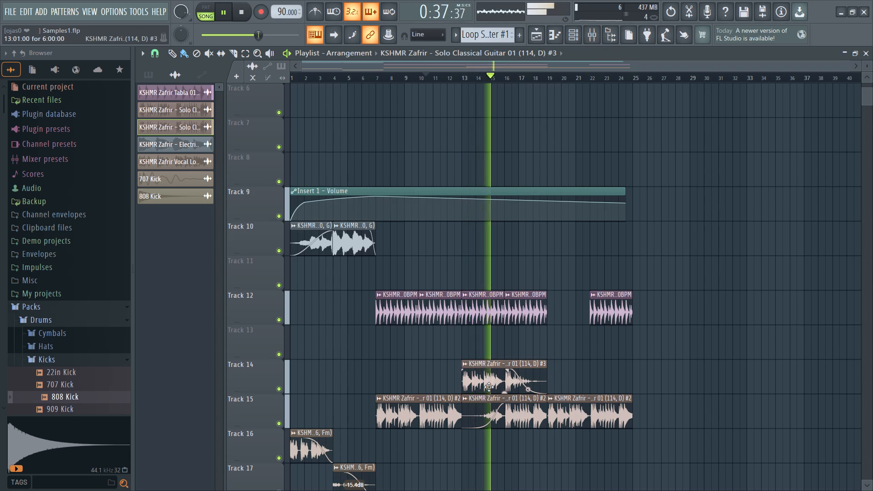
{"action": "right_click_drag", "start_coordinate": [164, 217], "coordinate": [163, 181]}
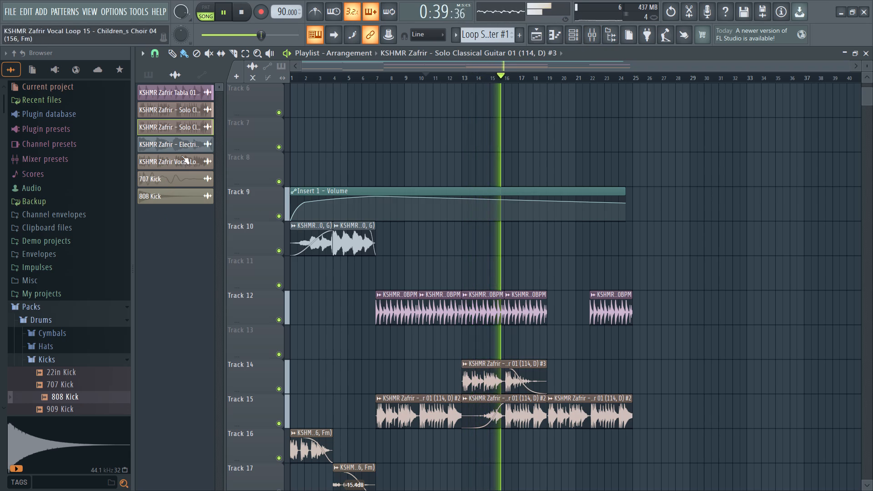
Replay the passage leading into the Track 14 guitar clip, starting just before bar 11.
{"action": "left_click_drag", "start_coordinate": [496, 80], "coordinate": [476, 83]}
{"action": "left_click", "coordinate": [430, 75]}
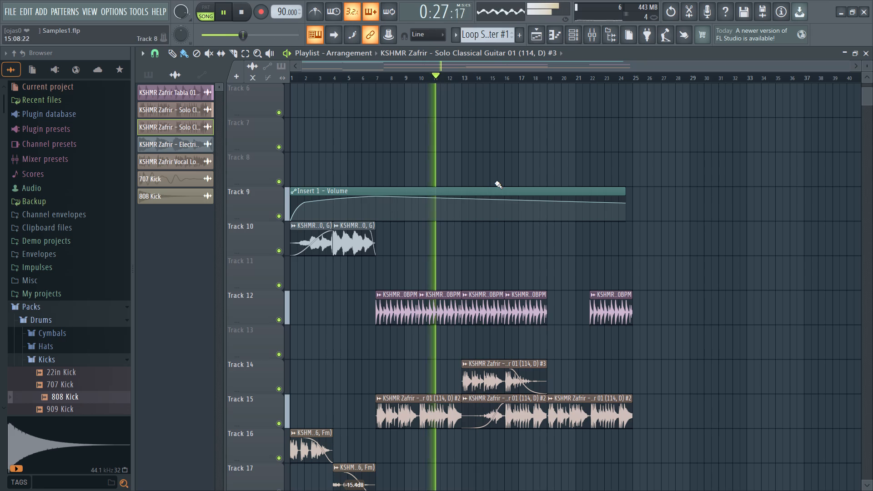
{"action": "left_click", "coordinate": [482, 386]}
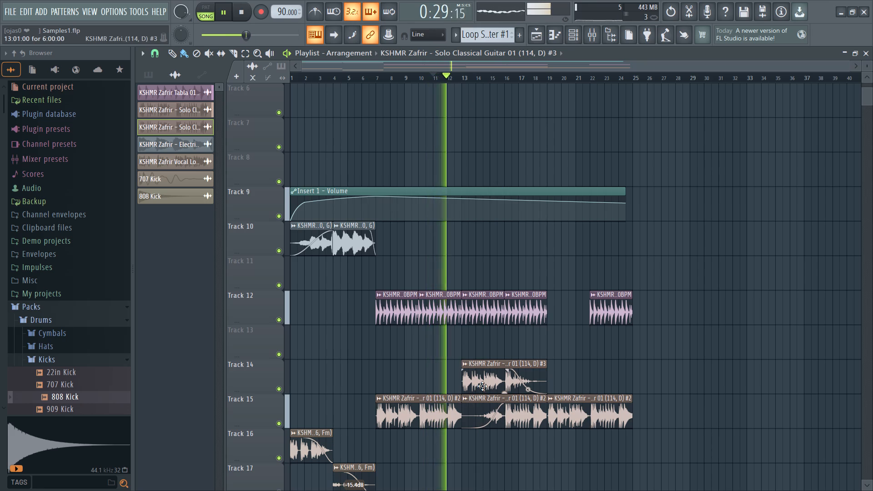
{"action": "left_click", "coordinate": [482, 386]}
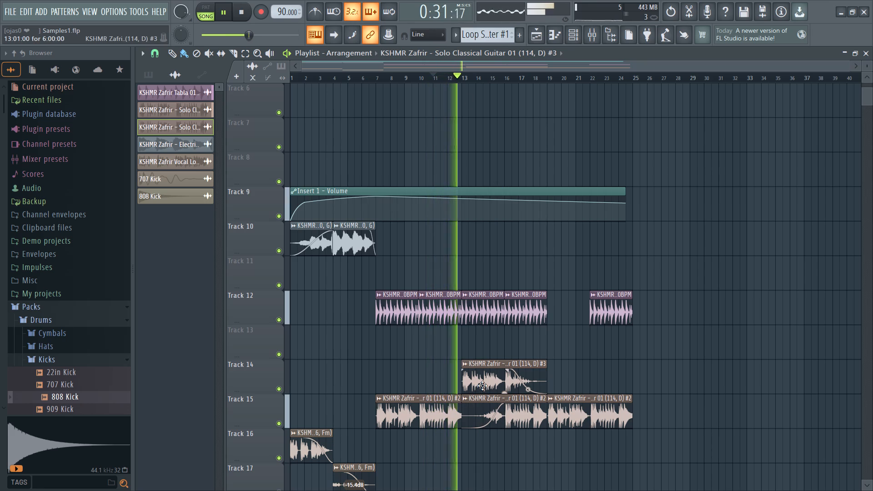
{"action": "left_click", "coordinate": [482, 386]}
Pause playback and route the Solo Classical Guitar 01 #3 channel to mixer track Insert 12.
{"action": "right_click", "coordinate": [164, 125]}
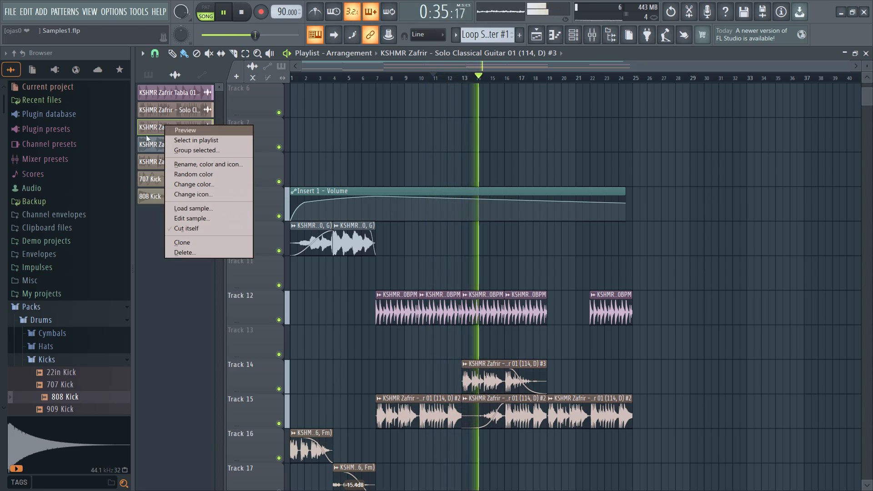
{"action": "left_click", "coordinate": [145, 125]}
{"action": "left_click", "coordinate": [288, 55]}
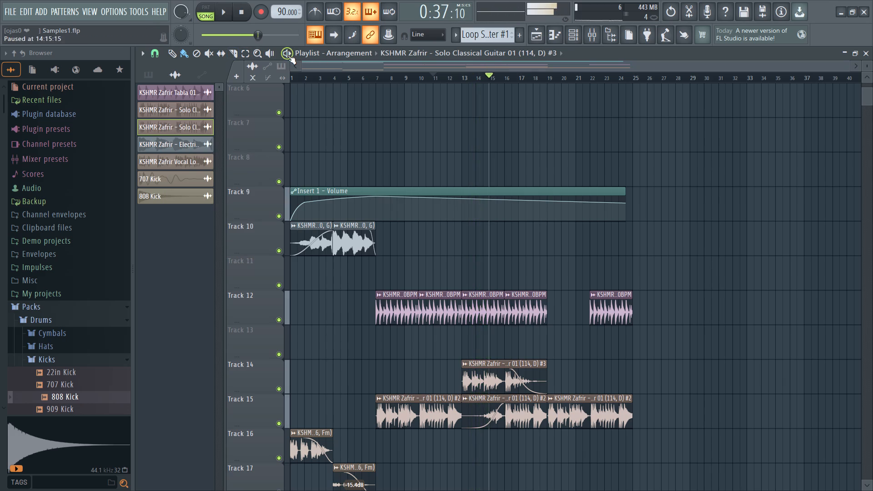
{"action": "left_click", "coordinate": [589, 36]}
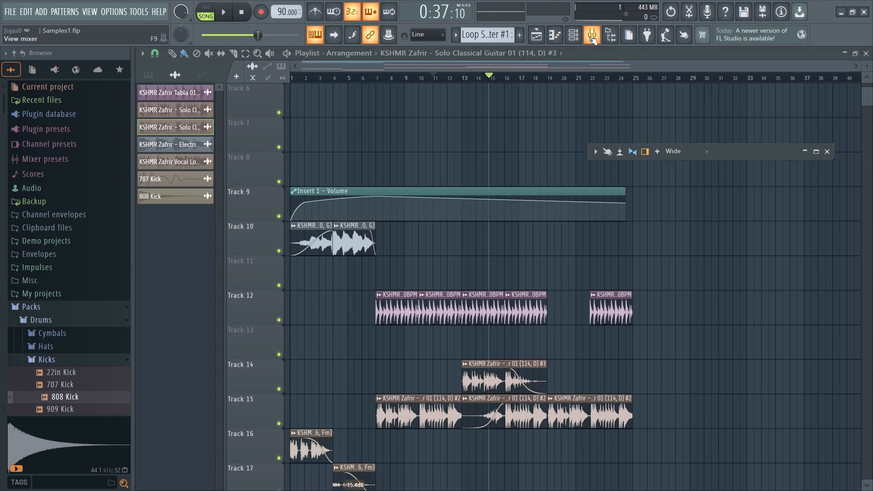
{"action": "left_click", "coordinate": [808, 150]}
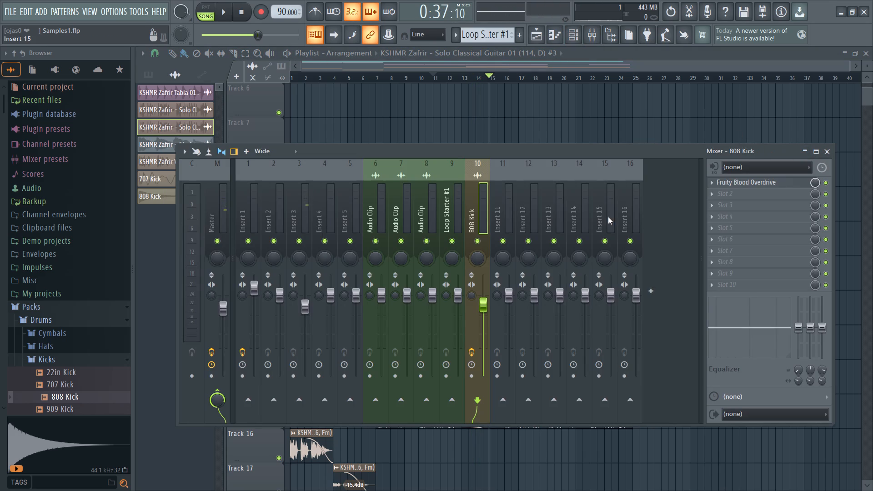
{"action": "right_click", "coordinate": [522, 209]}
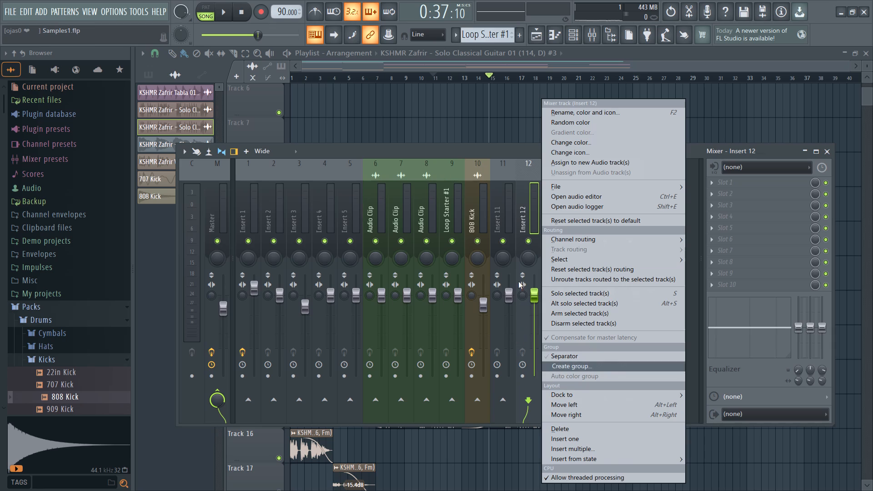
{"action": "left_click", "coordinate": [525, 214]}
{"action": "double_click", "coordinate": [524, 214]}
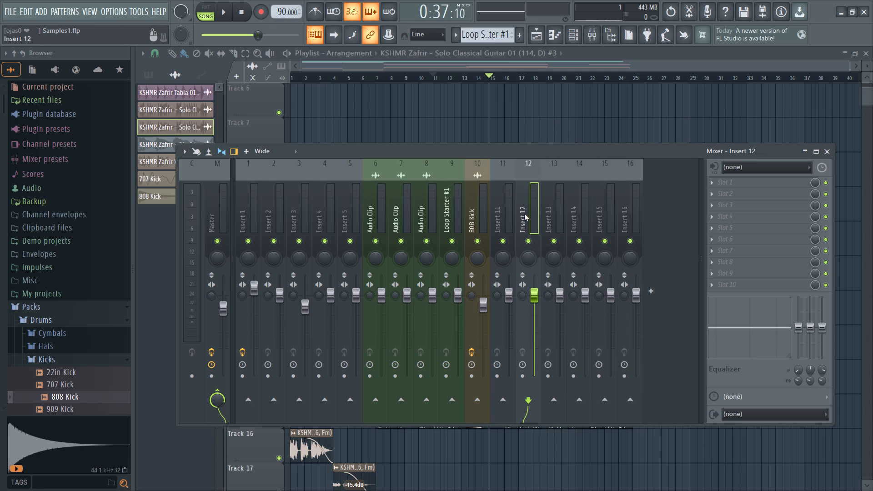
{"action": "right_click", "coordinate": [522, 219]}
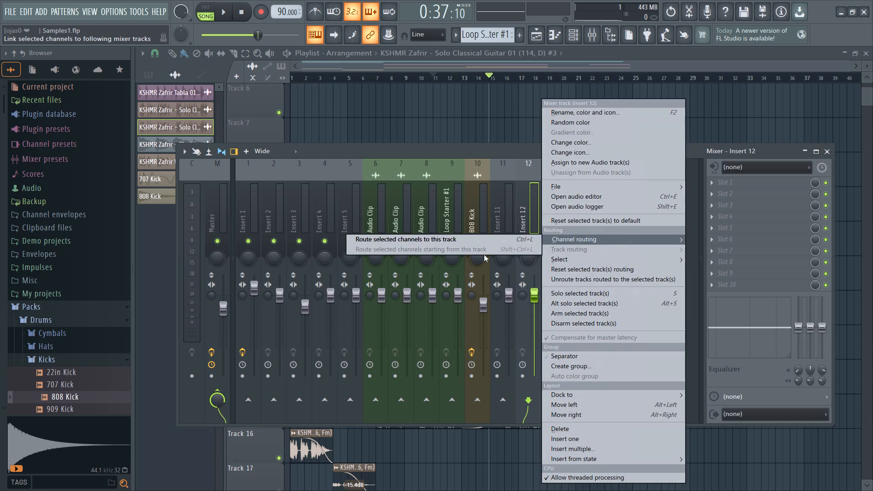
{"action": "left_click", "coordinate": [455, 240]}
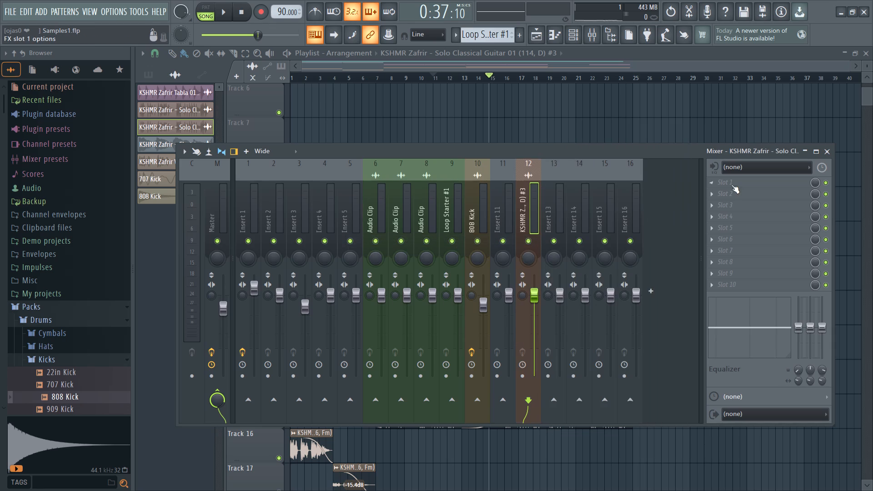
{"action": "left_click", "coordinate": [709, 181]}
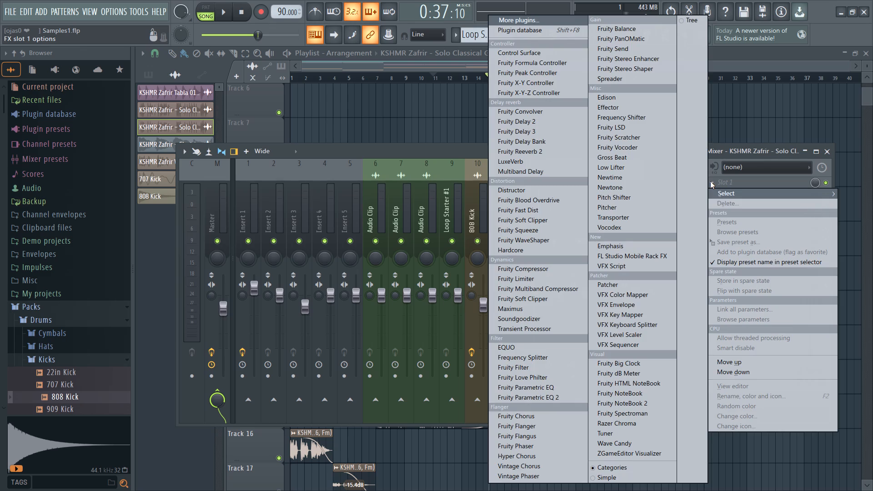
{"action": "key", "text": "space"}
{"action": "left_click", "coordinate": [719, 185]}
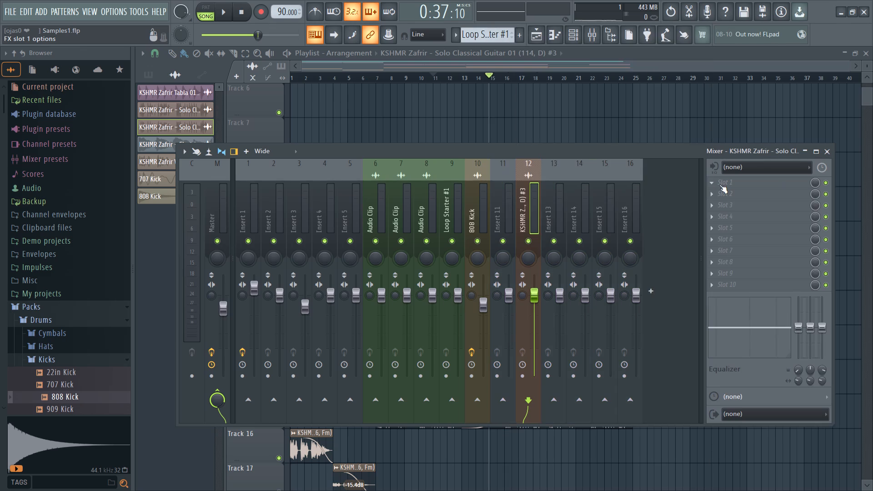
Replay the passage from just before bar 11 into the Track 14 guitar clip, watching the guitar's mixer level.
{"action": "key", "text": "space"}
{"action": "key", "text": "space"}
{"action": "key", "text": "space"}
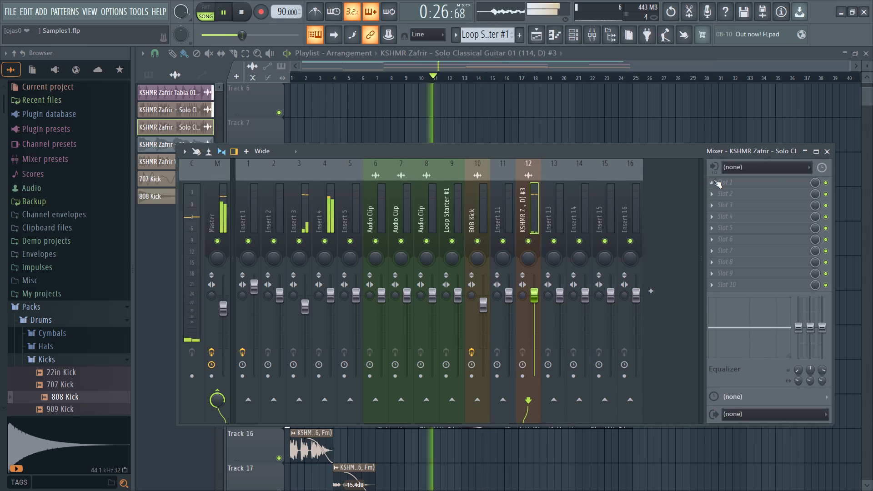
{"action": "key", "text": "space"}
{"action": "key", "text": "space"}
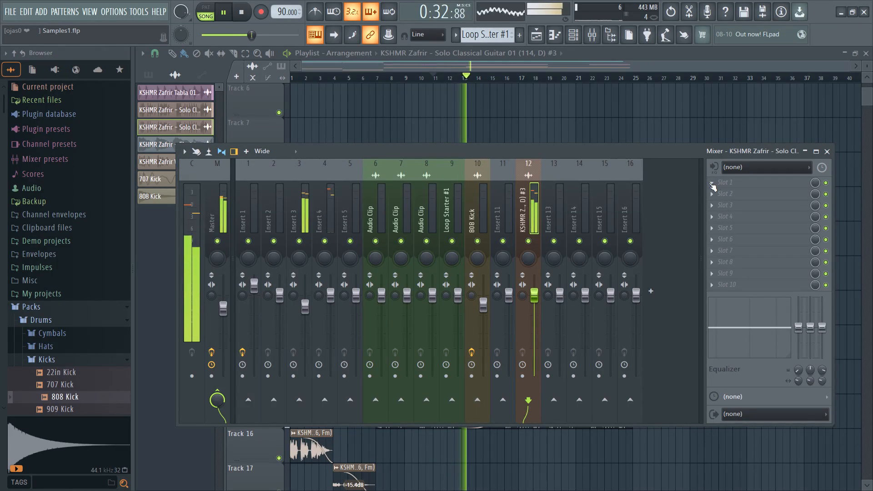
{"action": "key", "text": "space"}
Load Fruity Compressor into the first effect slot of the solo guitar's mixer track 12.
{"action": "left_click", "coordinate": [709, 183]}
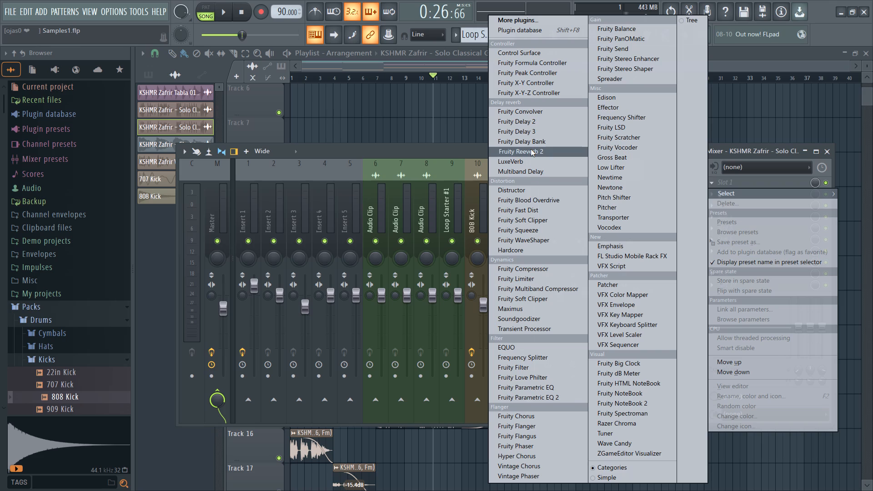
{"action": "left_click", "coordinate": [533, 268]}
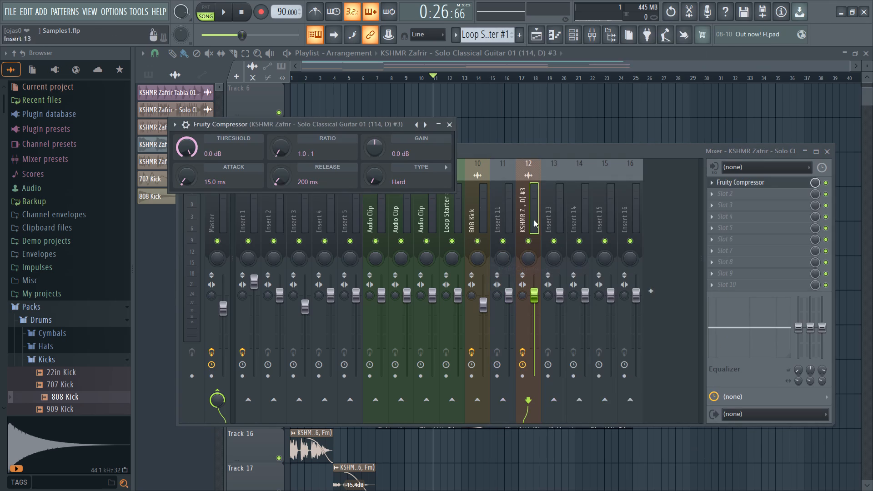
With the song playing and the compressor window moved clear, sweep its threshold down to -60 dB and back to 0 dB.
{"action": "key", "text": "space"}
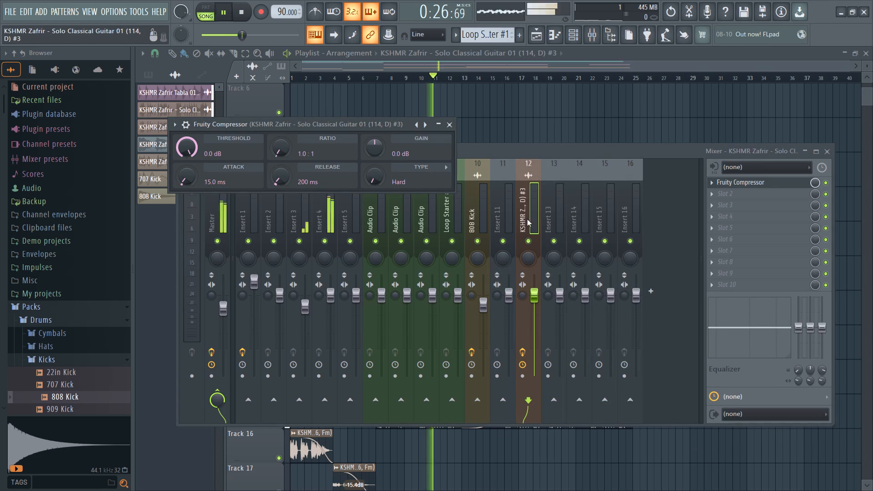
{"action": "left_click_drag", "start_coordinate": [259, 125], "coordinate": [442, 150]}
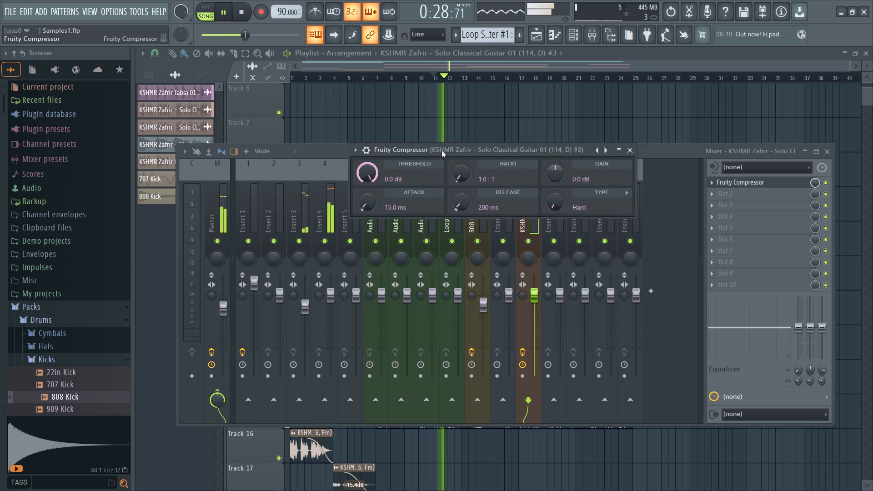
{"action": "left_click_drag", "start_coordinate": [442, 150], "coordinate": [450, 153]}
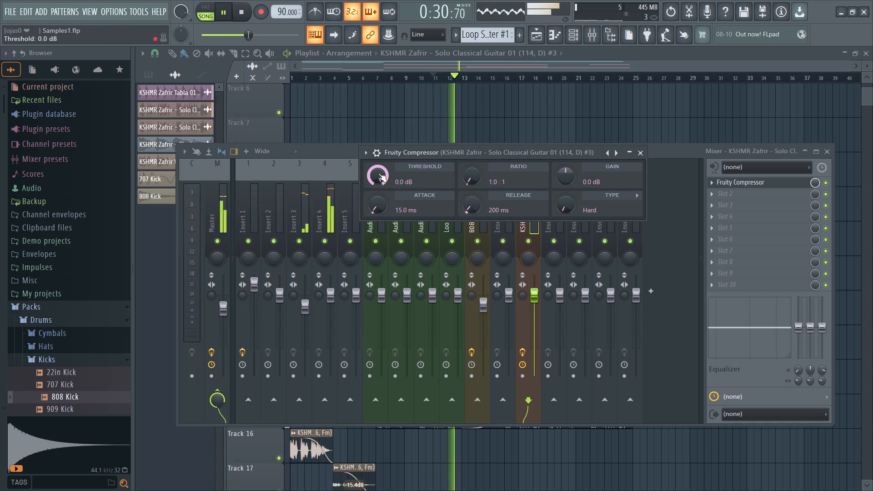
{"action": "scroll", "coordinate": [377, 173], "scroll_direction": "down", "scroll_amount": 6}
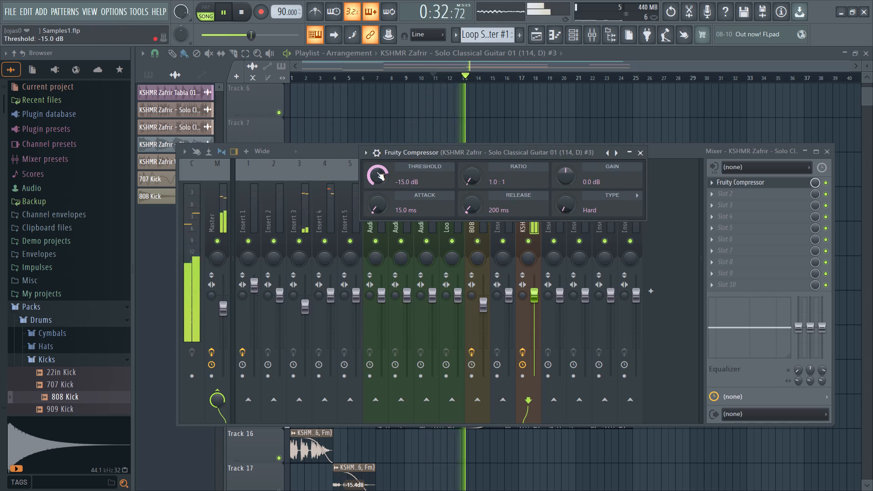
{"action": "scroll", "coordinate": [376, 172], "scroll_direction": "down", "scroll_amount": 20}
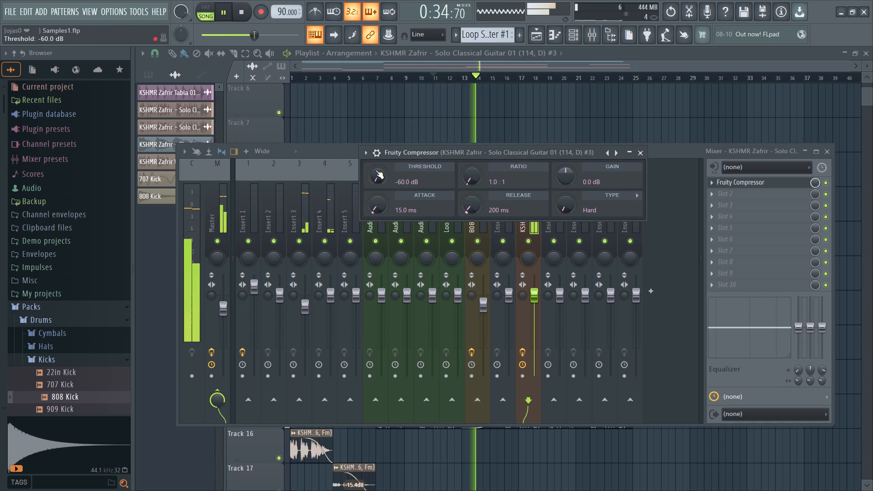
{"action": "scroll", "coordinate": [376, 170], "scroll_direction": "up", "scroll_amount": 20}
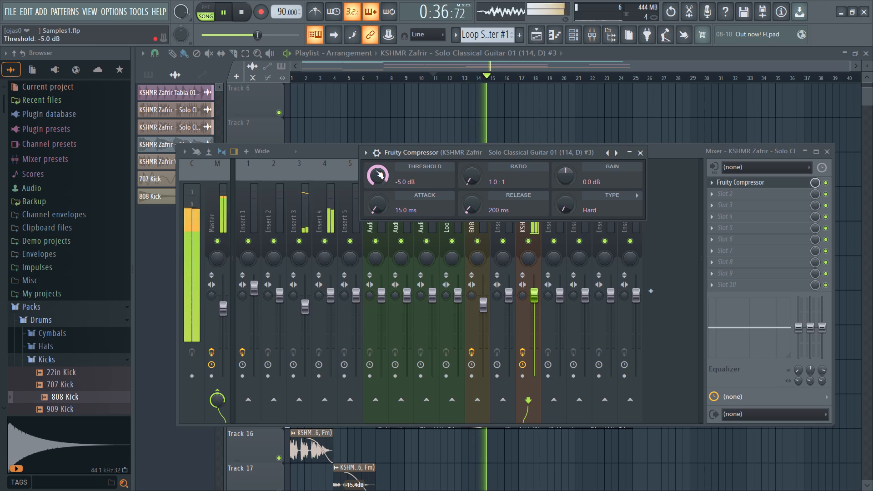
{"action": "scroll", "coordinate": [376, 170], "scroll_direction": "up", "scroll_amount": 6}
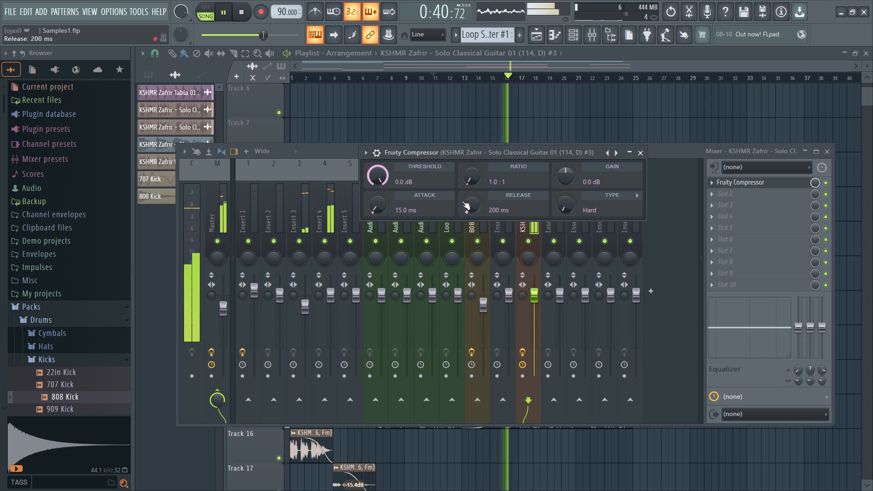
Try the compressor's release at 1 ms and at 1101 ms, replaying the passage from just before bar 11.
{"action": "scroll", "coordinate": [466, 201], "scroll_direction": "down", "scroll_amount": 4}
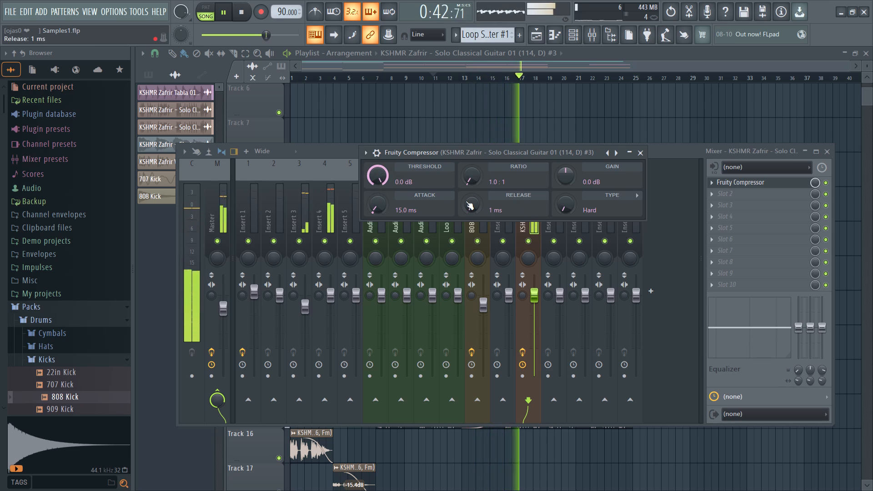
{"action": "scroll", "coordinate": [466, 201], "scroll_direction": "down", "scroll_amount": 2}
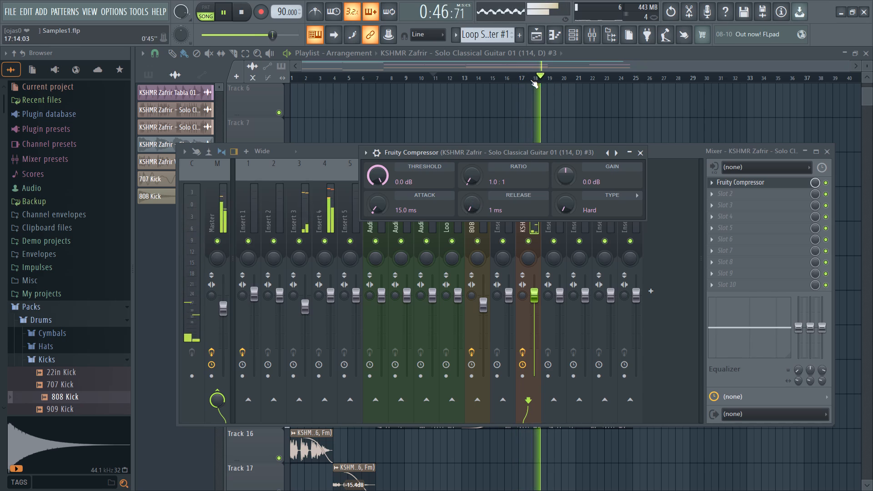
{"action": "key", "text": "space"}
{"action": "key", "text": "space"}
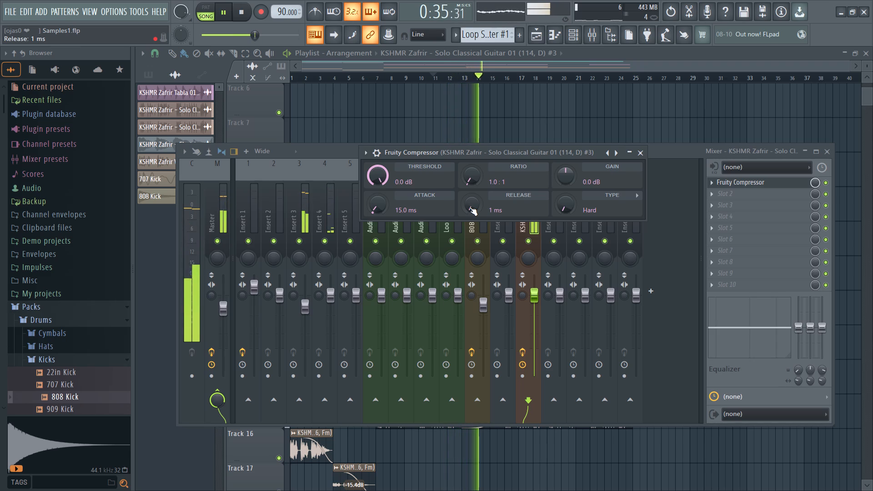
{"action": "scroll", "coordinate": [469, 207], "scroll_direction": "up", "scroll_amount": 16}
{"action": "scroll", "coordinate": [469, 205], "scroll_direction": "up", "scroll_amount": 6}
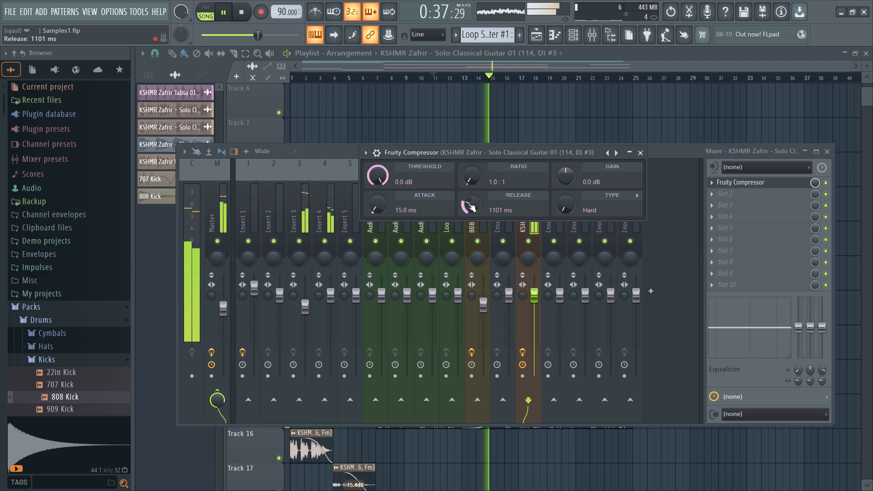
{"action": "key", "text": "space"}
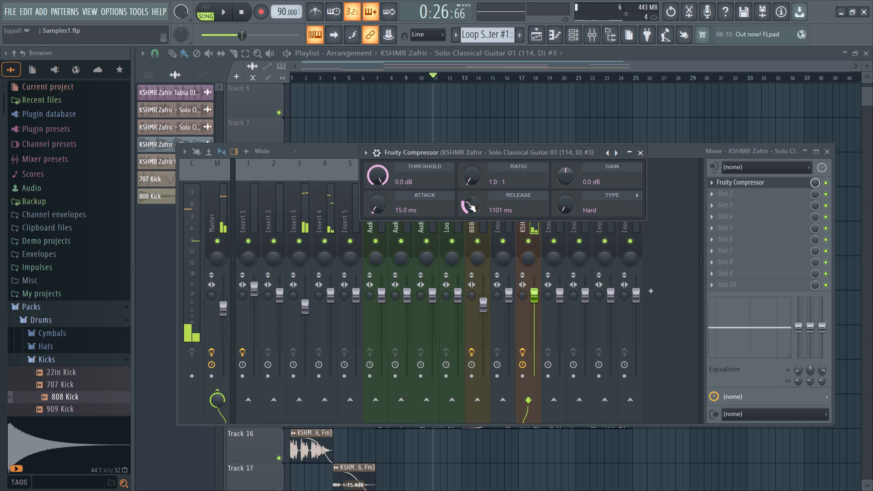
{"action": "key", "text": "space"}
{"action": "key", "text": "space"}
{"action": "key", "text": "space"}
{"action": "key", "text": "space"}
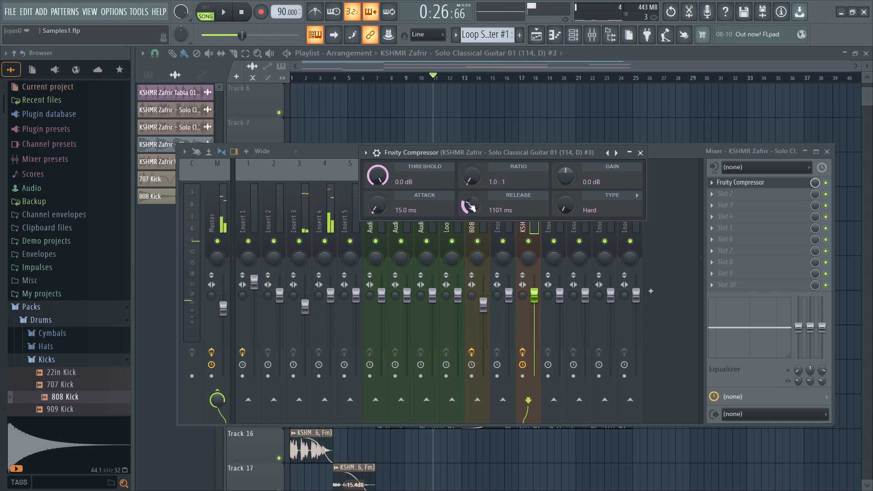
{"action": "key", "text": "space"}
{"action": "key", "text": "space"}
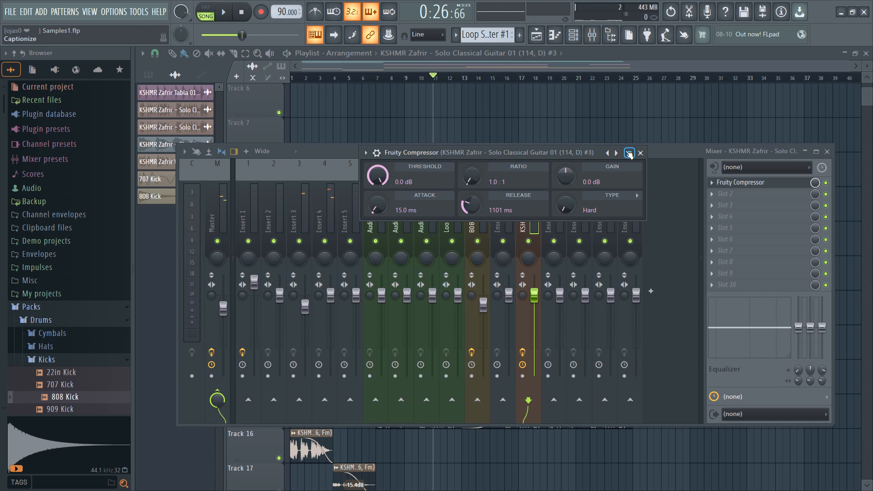
Collapse the compressor and mixer windows and select bars 13 through 18 on the playlist timeline for looped playback.
{"action": "left_click", "coordinate": [625, 150]}
{"action": "left_click", "coordinate": [806, 150]}
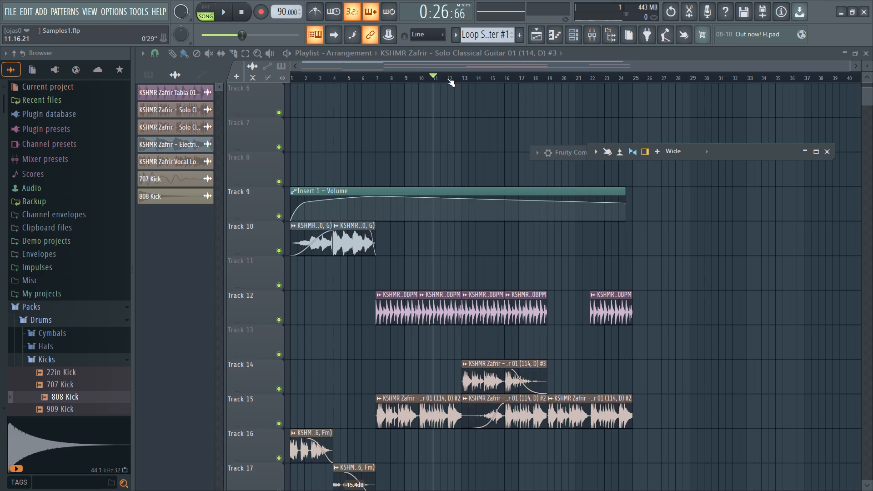
{"action": "key", "text": "space"}
{"action": "key", "text": "space"}
{"action": "key", "text": "space"}
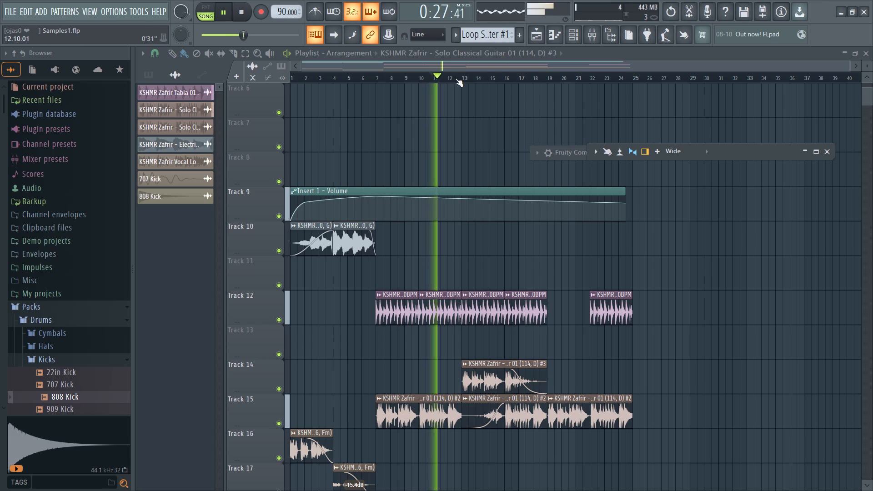
{"action": "key", "text": "space"}
{"action": "key", "text": "space"}
{"action": "key", "text": "space"}
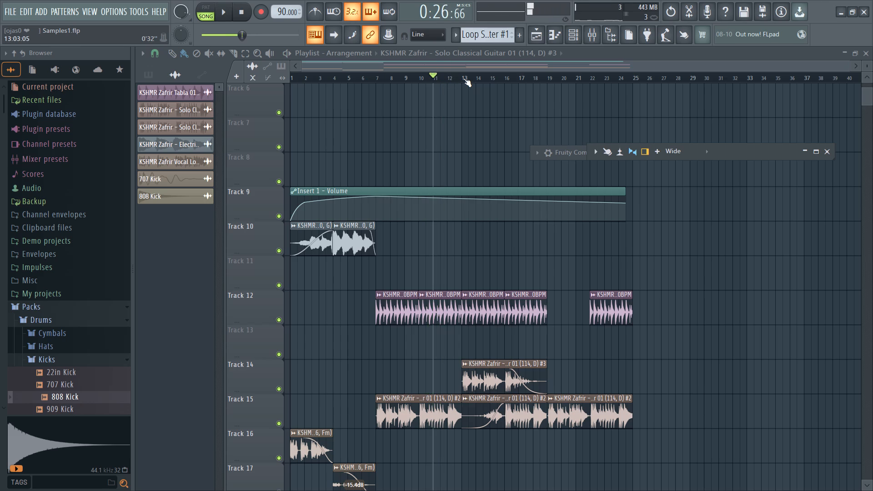
{"action": "left_click_drag", "start_coordinate": [462, 76], "coordinate": [501, 76], "text": "ctrl"}
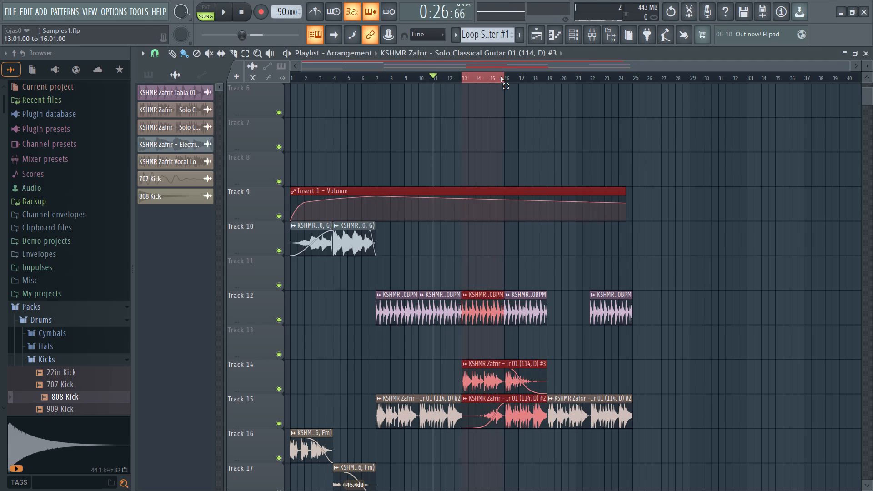
{"action": "left_click_drag", "start_coordinate": [501, 76], "coordinate": [549, 72], "text": "ctrl"}
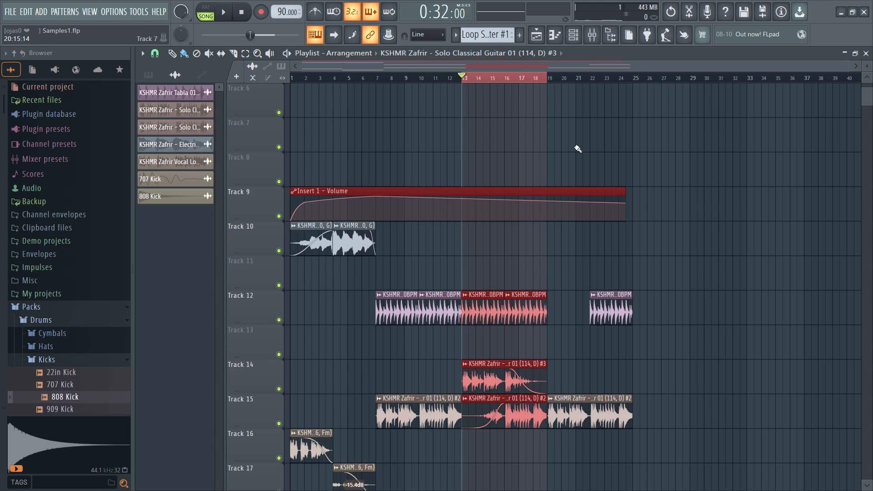
Restore and reposition the mixer during loop playback, and reopen the guitar track's Fruity Compressor.
{"action": "left_click", "coordinate": [593, 31]}
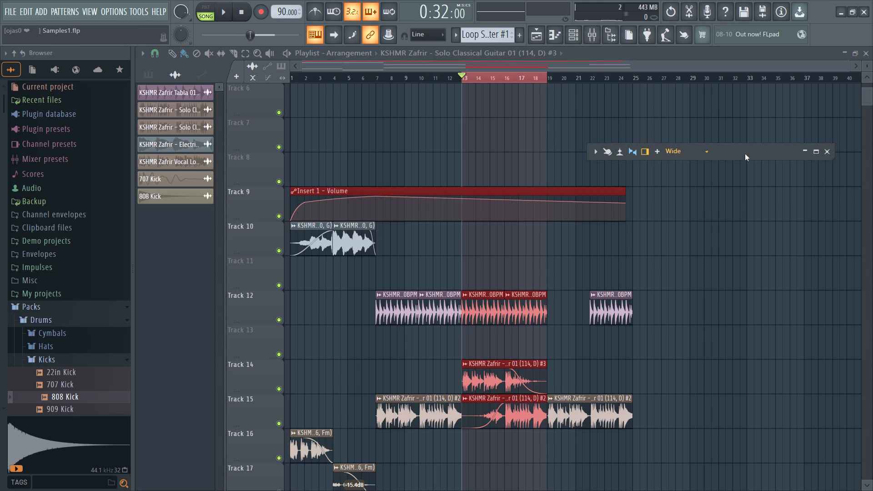
{"action": "left_click", "coordinate": [754, 154]}
{"action": "left_click", "coordinate": [805, 150]}
{"action": "key", "text": "space"}
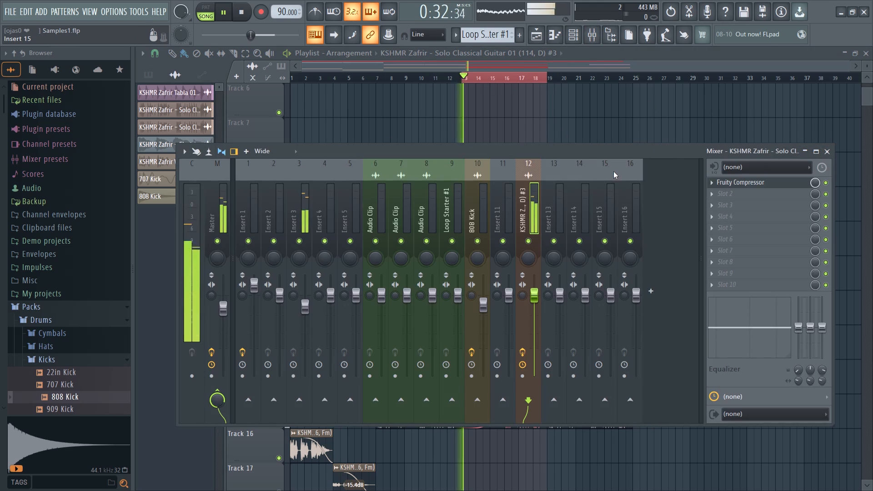
{"action": "left_click_drag", "start_coordinate": [577, 148], "coordinate": [517, 160]}
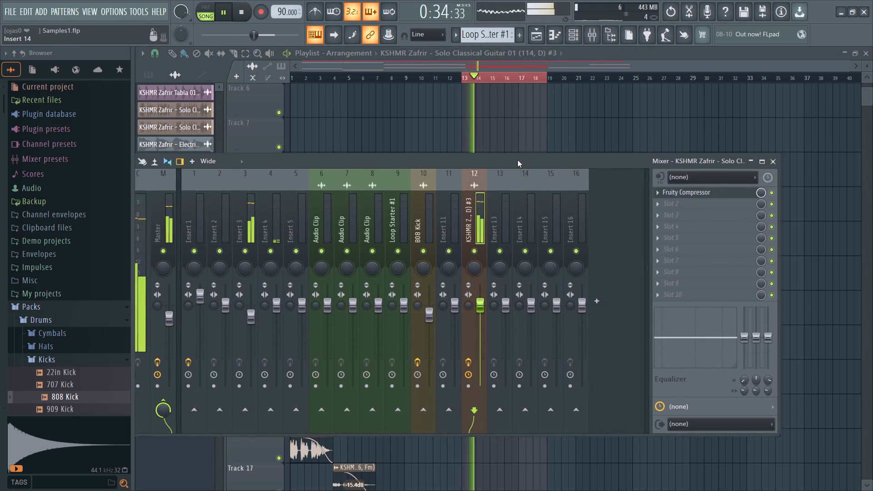
{"action": "left_click_drag", "start_coordinate": [517, 160], "coordinate": [496, 170]}
{"action": "left_click", "coordinate": [667, 205]}
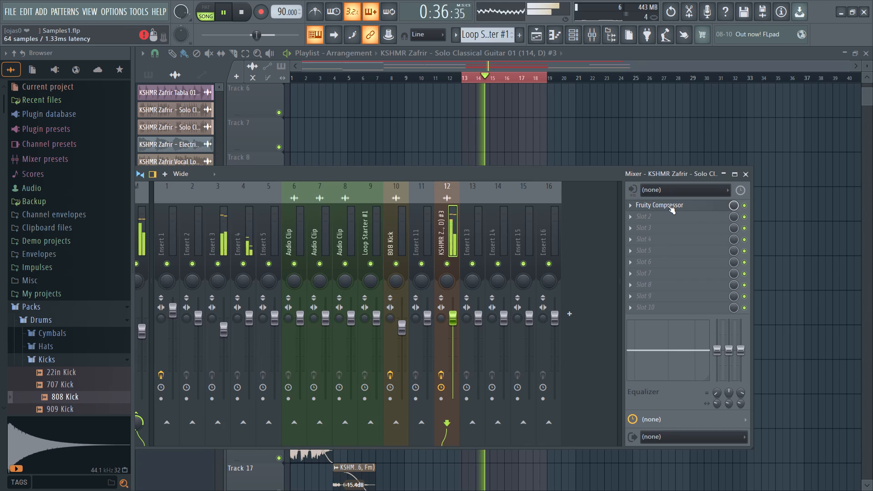
{"action": "left_click", "coordinate": [667, 205]}
{"action": "left_click", "coordinate": [630, 155]}
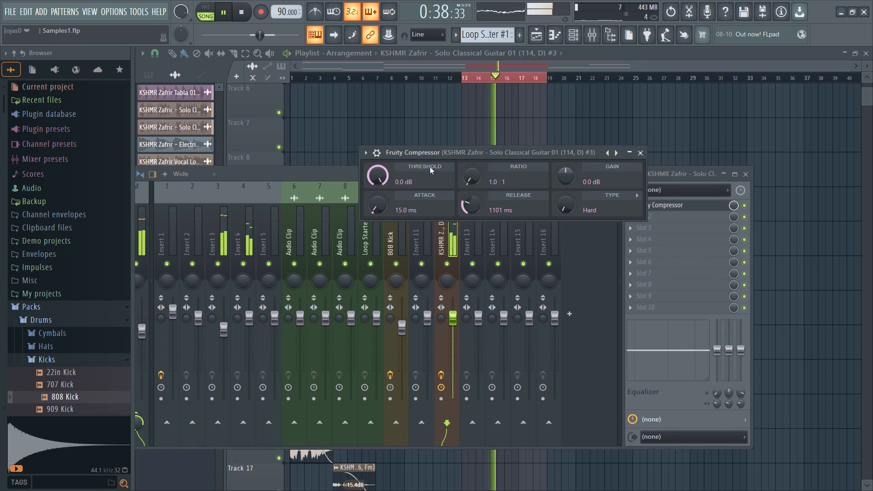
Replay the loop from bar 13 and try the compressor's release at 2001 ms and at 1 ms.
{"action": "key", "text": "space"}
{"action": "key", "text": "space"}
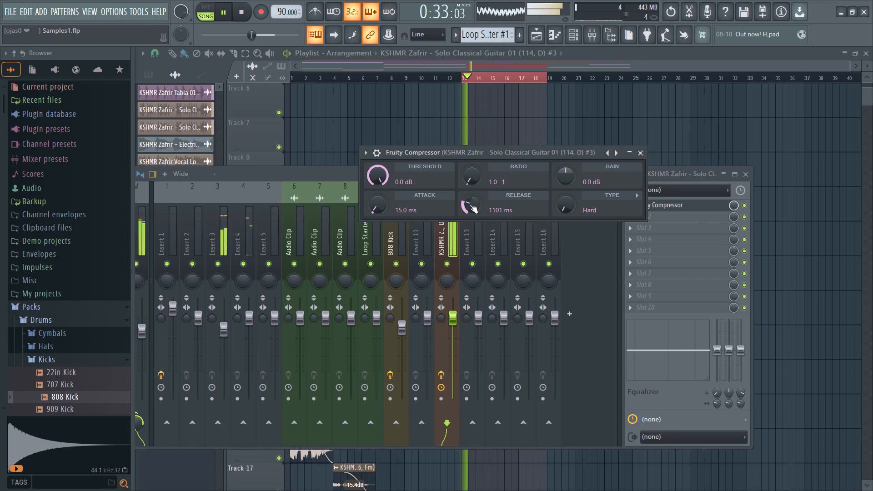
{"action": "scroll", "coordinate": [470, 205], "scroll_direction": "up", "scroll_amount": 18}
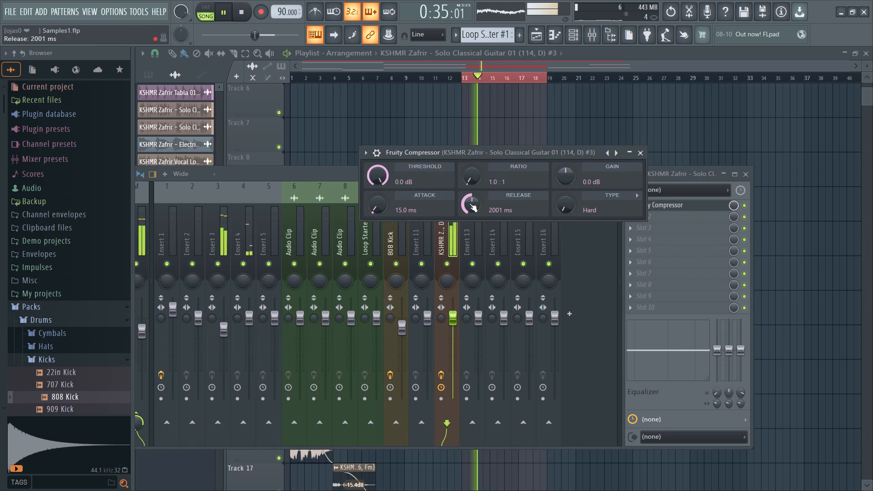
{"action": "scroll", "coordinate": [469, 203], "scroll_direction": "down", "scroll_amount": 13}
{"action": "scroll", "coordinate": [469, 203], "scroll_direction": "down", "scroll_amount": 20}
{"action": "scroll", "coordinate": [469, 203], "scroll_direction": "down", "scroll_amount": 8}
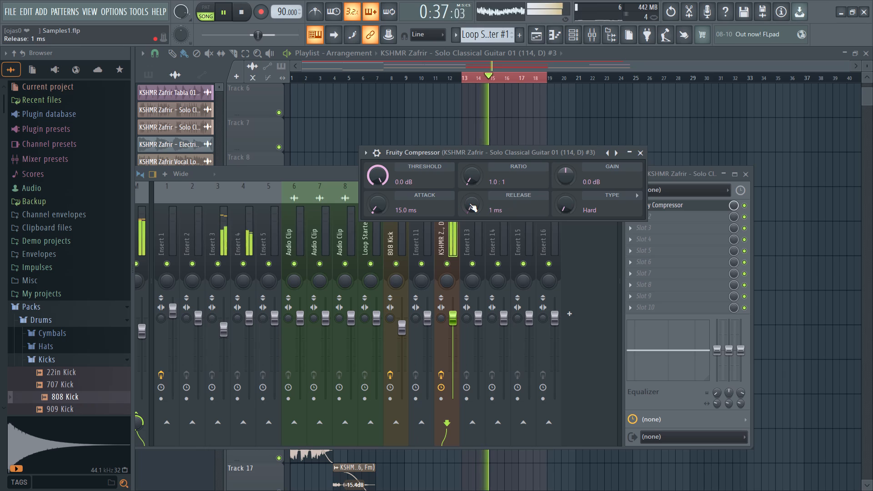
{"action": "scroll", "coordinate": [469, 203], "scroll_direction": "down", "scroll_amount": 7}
Restart the loop from bar 13 and raise the compressor's release to 551 ms.
{"action": "key", "text": "space"}
{"action": "key", "text": "space"}
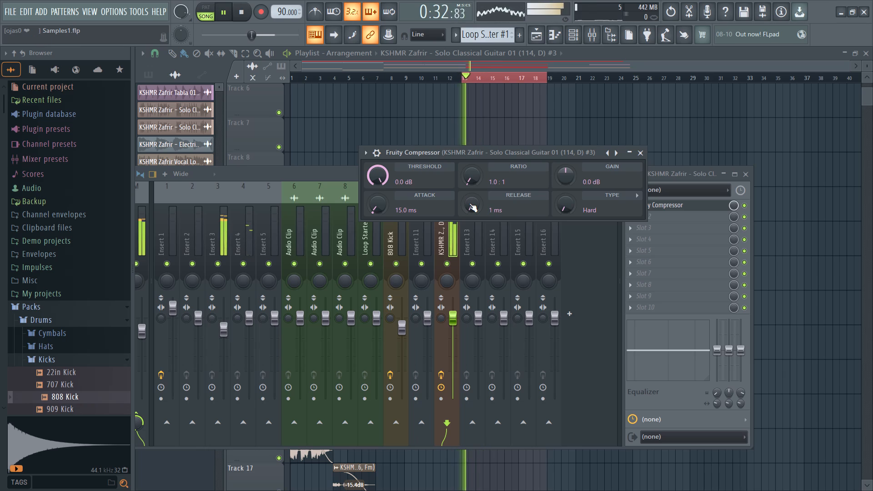
{"action": "scroll", "coordinate": [469, 203], "scroll_direction": "up", "scroll_amount": 11}
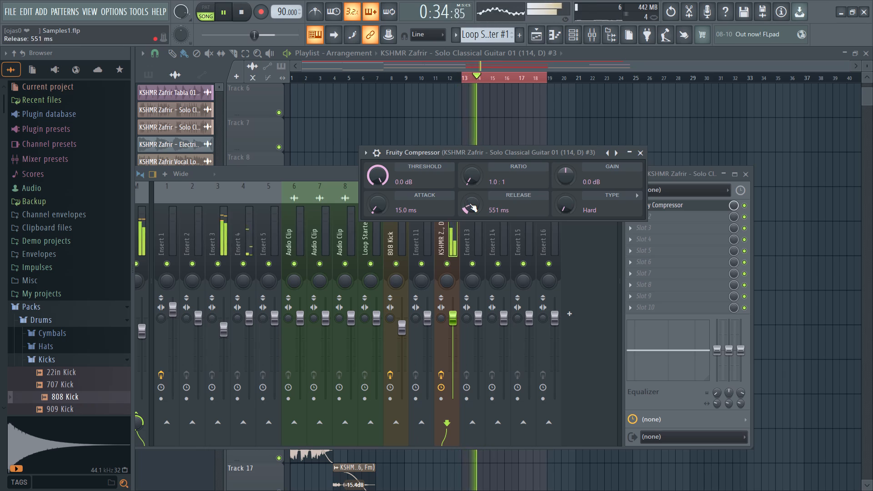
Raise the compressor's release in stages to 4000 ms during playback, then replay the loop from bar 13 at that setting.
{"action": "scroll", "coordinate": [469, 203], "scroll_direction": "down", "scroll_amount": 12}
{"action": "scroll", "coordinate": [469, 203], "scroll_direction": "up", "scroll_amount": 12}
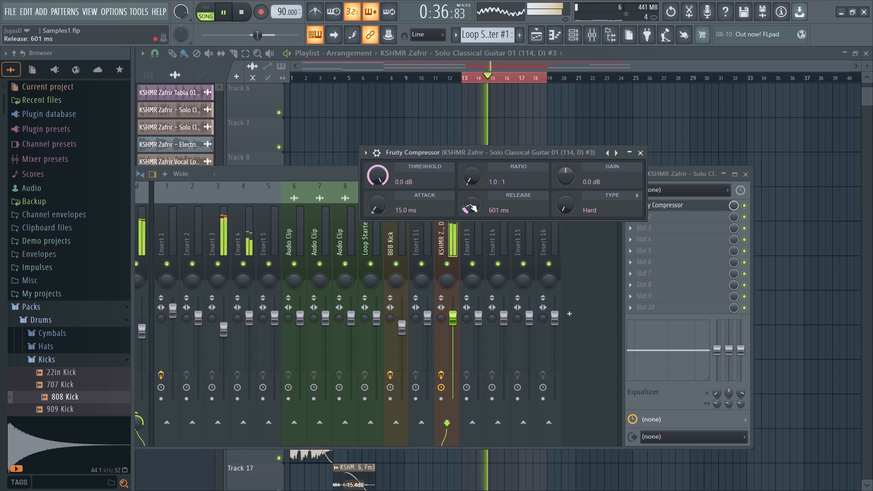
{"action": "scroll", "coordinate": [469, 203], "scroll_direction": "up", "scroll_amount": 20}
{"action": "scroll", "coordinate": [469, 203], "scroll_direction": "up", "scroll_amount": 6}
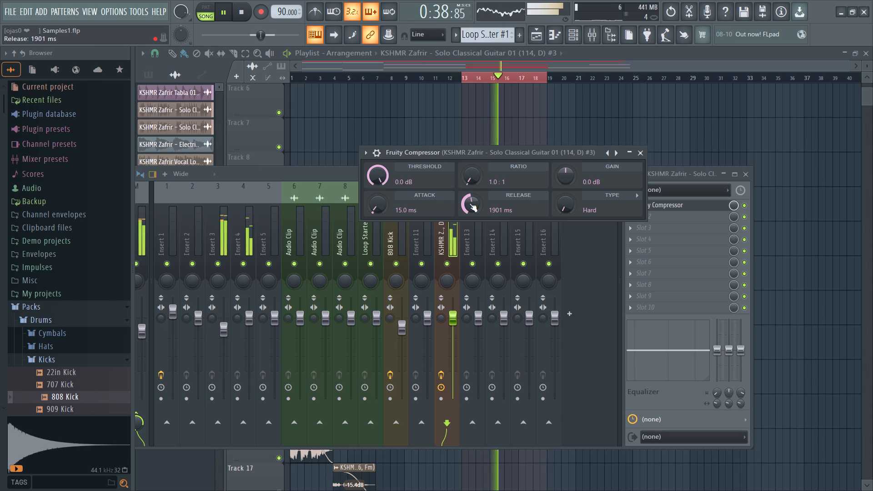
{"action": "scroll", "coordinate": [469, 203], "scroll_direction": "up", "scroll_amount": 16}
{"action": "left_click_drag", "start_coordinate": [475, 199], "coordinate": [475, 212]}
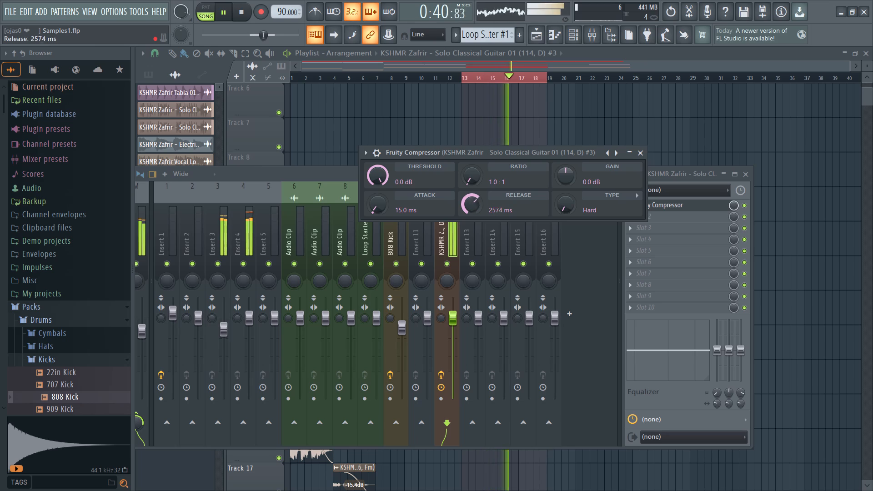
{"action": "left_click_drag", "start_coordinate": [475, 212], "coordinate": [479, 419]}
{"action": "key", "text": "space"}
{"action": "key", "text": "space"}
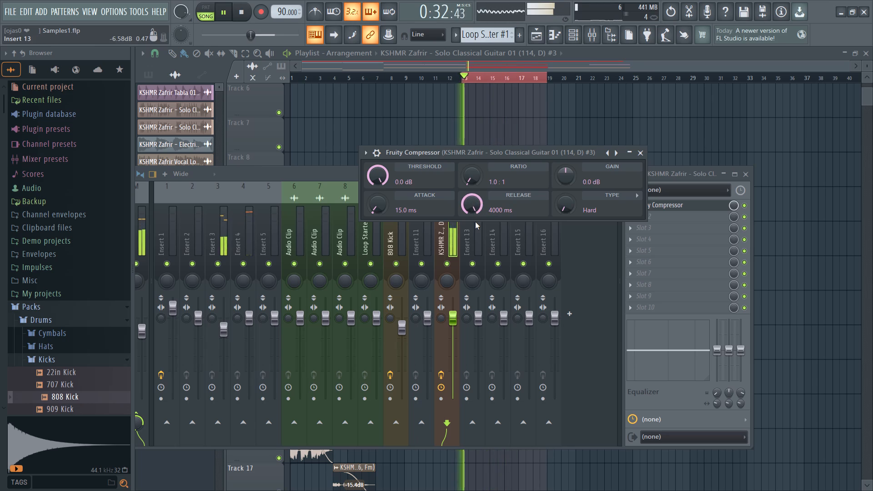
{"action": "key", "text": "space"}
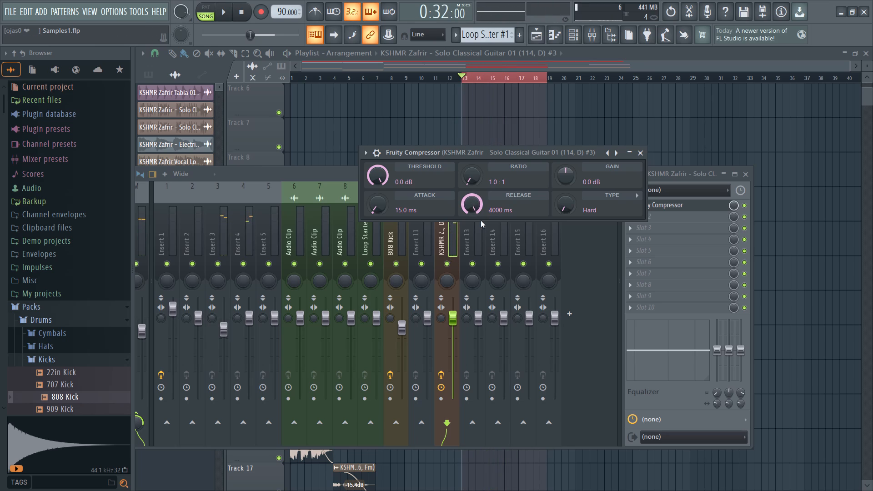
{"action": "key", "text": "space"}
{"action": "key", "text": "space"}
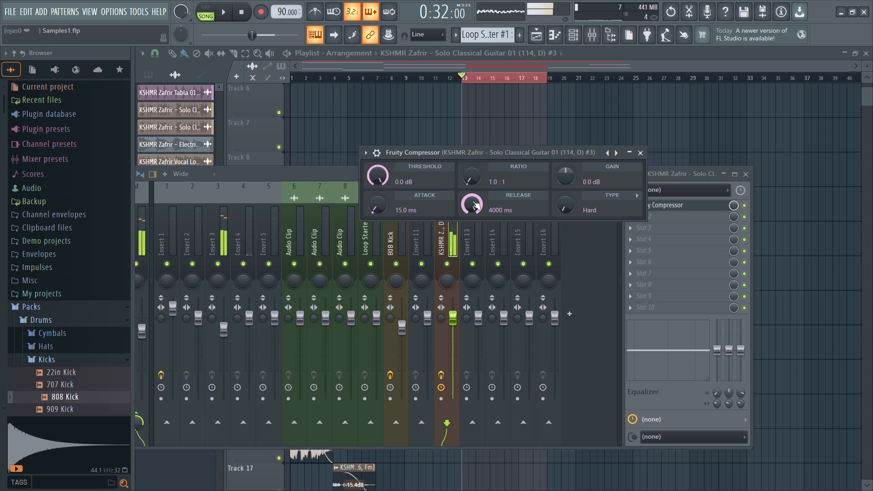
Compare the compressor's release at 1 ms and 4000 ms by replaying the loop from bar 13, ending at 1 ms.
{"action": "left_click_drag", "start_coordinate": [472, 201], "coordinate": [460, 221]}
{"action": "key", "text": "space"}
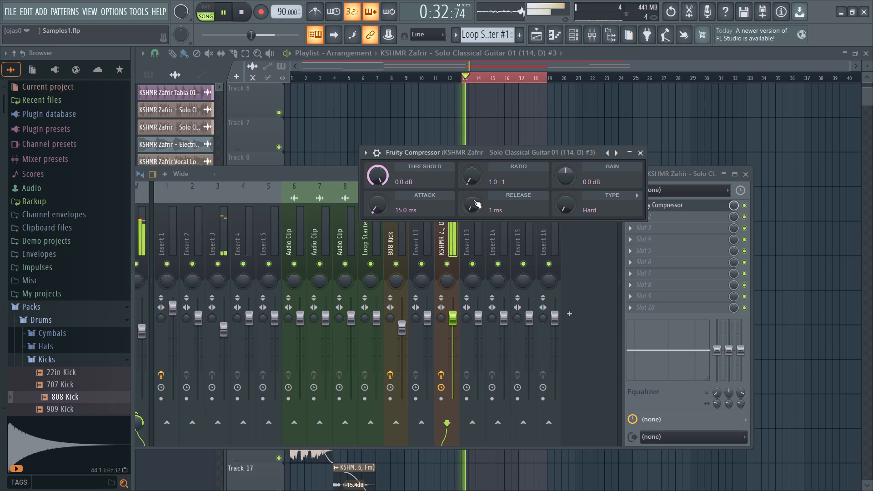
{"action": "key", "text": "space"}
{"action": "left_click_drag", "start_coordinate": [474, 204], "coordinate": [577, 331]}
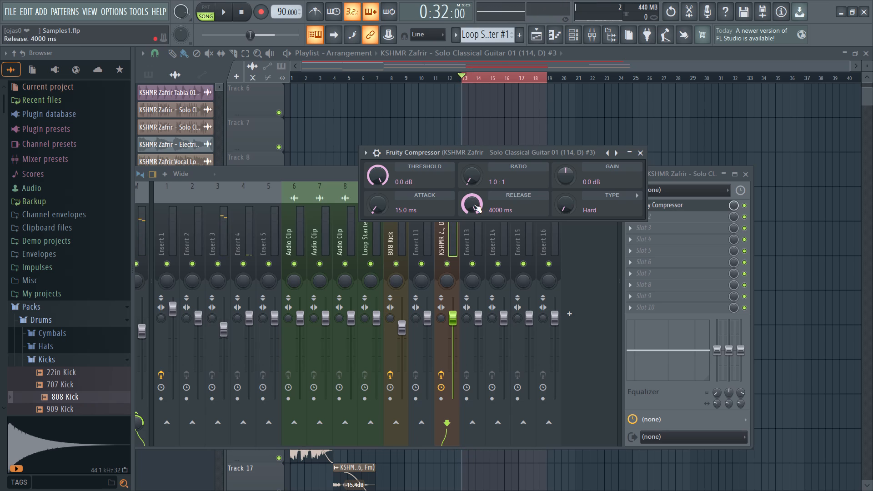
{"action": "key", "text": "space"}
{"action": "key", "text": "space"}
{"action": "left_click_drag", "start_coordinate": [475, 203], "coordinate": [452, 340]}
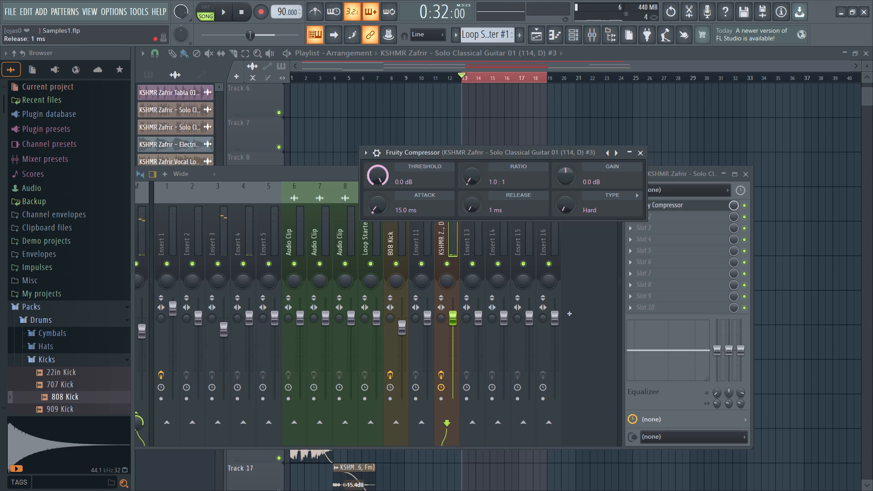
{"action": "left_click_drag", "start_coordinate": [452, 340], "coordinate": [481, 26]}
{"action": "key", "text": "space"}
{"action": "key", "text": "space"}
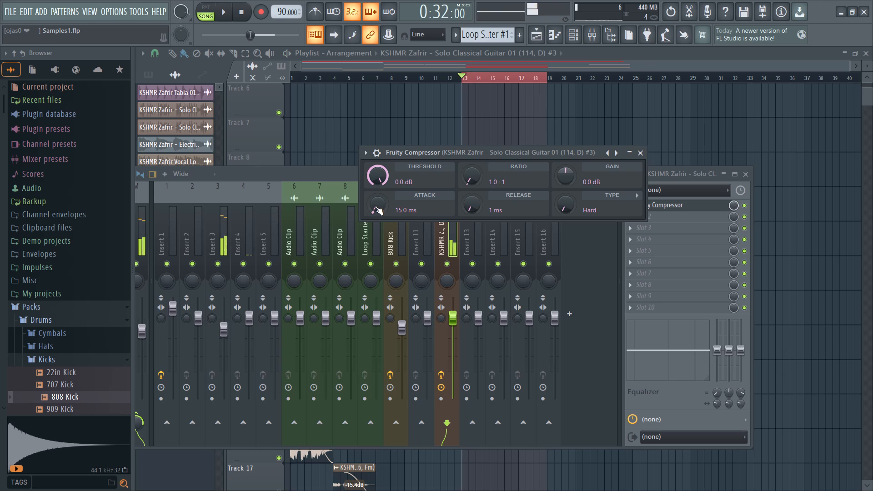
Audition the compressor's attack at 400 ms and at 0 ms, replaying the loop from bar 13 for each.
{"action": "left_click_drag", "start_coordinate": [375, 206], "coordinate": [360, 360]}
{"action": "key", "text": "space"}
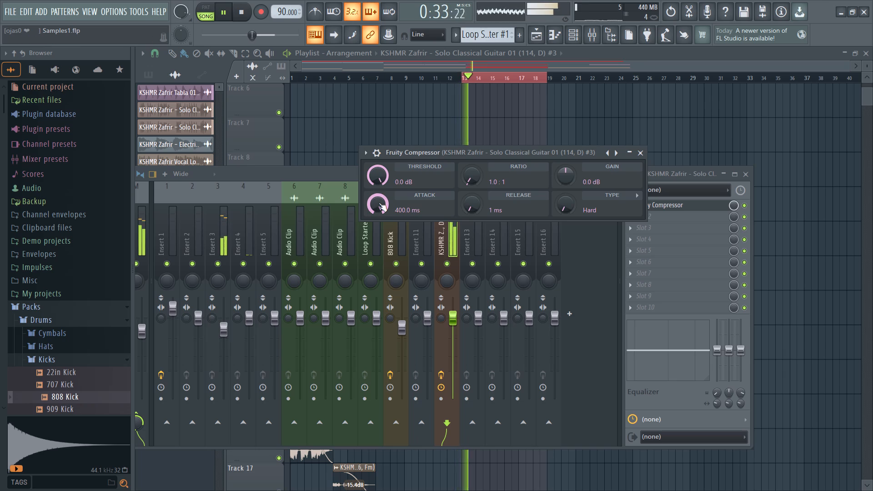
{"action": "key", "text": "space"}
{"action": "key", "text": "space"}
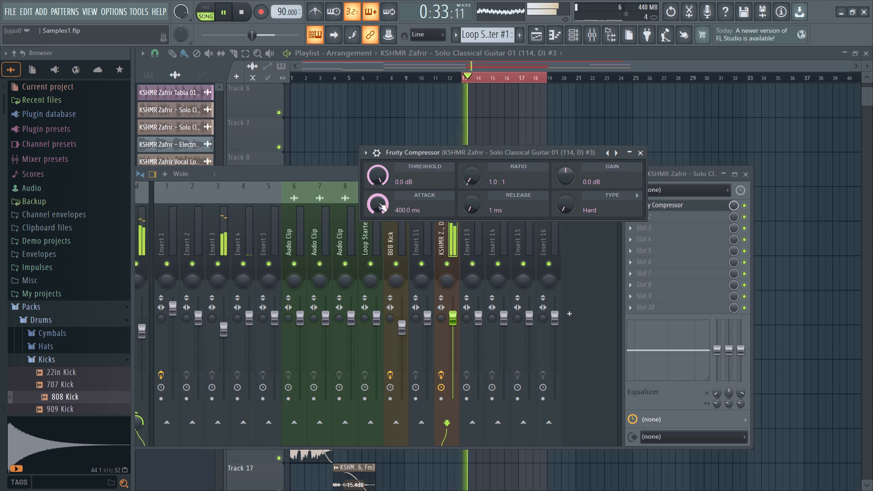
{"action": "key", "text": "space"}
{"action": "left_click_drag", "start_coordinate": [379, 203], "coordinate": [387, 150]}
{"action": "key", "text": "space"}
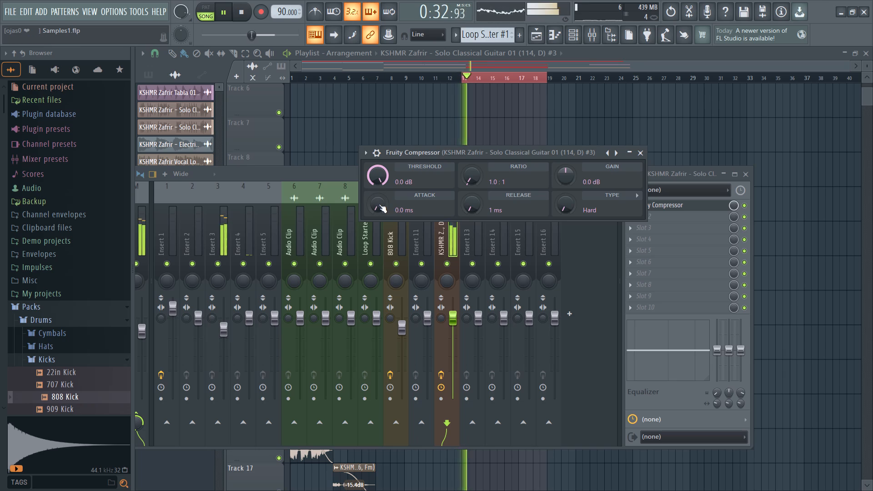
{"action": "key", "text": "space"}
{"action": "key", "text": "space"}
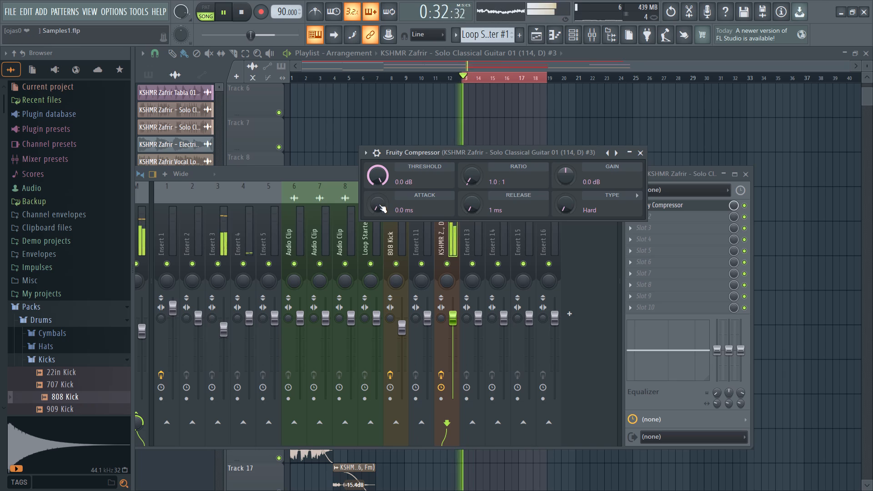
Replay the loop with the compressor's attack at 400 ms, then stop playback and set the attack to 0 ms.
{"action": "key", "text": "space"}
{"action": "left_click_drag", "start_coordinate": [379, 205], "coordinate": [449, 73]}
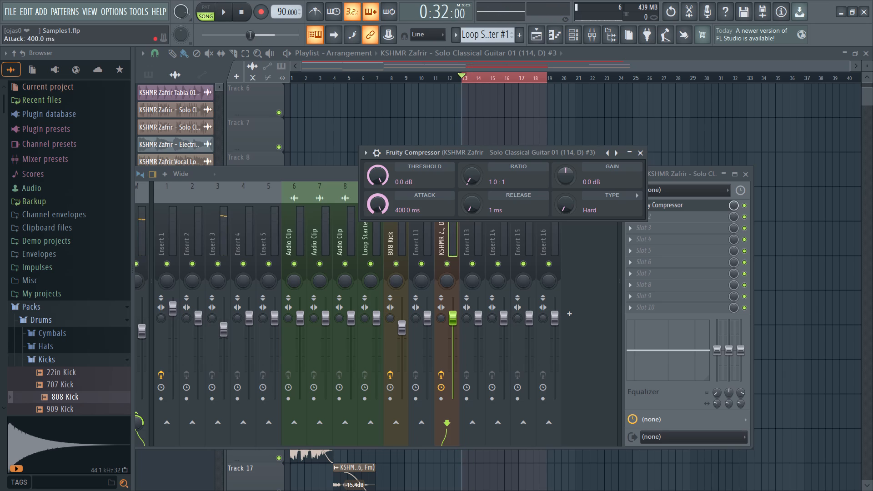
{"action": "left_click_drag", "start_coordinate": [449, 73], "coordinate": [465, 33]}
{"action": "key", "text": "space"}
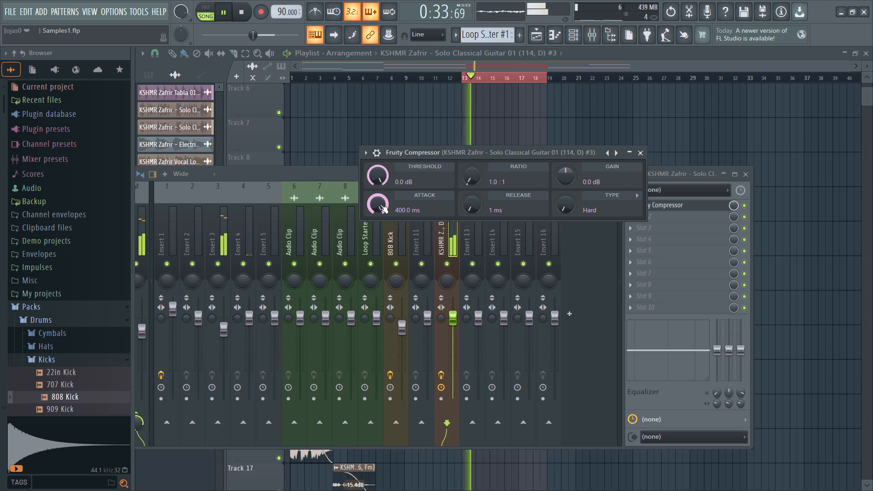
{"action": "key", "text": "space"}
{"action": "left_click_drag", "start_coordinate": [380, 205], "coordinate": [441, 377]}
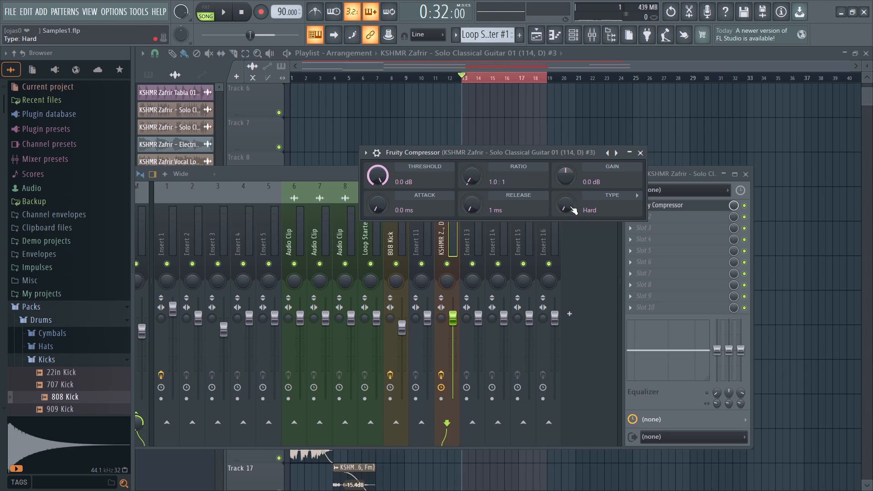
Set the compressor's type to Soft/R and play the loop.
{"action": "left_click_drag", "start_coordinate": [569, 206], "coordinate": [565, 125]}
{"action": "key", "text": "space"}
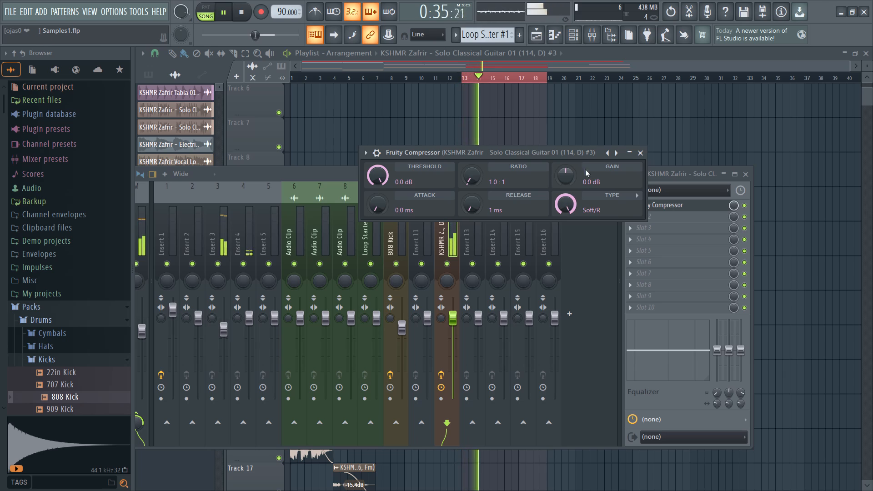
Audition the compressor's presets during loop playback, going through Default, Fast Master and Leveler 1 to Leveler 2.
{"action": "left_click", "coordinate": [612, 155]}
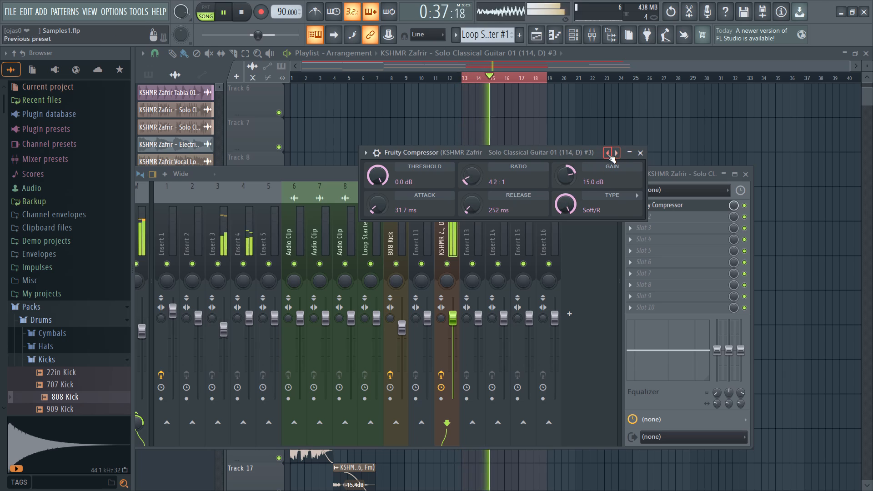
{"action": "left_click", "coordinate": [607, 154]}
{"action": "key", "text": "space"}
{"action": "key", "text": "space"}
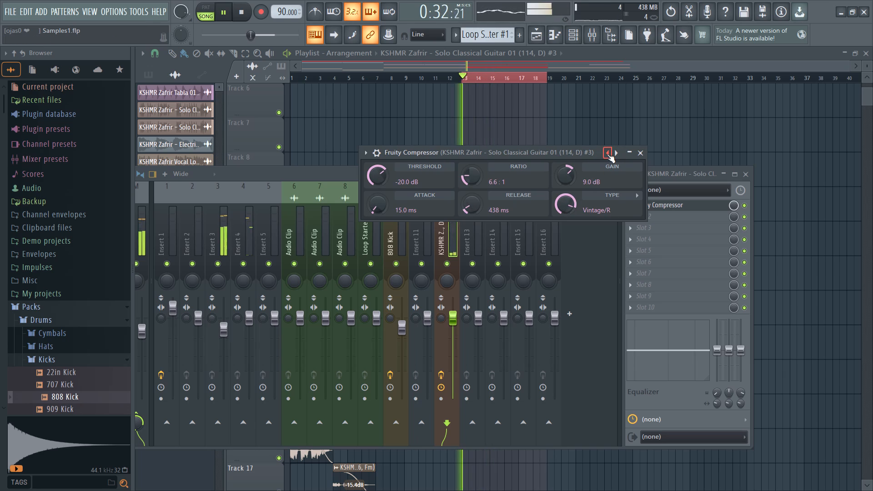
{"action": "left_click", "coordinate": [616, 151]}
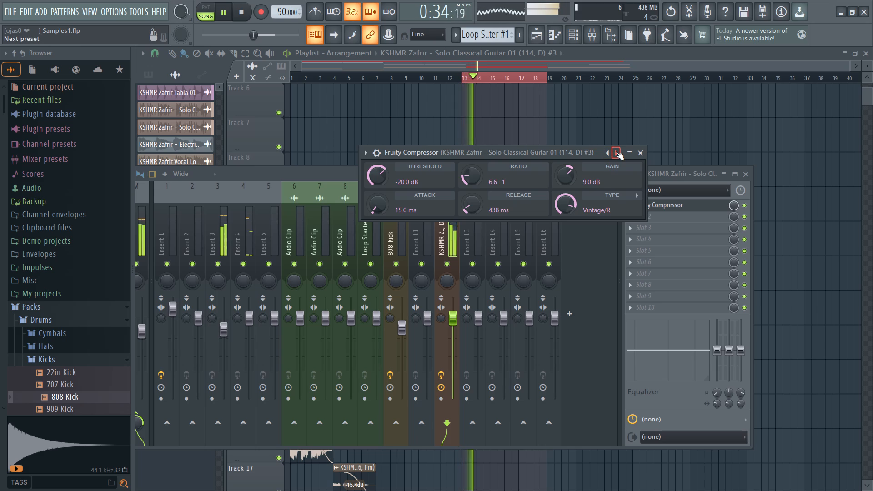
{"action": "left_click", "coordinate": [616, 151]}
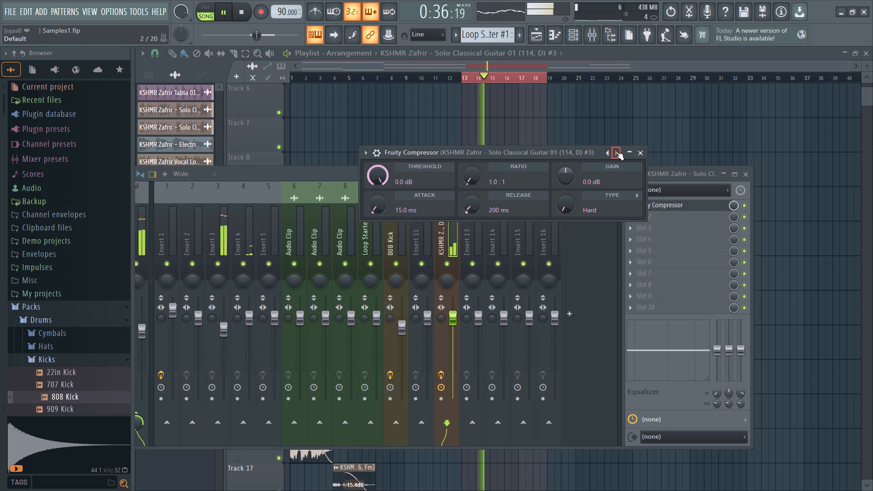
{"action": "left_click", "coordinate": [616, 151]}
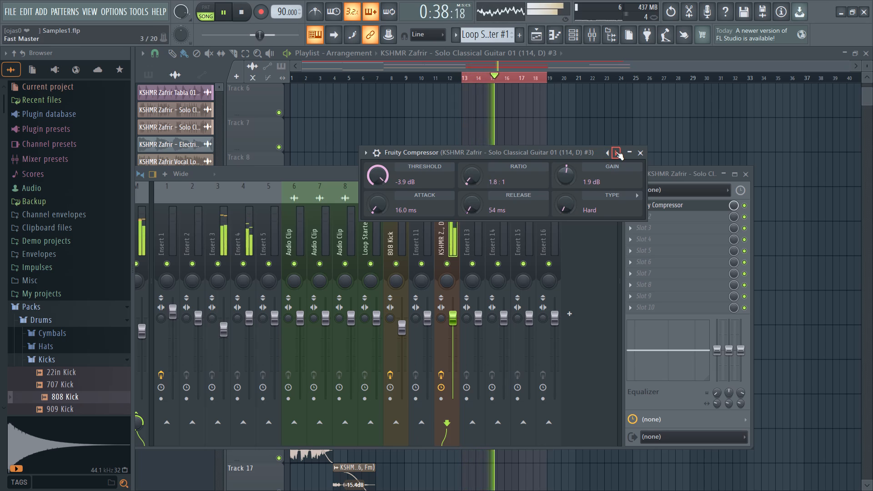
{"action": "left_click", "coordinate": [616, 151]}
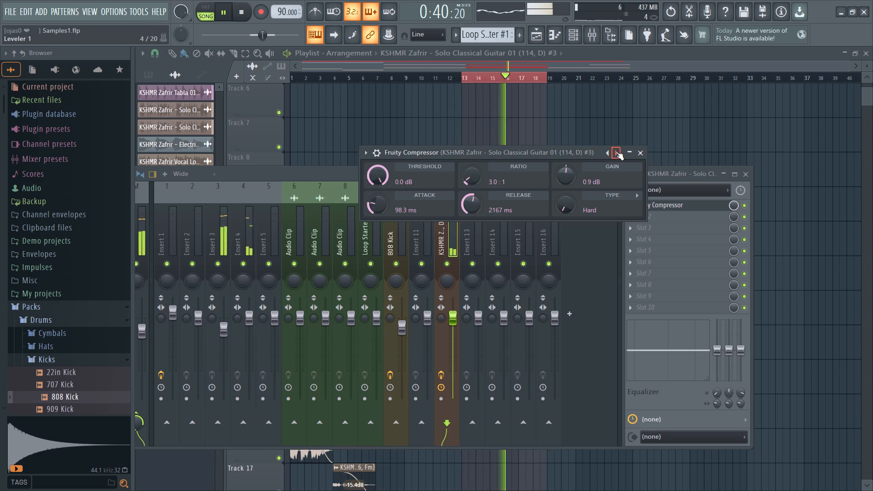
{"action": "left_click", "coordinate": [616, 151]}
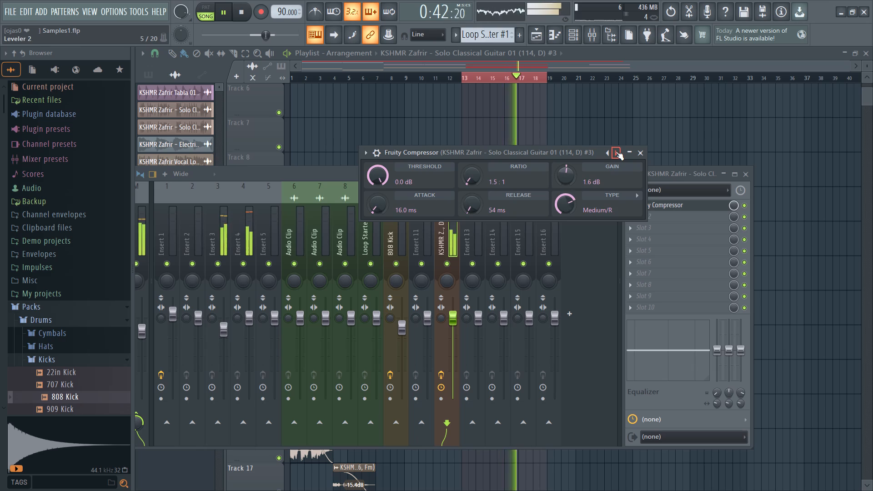
Advance through the following compressor presets, replaying the loop from bar 13 for each, up to the Soft-type preset with a 7.3:1 ratio.
{"action": "key", "text": "space"}
{"action": "key", "text": "space"}
{"action": "left_click", "coordinate": [616, 151]}
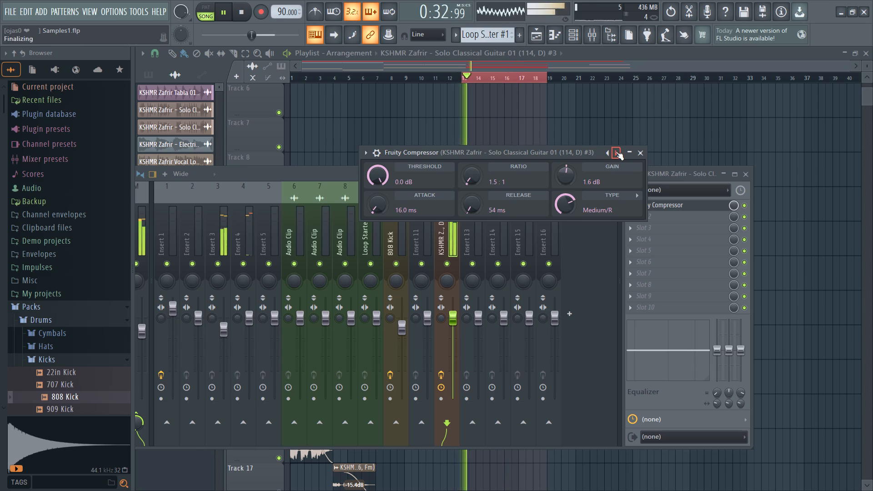
{"action": "key", "text": "space"}
{"action": "key", "text": "space"}
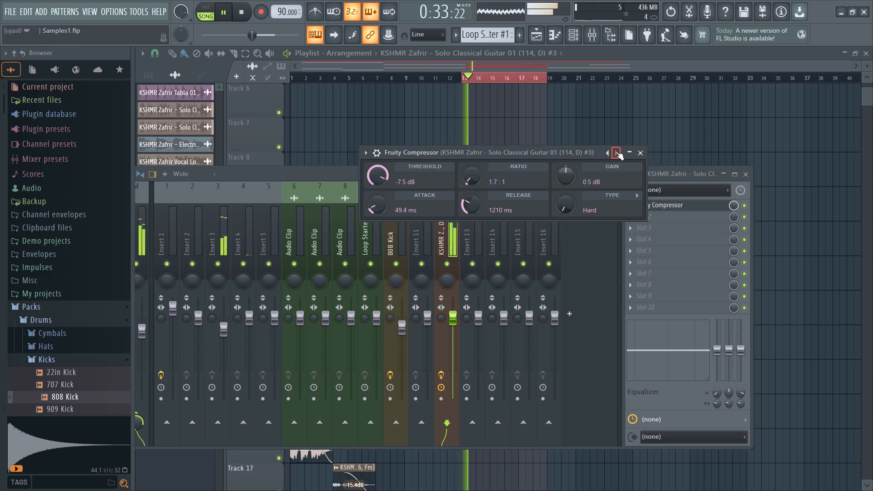
{"action": "left_click", "coordinate": [616, 151]}
{"action": "key", "text": "space"}
{"action": "key", "text": "space"}
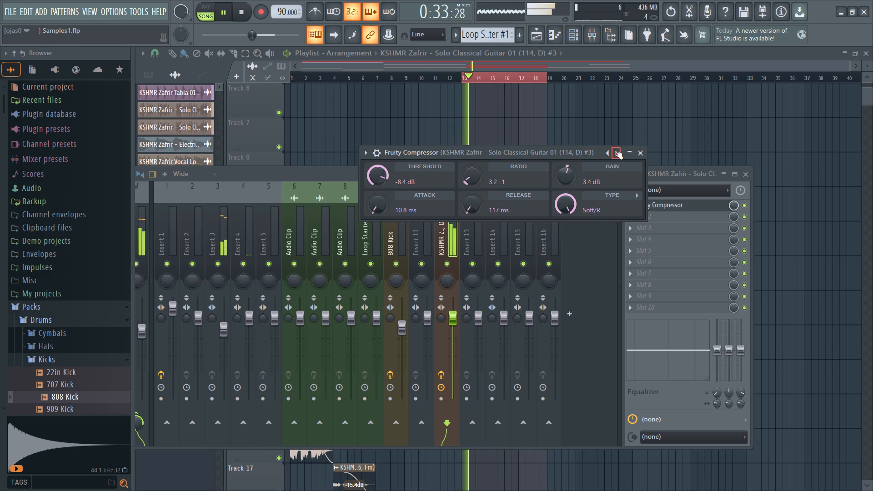
{"action": "key", "text": "space"}
{"action": "key", "text": "space"}
{"action": "key", "text": "space"}
{"action": "left_click", "coordinate": [614, 150]}
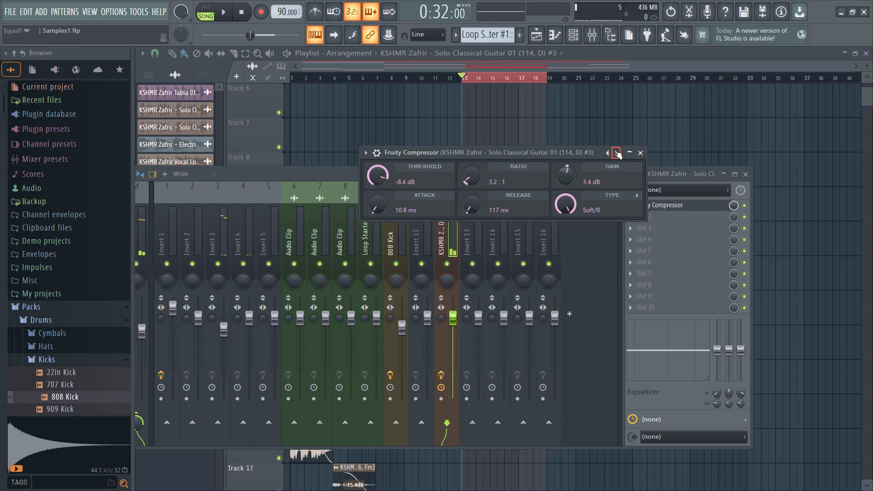
{"action": "key", "text": "space"}
{"action": "key", "text": "space"}
Try the compressor's type at Soft/R during playback, then set it to Hard, replay the loop from bar 13 and stop.
{"action": "left_click", "coordinate": [634, 191]}
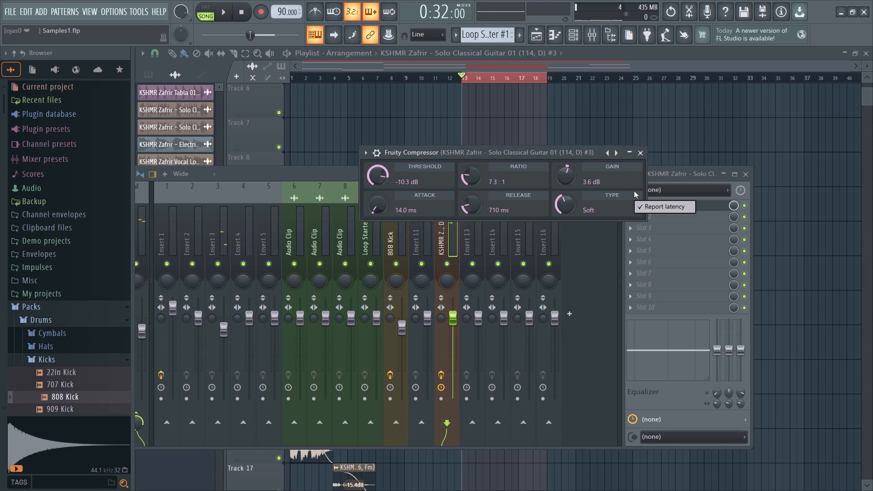
{"action": "left_click", "coordinate": [635, 195]}
{"action": "key", "text": "space"}
{"action": "left_click_drag", "start_coordinate": [562, 200], "coordinate": [581, 17]}
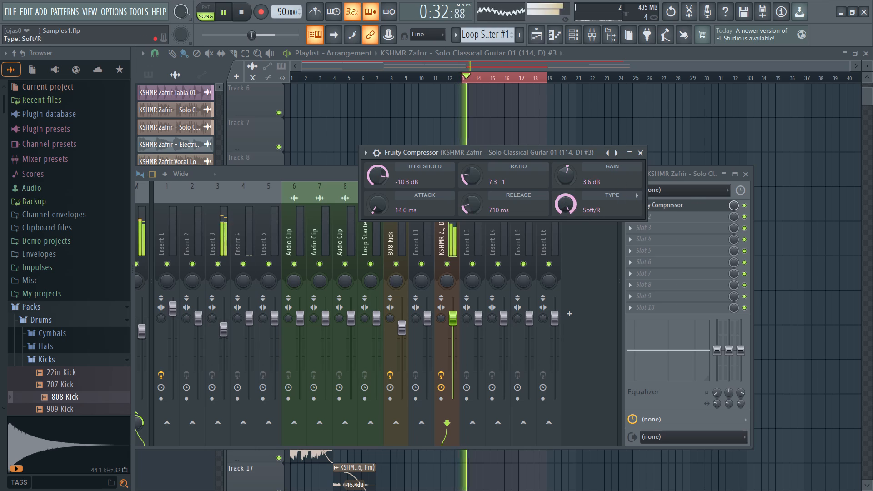
{"action": "left_click_drag", "start_coordinate": [581, 17], "coordinate": [577, 343]}
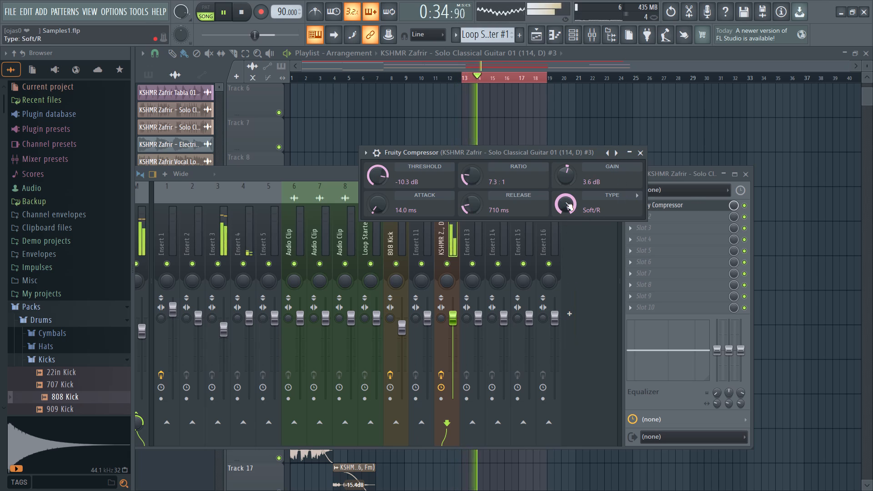
{"action": "left_click_drag", "start_coordinate": [565, 202], "coordinate": [652, 69]}
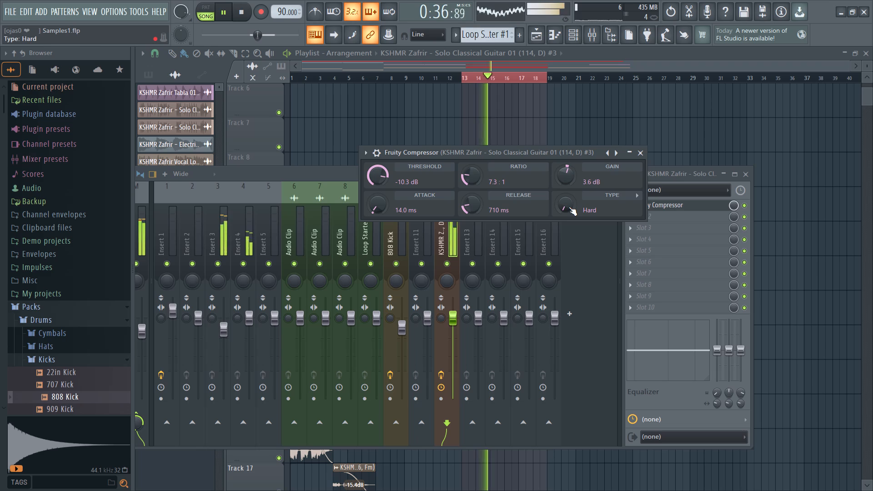
{"action": "key", "text": "space"}
{"action": "key", "text": "space"}
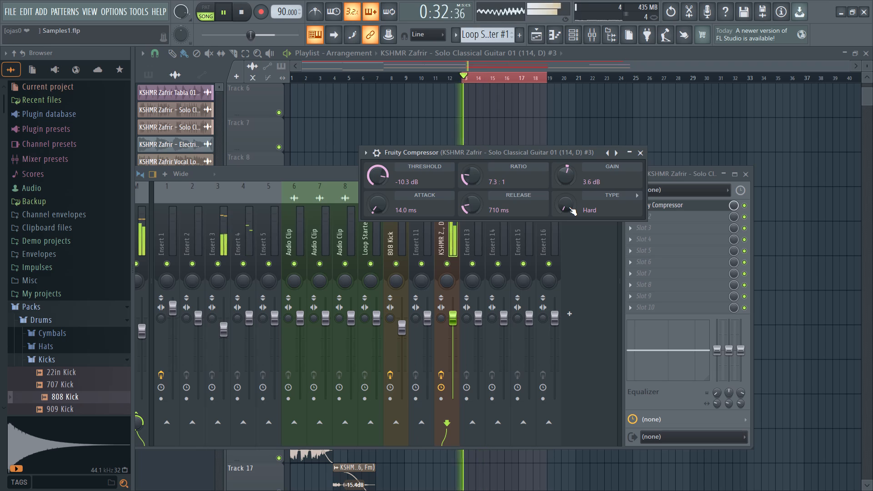
{"action": "key", "text": "space"}
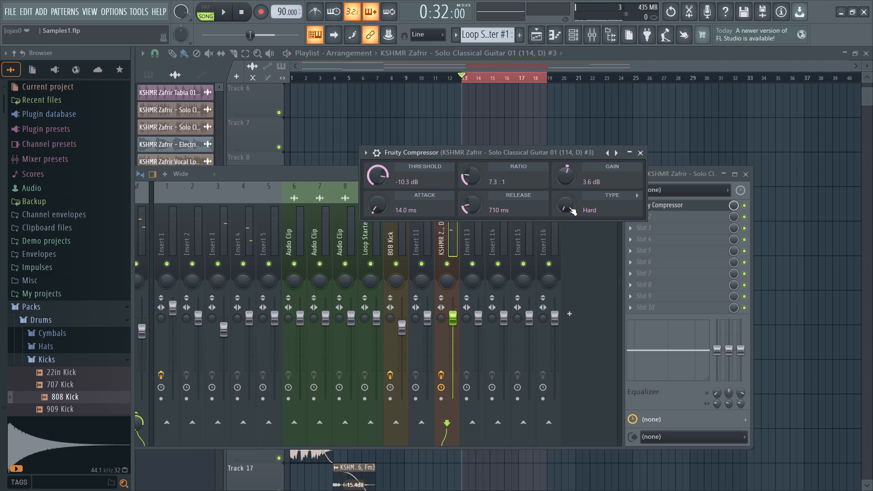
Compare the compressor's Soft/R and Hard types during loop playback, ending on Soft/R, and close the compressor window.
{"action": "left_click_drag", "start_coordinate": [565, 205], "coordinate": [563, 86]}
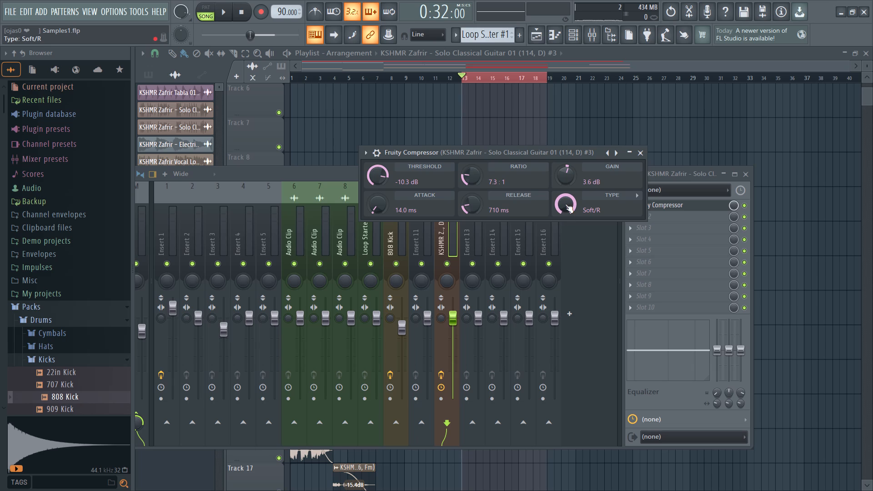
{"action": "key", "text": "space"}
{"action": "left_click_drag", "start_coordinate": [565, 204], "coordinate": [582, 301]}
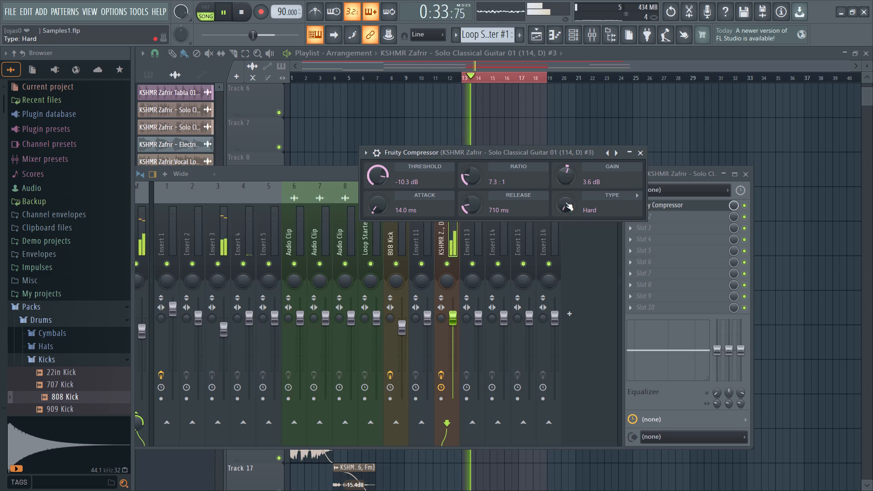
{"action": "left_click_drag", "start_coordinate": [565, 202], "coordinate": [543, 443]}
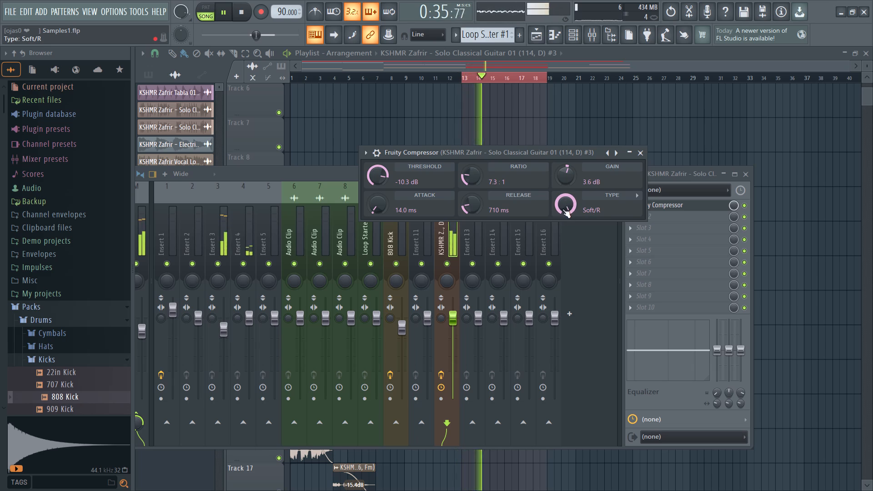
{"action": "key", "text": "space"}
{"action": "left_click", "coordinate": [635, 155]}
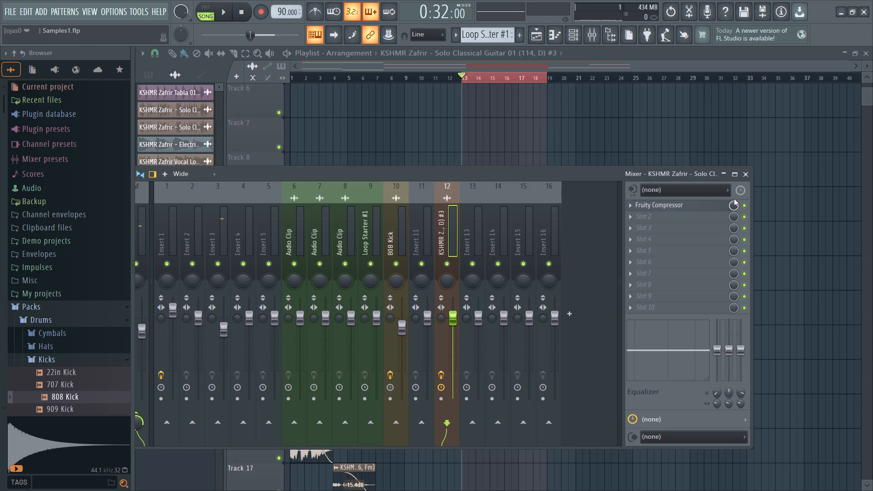
Replace Fruity Compressor in the solo guitar track's first effect slot with Frequency Splitter.
{"action": "left_click", "coordinate": [628, 205]}
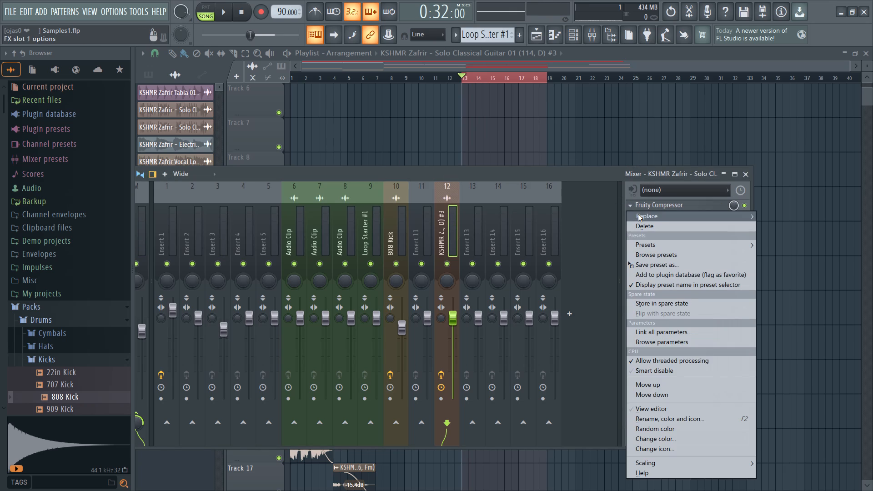
{"action": "left_click", "coordinate": [638, 214]}
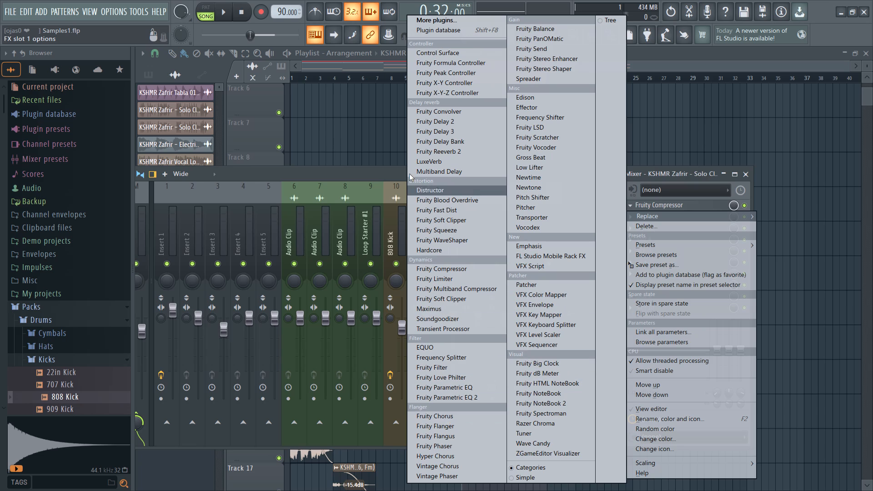
{"action": "left_click", "coordinate": [452, 359]}
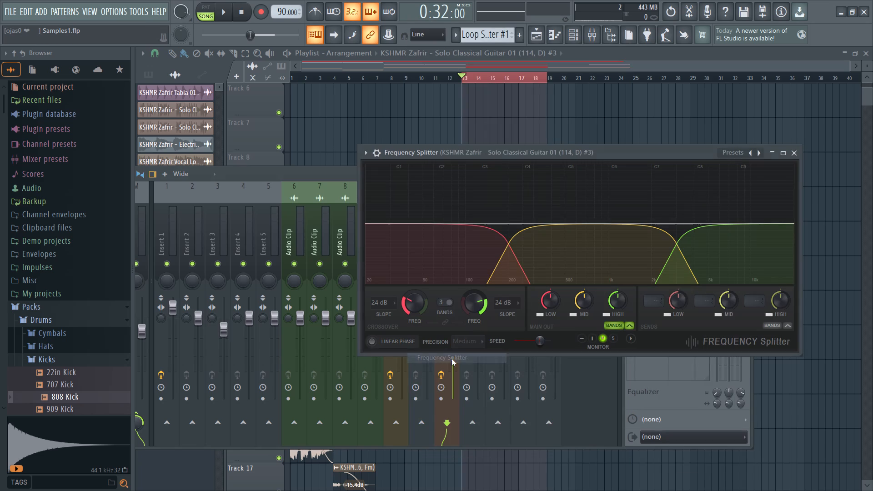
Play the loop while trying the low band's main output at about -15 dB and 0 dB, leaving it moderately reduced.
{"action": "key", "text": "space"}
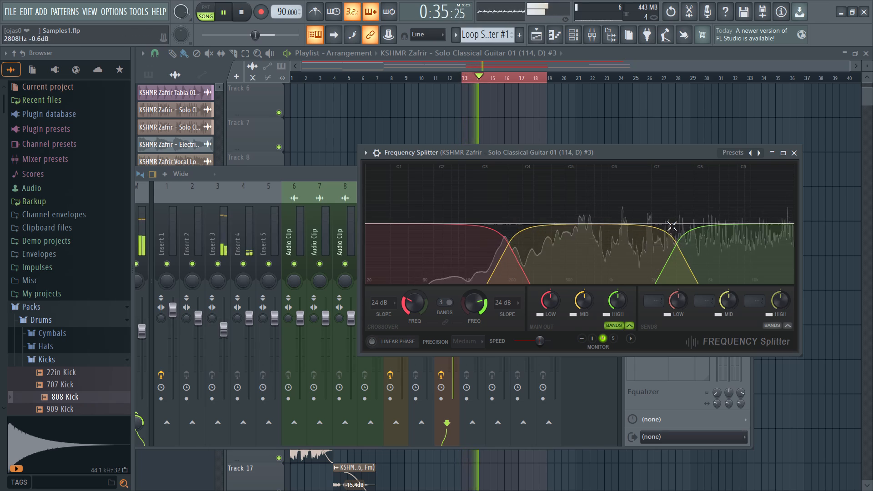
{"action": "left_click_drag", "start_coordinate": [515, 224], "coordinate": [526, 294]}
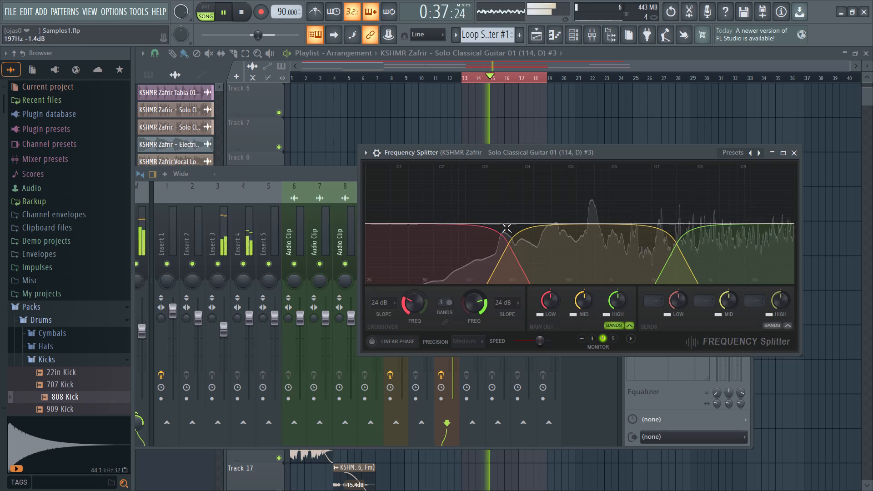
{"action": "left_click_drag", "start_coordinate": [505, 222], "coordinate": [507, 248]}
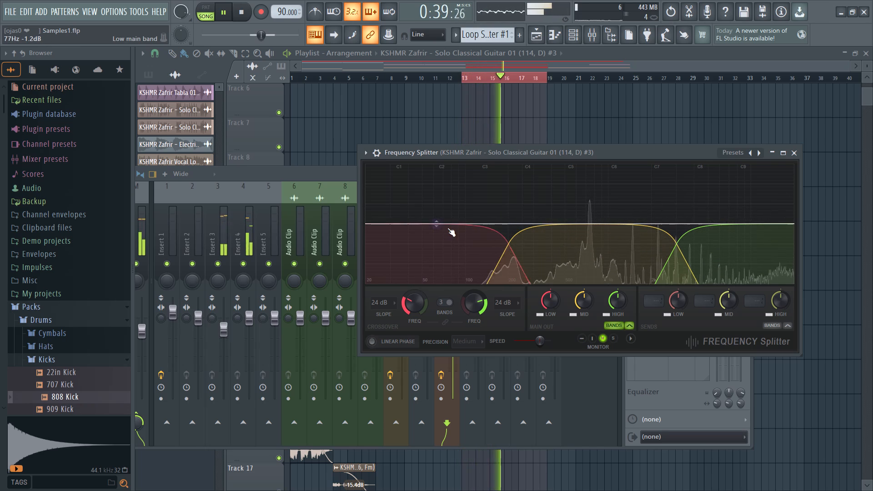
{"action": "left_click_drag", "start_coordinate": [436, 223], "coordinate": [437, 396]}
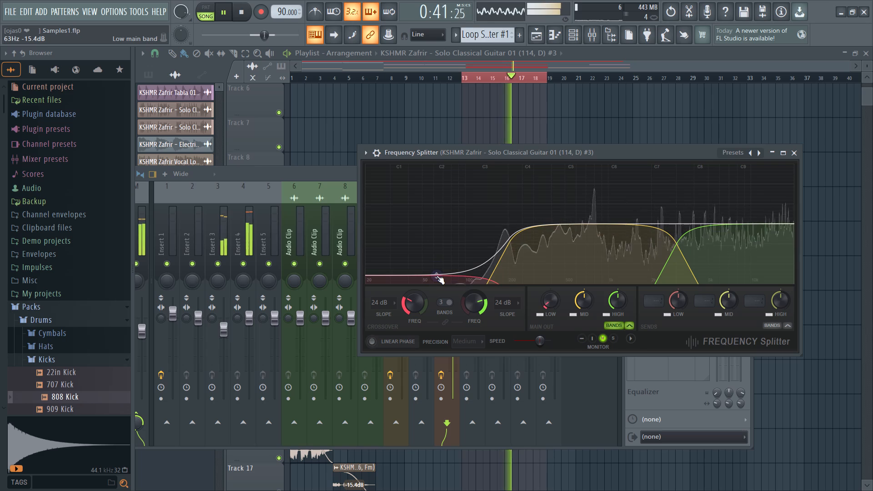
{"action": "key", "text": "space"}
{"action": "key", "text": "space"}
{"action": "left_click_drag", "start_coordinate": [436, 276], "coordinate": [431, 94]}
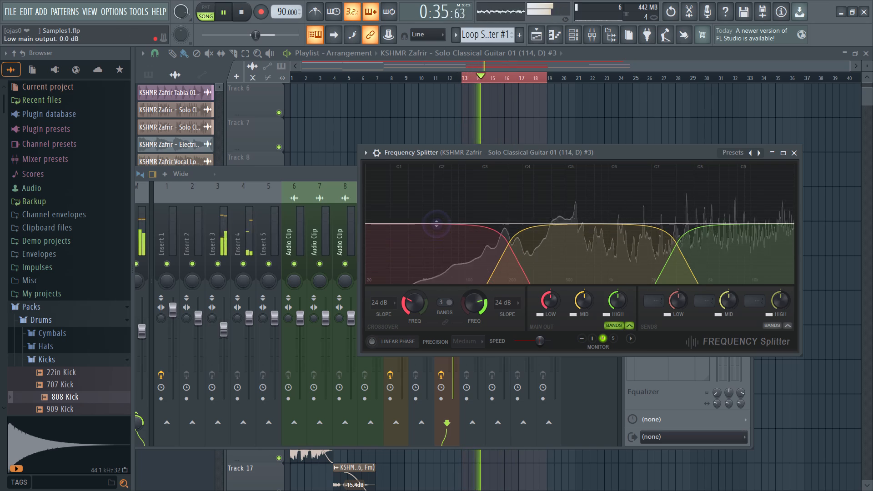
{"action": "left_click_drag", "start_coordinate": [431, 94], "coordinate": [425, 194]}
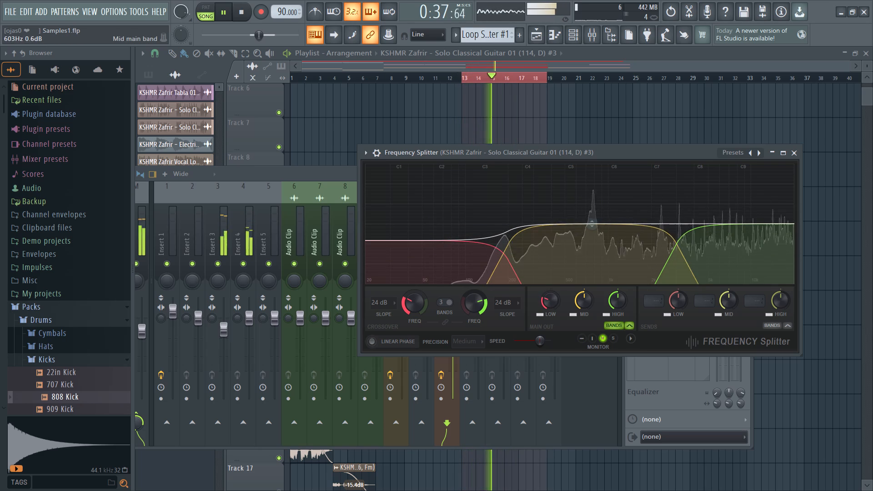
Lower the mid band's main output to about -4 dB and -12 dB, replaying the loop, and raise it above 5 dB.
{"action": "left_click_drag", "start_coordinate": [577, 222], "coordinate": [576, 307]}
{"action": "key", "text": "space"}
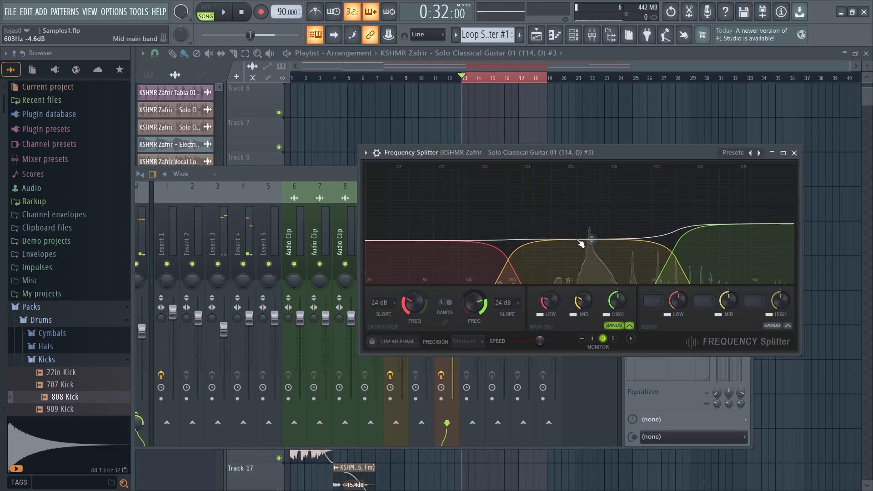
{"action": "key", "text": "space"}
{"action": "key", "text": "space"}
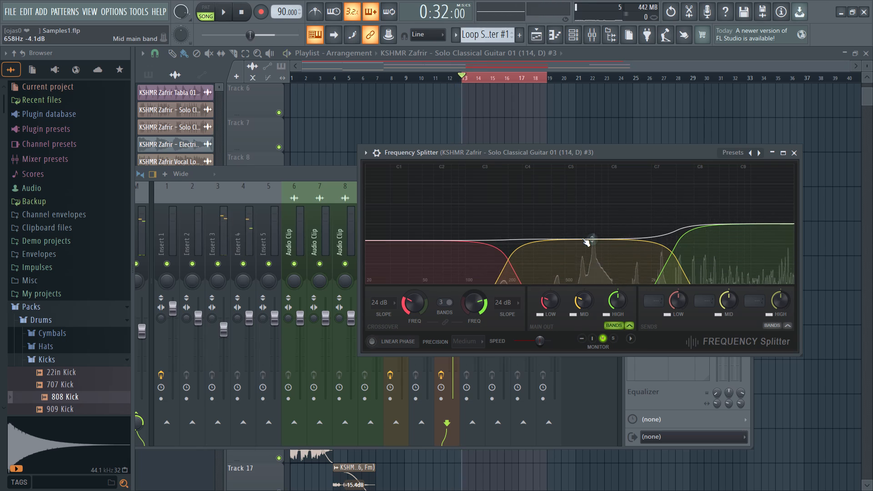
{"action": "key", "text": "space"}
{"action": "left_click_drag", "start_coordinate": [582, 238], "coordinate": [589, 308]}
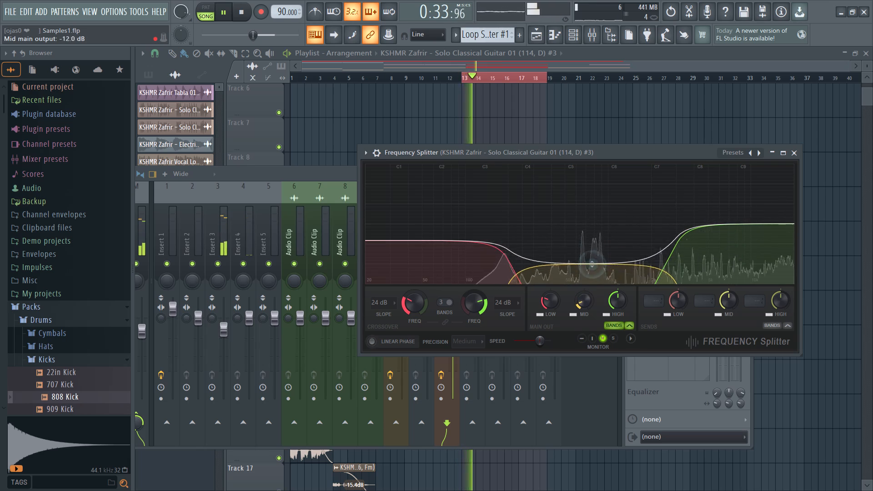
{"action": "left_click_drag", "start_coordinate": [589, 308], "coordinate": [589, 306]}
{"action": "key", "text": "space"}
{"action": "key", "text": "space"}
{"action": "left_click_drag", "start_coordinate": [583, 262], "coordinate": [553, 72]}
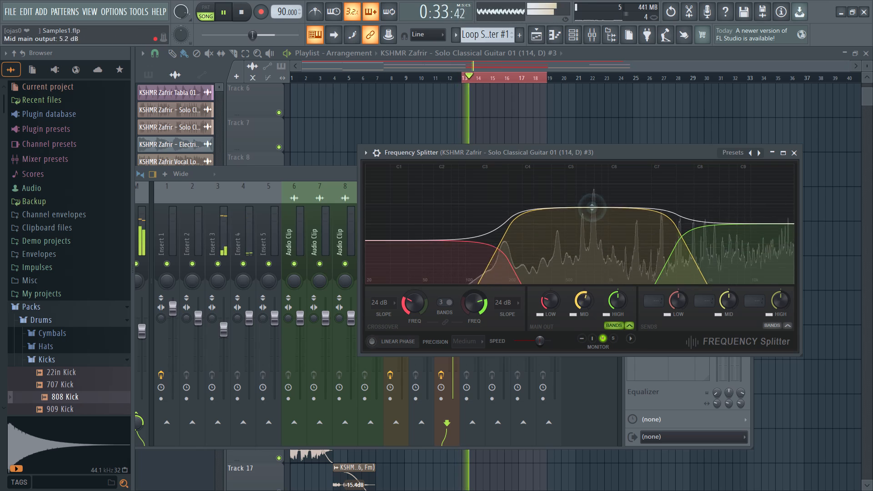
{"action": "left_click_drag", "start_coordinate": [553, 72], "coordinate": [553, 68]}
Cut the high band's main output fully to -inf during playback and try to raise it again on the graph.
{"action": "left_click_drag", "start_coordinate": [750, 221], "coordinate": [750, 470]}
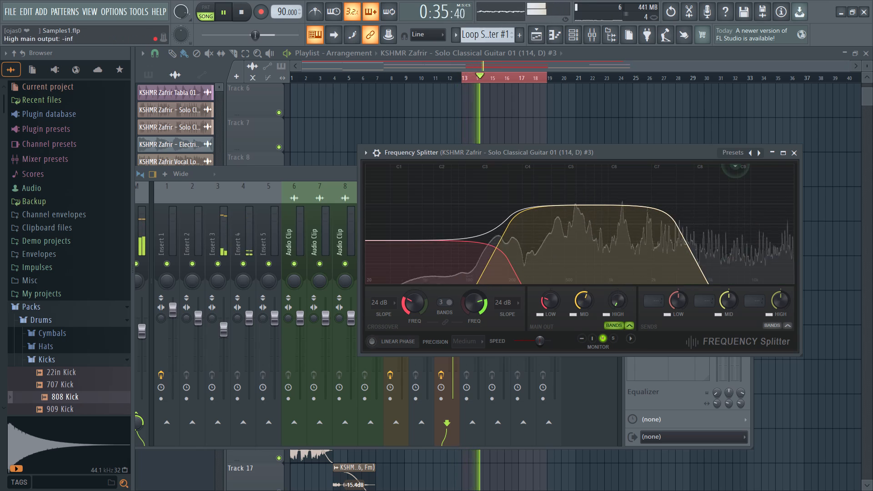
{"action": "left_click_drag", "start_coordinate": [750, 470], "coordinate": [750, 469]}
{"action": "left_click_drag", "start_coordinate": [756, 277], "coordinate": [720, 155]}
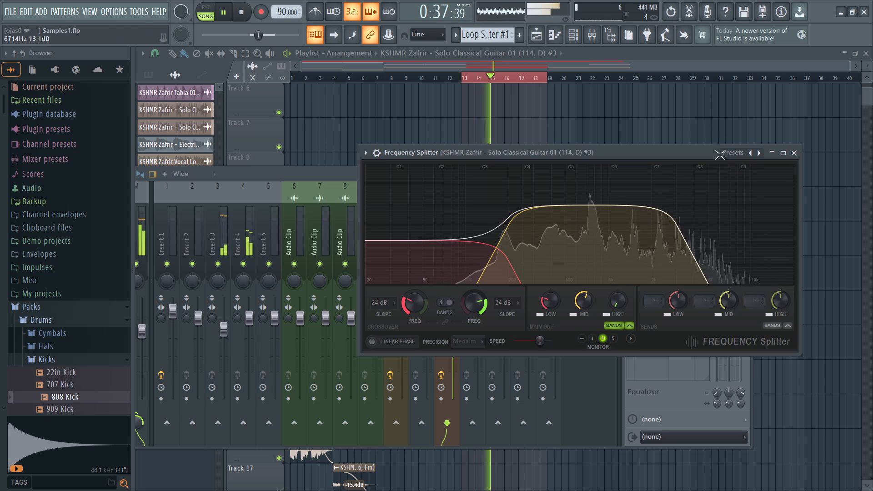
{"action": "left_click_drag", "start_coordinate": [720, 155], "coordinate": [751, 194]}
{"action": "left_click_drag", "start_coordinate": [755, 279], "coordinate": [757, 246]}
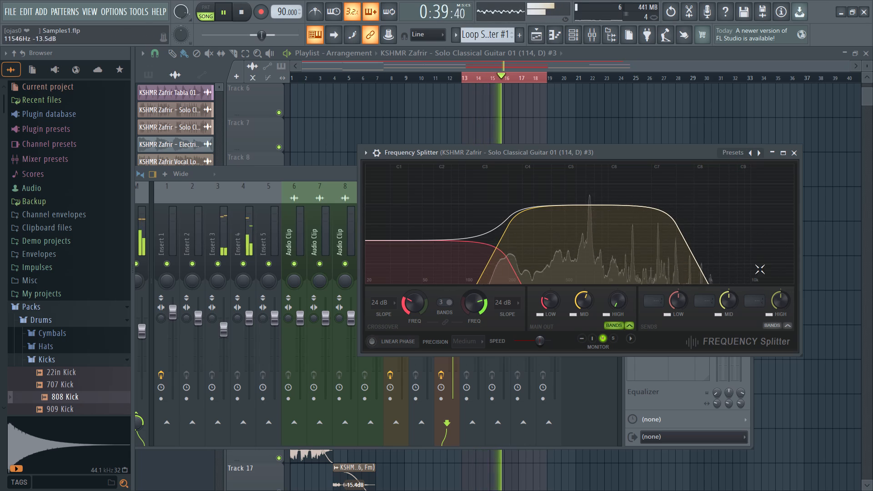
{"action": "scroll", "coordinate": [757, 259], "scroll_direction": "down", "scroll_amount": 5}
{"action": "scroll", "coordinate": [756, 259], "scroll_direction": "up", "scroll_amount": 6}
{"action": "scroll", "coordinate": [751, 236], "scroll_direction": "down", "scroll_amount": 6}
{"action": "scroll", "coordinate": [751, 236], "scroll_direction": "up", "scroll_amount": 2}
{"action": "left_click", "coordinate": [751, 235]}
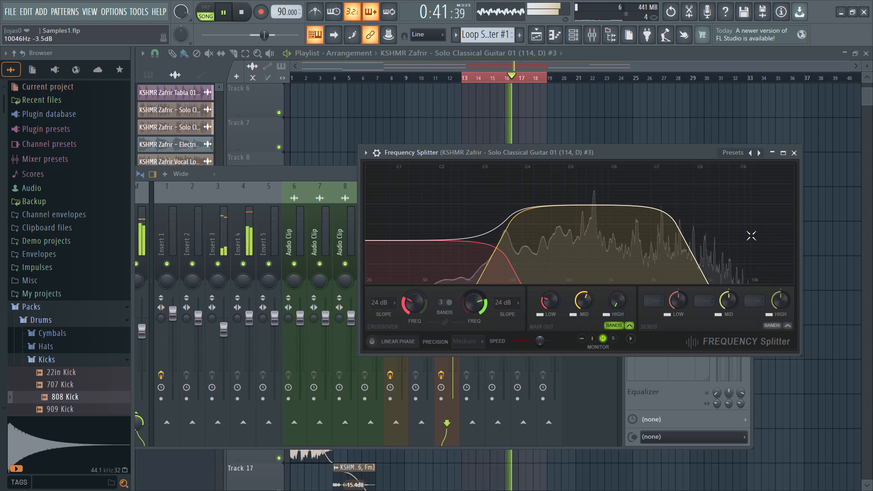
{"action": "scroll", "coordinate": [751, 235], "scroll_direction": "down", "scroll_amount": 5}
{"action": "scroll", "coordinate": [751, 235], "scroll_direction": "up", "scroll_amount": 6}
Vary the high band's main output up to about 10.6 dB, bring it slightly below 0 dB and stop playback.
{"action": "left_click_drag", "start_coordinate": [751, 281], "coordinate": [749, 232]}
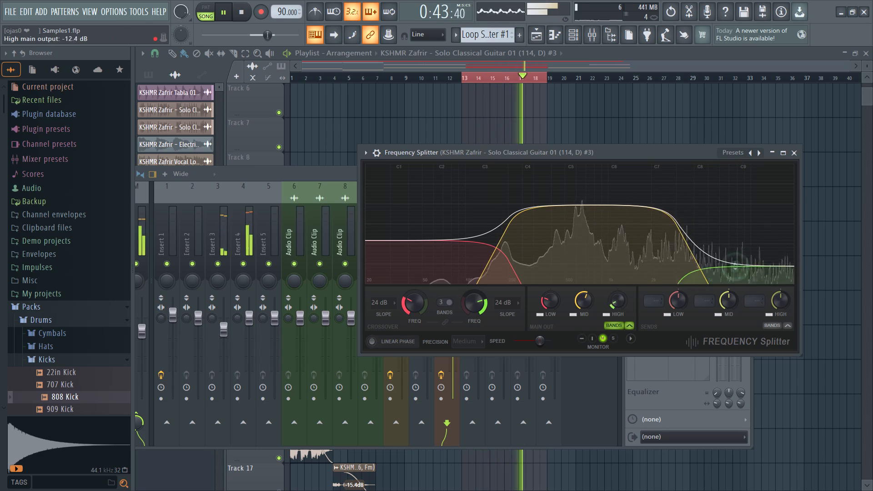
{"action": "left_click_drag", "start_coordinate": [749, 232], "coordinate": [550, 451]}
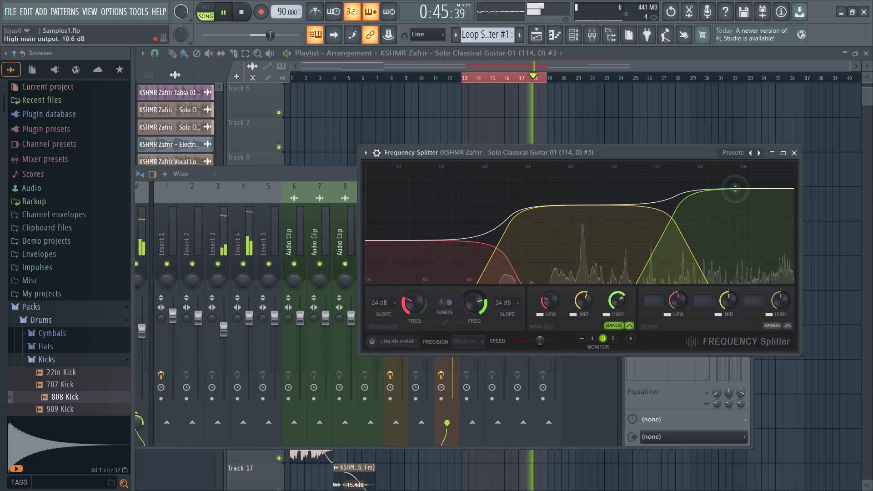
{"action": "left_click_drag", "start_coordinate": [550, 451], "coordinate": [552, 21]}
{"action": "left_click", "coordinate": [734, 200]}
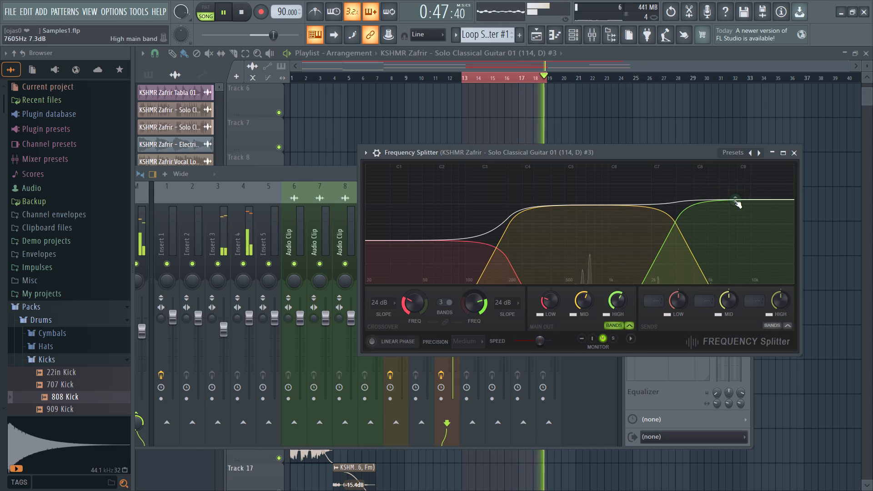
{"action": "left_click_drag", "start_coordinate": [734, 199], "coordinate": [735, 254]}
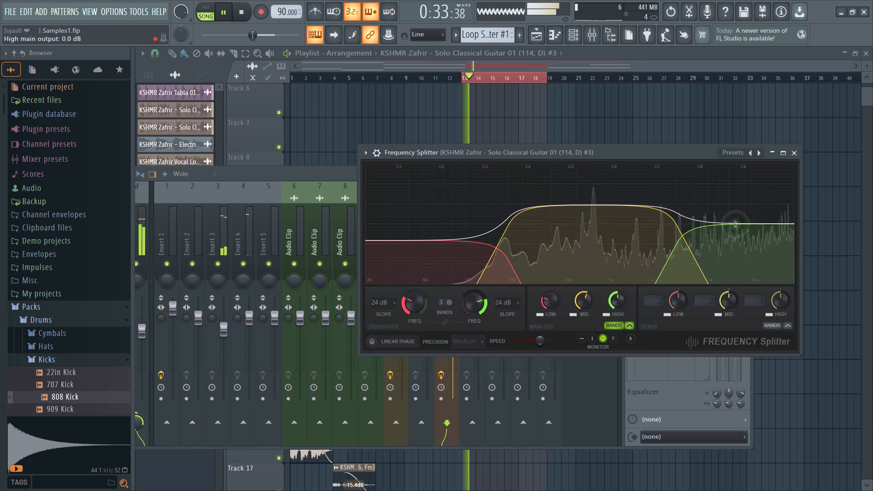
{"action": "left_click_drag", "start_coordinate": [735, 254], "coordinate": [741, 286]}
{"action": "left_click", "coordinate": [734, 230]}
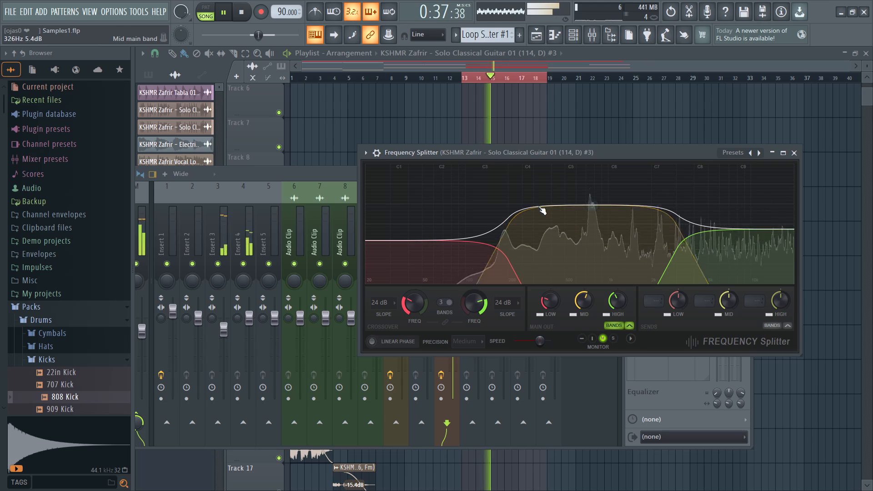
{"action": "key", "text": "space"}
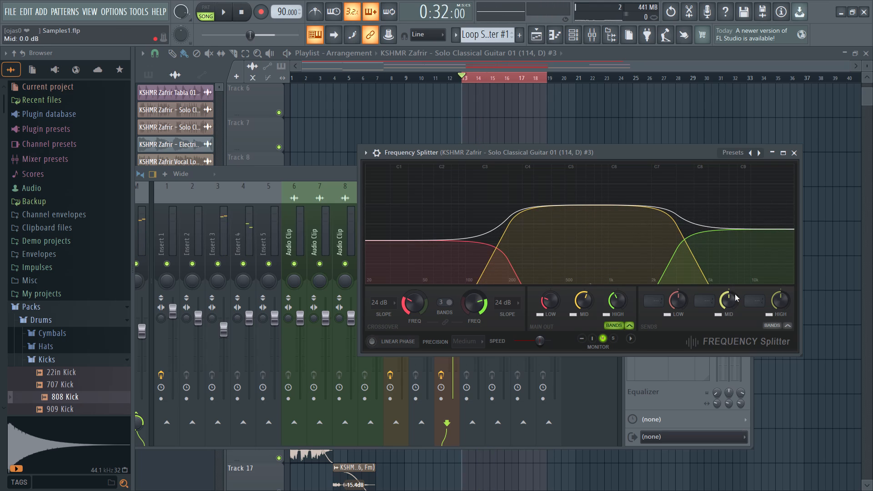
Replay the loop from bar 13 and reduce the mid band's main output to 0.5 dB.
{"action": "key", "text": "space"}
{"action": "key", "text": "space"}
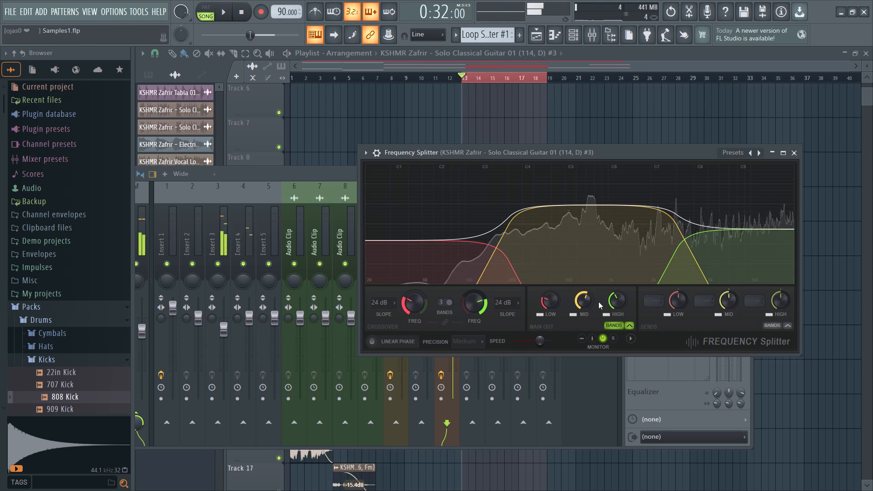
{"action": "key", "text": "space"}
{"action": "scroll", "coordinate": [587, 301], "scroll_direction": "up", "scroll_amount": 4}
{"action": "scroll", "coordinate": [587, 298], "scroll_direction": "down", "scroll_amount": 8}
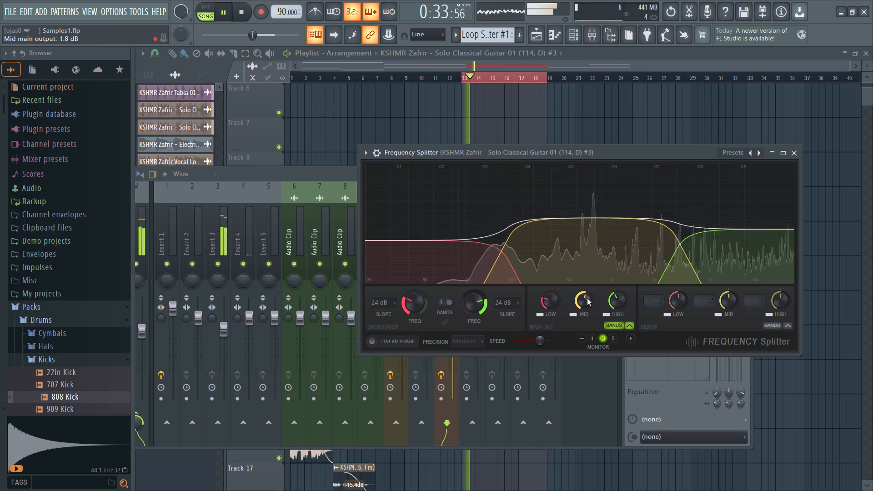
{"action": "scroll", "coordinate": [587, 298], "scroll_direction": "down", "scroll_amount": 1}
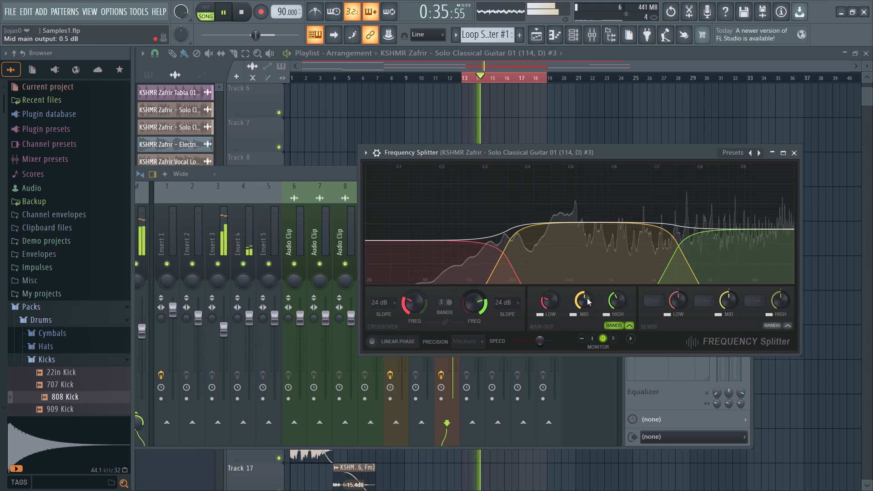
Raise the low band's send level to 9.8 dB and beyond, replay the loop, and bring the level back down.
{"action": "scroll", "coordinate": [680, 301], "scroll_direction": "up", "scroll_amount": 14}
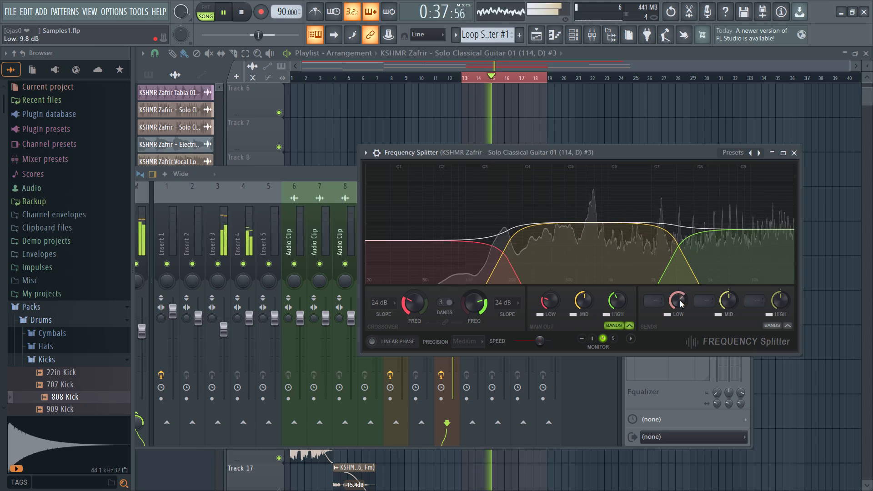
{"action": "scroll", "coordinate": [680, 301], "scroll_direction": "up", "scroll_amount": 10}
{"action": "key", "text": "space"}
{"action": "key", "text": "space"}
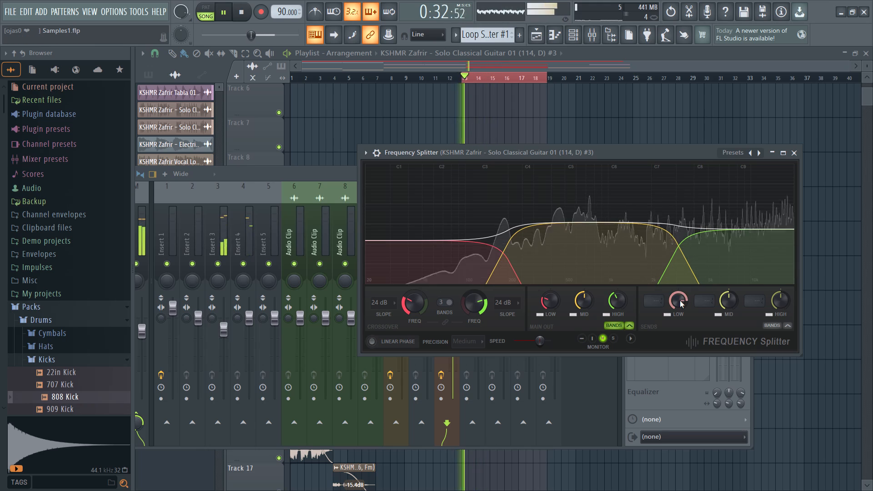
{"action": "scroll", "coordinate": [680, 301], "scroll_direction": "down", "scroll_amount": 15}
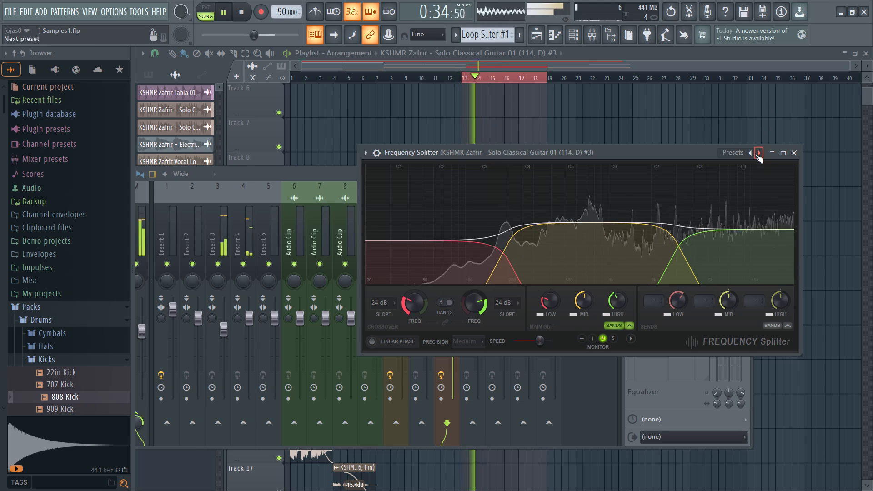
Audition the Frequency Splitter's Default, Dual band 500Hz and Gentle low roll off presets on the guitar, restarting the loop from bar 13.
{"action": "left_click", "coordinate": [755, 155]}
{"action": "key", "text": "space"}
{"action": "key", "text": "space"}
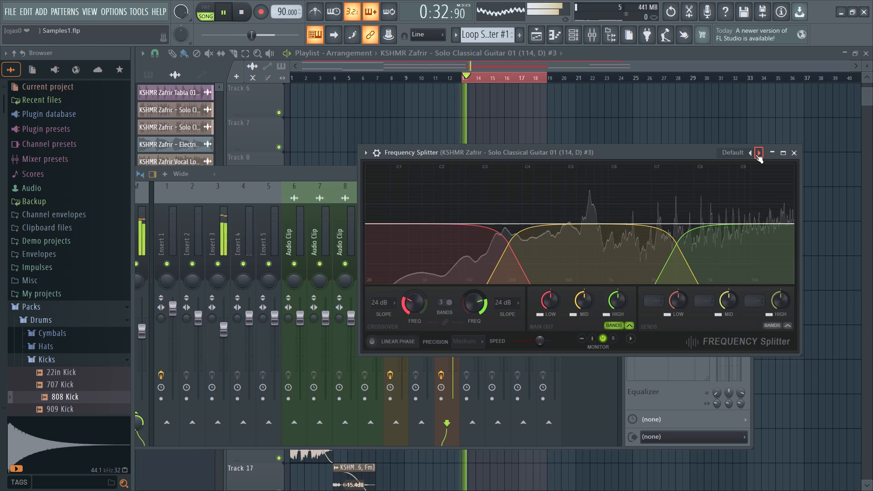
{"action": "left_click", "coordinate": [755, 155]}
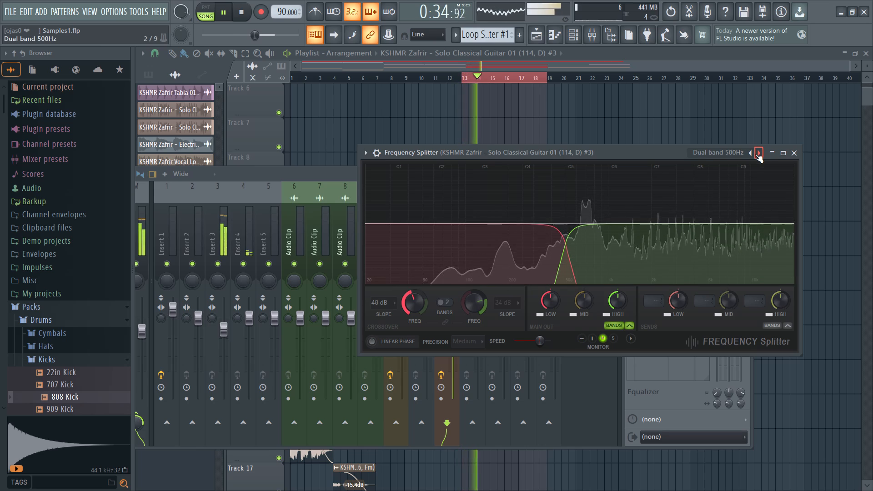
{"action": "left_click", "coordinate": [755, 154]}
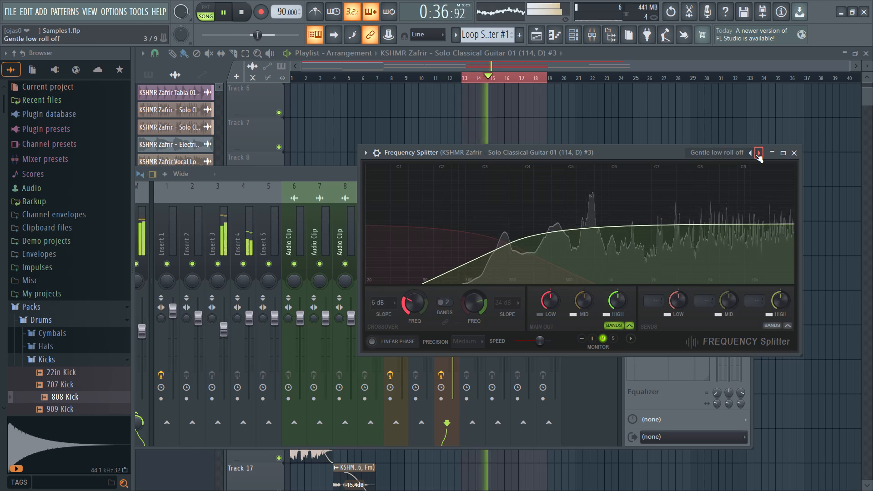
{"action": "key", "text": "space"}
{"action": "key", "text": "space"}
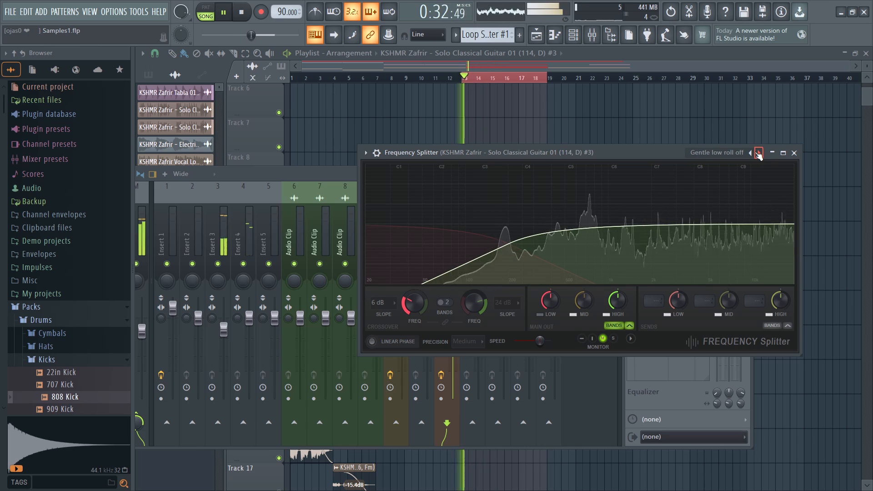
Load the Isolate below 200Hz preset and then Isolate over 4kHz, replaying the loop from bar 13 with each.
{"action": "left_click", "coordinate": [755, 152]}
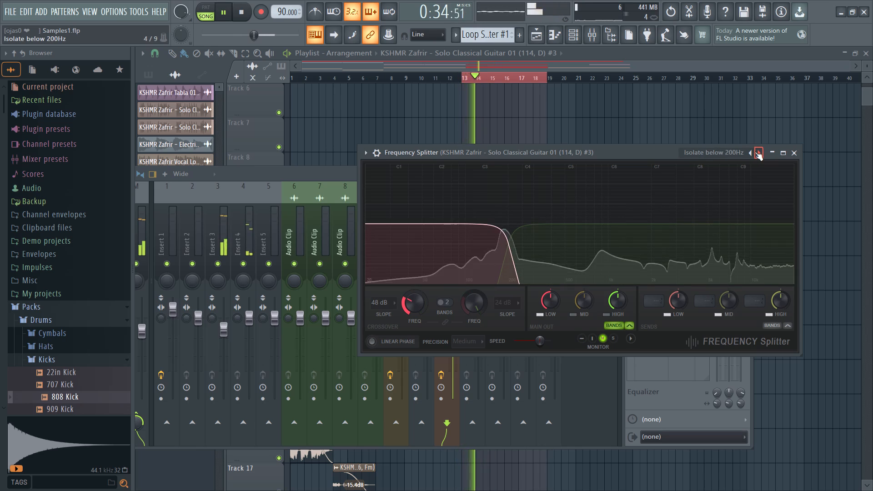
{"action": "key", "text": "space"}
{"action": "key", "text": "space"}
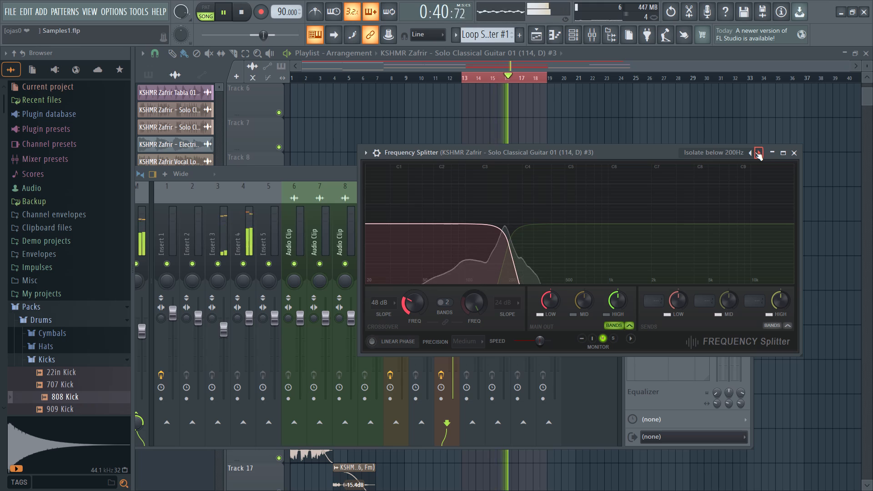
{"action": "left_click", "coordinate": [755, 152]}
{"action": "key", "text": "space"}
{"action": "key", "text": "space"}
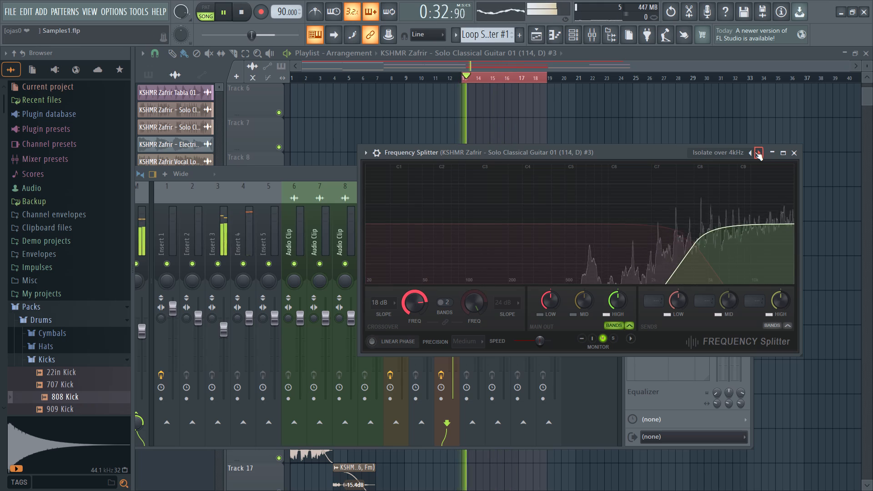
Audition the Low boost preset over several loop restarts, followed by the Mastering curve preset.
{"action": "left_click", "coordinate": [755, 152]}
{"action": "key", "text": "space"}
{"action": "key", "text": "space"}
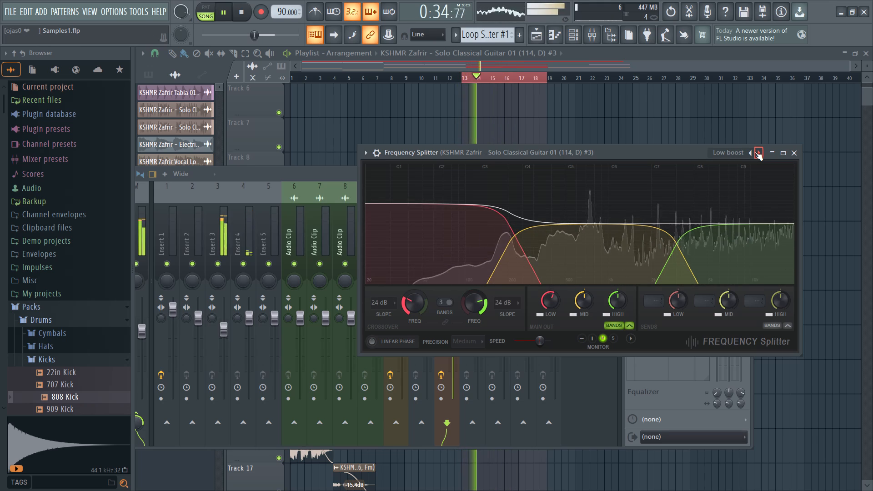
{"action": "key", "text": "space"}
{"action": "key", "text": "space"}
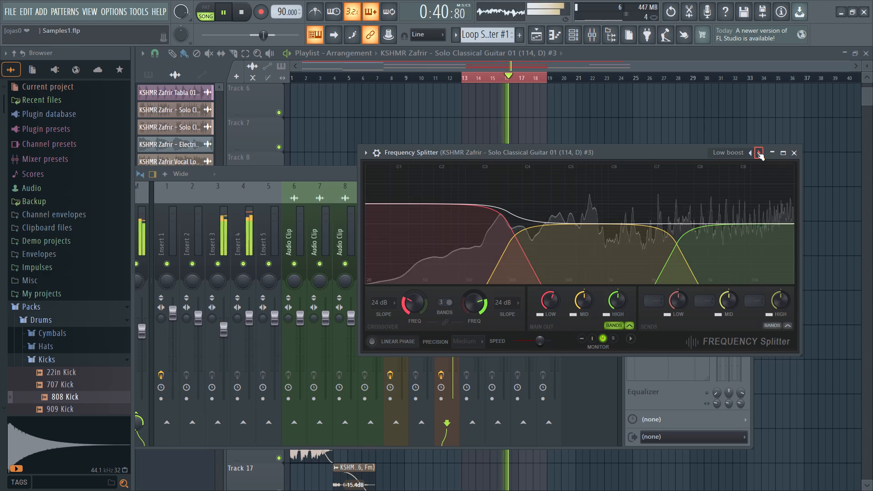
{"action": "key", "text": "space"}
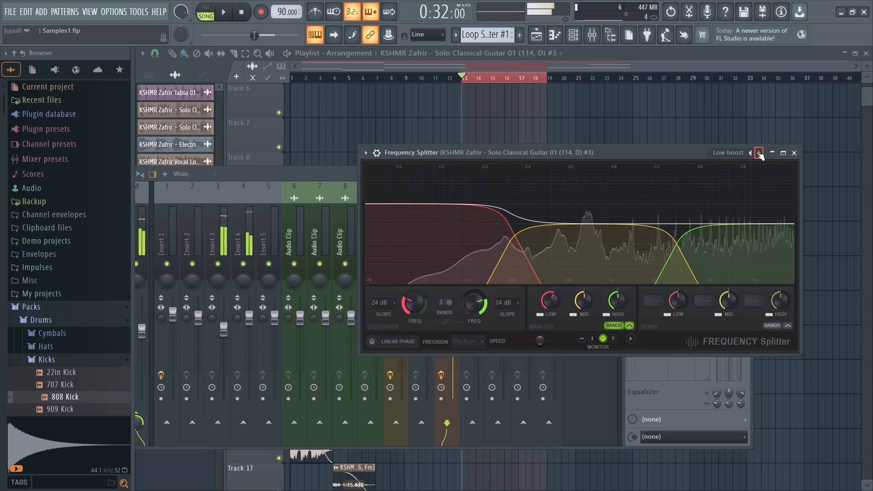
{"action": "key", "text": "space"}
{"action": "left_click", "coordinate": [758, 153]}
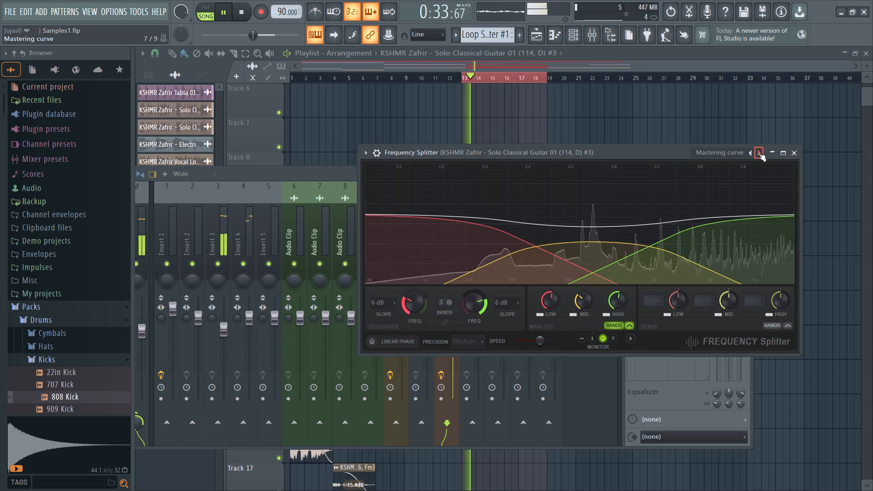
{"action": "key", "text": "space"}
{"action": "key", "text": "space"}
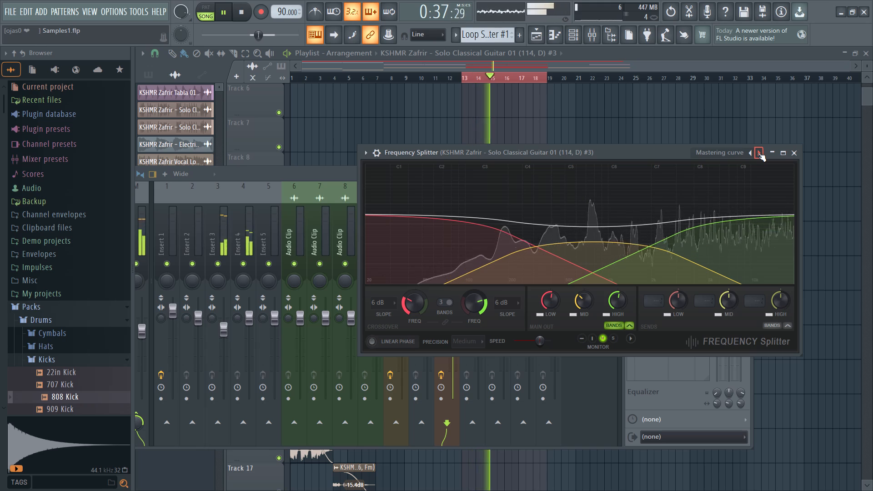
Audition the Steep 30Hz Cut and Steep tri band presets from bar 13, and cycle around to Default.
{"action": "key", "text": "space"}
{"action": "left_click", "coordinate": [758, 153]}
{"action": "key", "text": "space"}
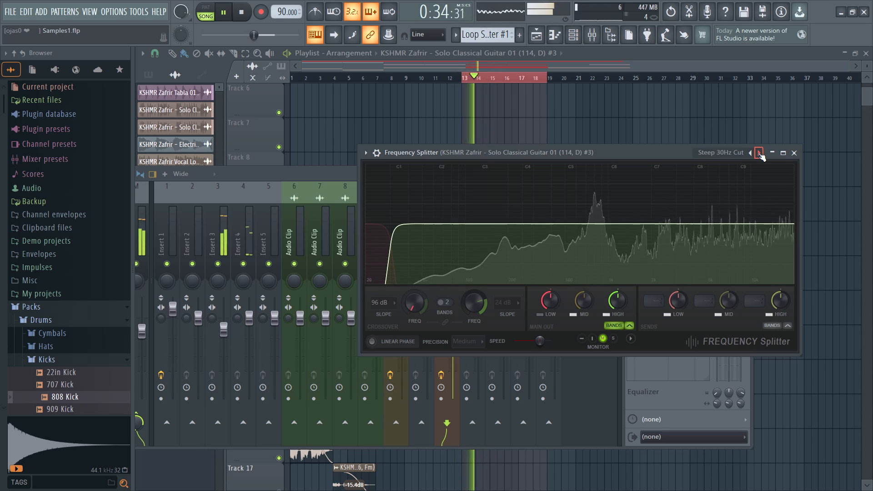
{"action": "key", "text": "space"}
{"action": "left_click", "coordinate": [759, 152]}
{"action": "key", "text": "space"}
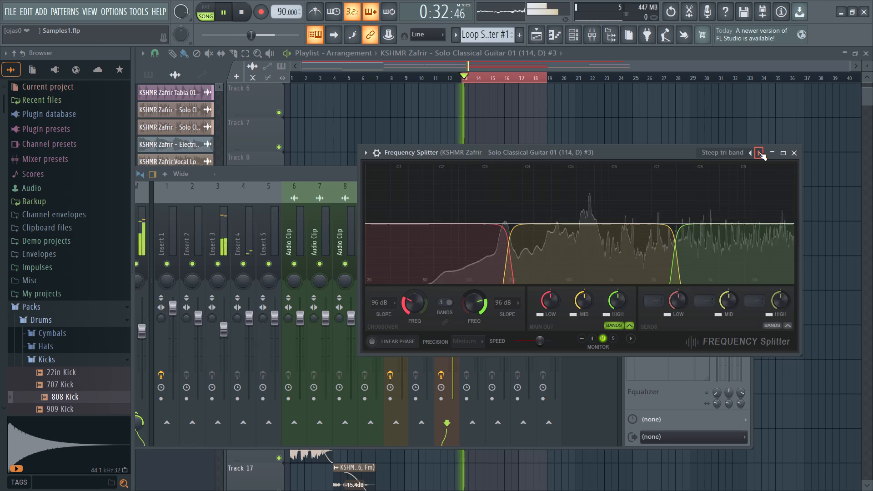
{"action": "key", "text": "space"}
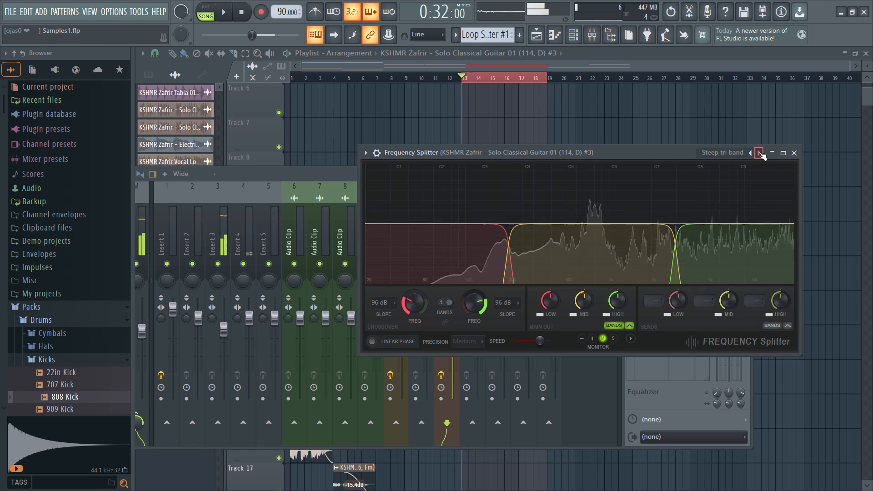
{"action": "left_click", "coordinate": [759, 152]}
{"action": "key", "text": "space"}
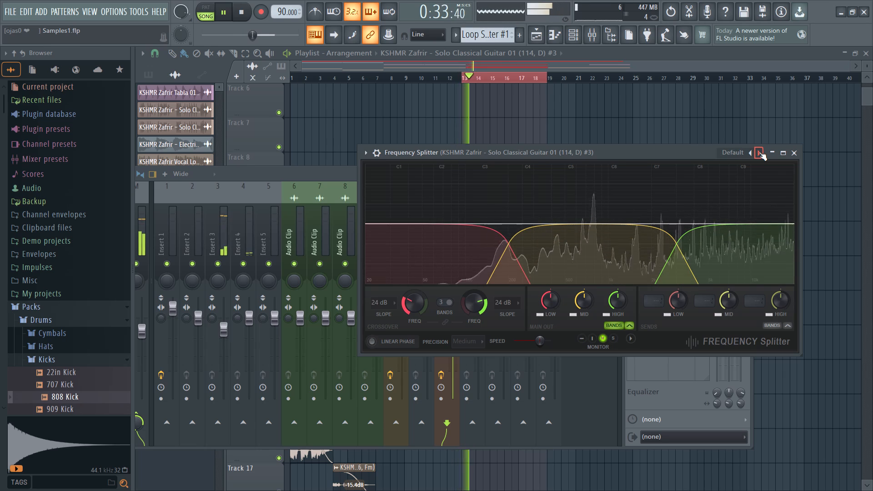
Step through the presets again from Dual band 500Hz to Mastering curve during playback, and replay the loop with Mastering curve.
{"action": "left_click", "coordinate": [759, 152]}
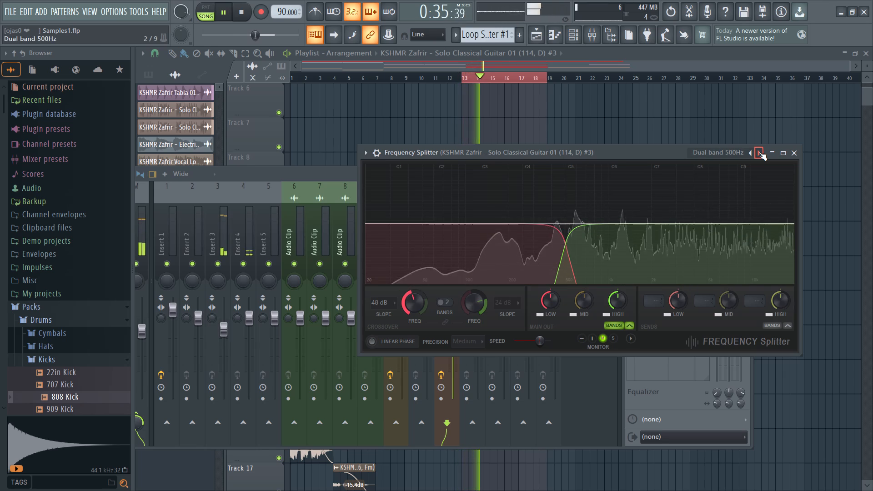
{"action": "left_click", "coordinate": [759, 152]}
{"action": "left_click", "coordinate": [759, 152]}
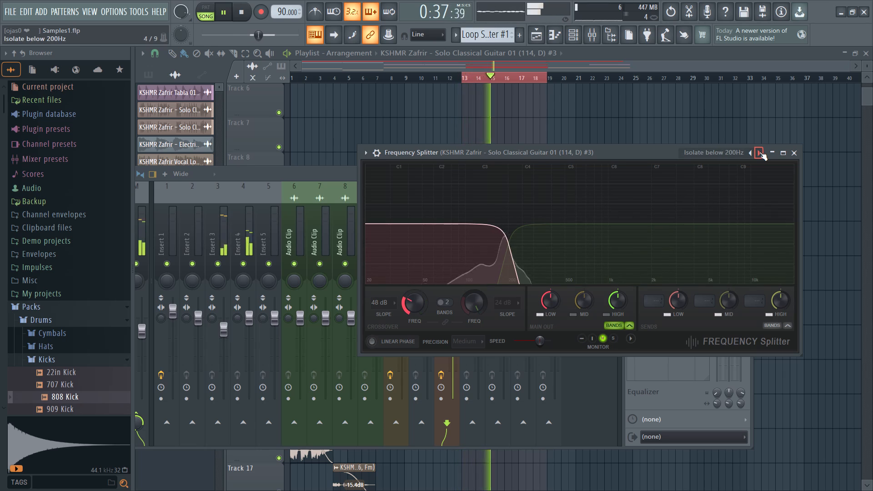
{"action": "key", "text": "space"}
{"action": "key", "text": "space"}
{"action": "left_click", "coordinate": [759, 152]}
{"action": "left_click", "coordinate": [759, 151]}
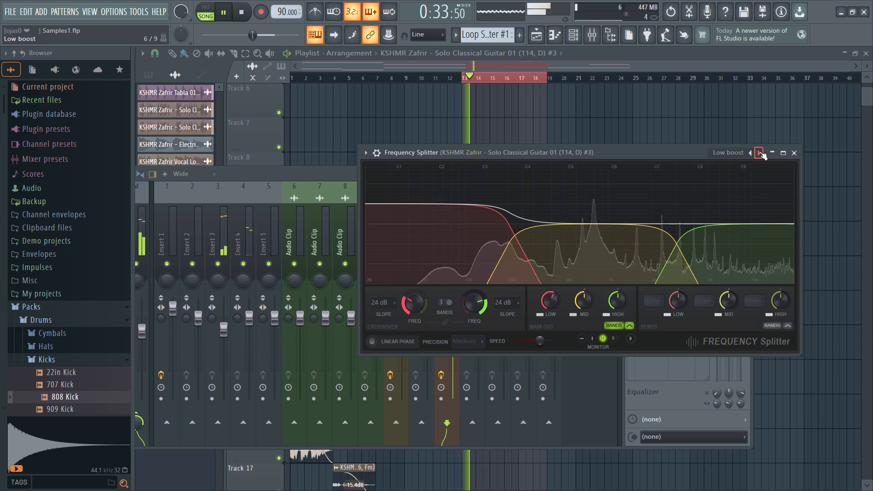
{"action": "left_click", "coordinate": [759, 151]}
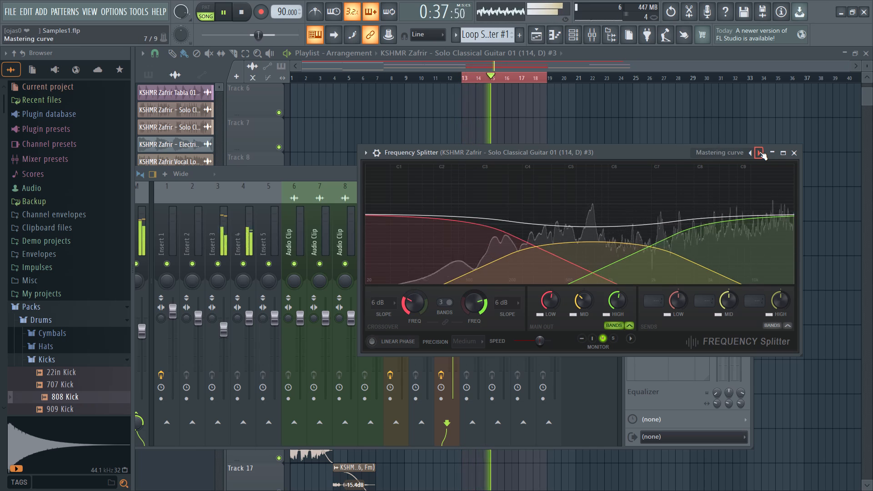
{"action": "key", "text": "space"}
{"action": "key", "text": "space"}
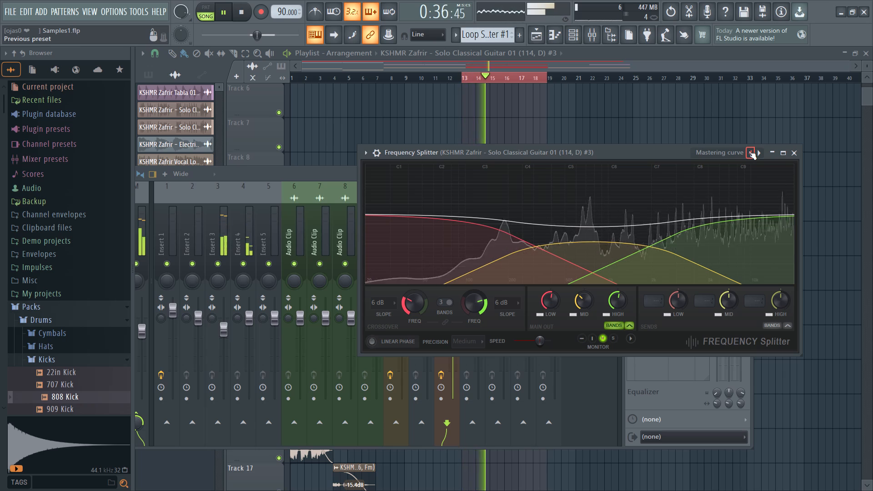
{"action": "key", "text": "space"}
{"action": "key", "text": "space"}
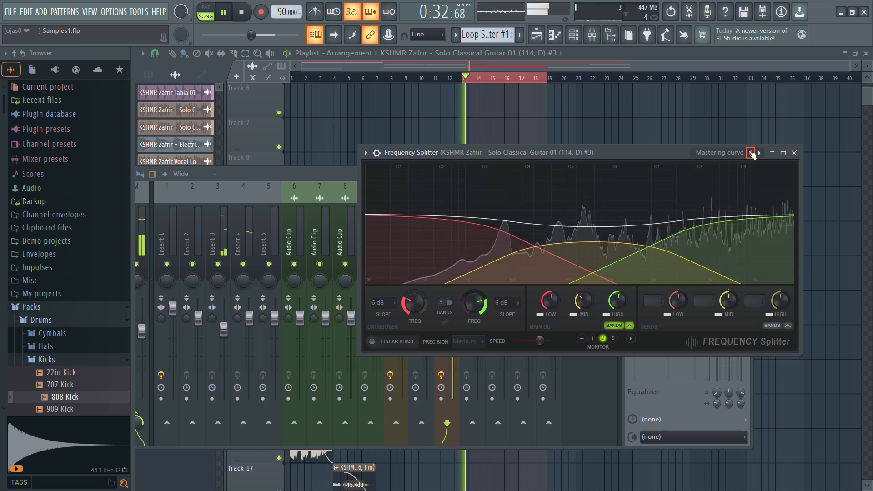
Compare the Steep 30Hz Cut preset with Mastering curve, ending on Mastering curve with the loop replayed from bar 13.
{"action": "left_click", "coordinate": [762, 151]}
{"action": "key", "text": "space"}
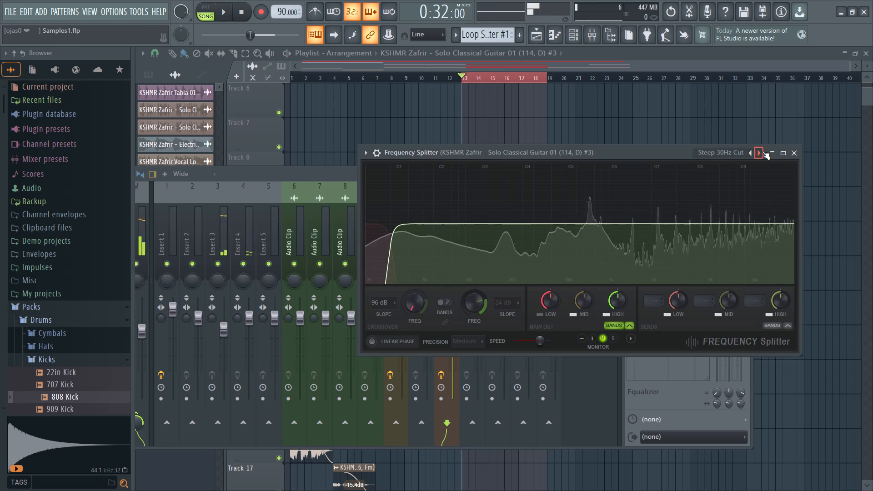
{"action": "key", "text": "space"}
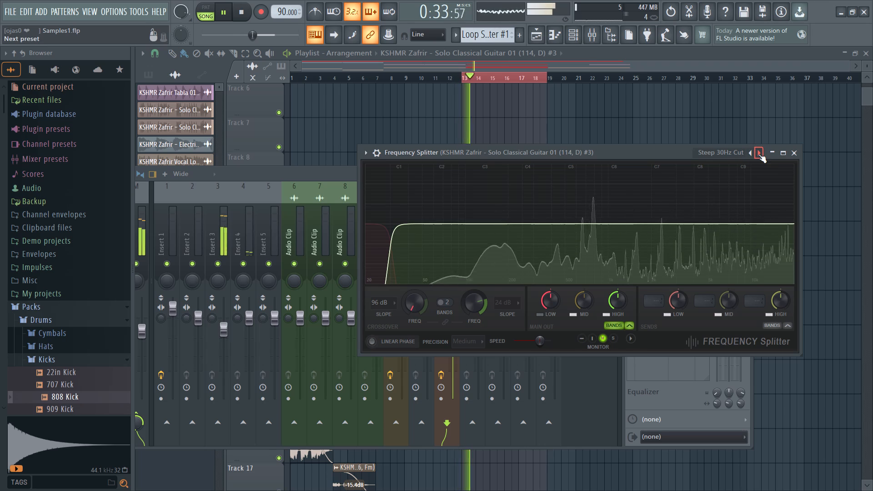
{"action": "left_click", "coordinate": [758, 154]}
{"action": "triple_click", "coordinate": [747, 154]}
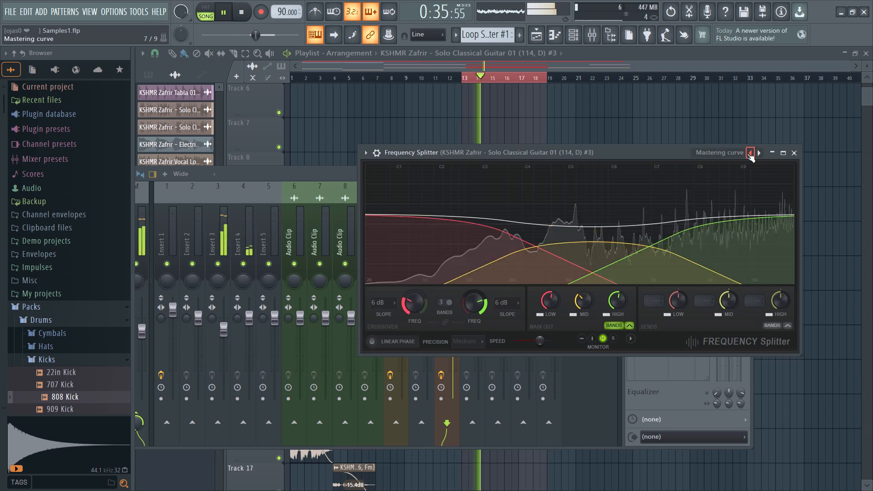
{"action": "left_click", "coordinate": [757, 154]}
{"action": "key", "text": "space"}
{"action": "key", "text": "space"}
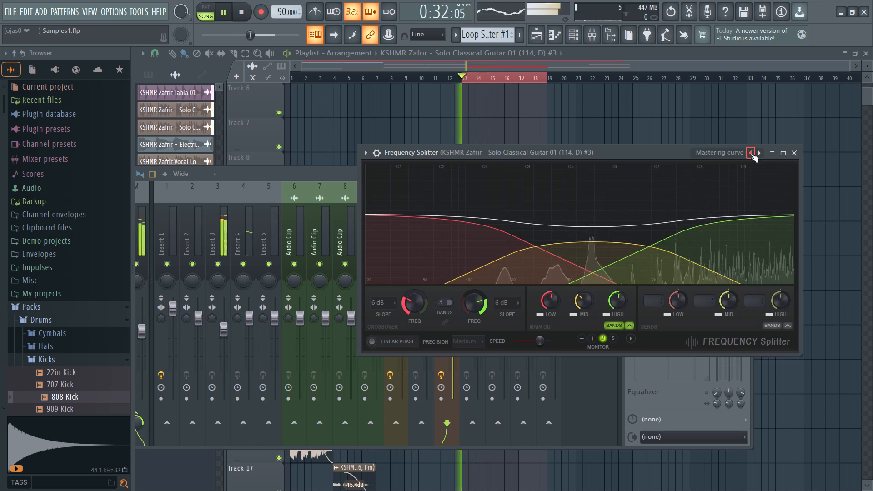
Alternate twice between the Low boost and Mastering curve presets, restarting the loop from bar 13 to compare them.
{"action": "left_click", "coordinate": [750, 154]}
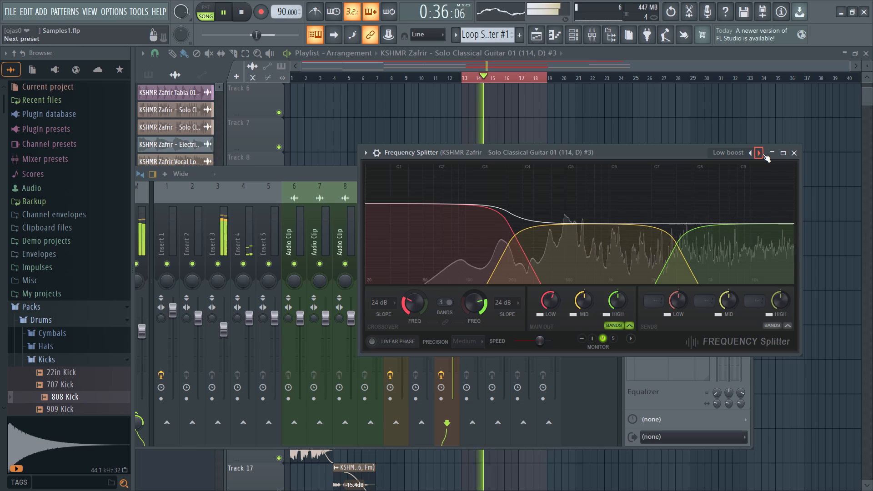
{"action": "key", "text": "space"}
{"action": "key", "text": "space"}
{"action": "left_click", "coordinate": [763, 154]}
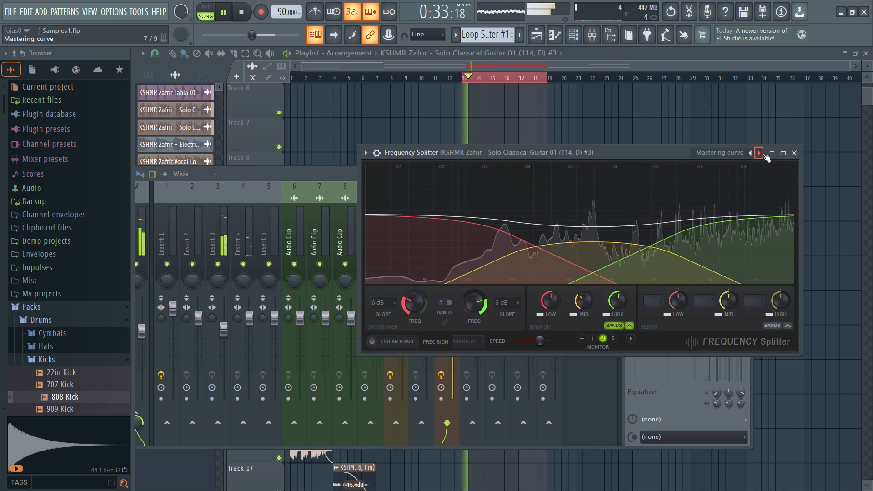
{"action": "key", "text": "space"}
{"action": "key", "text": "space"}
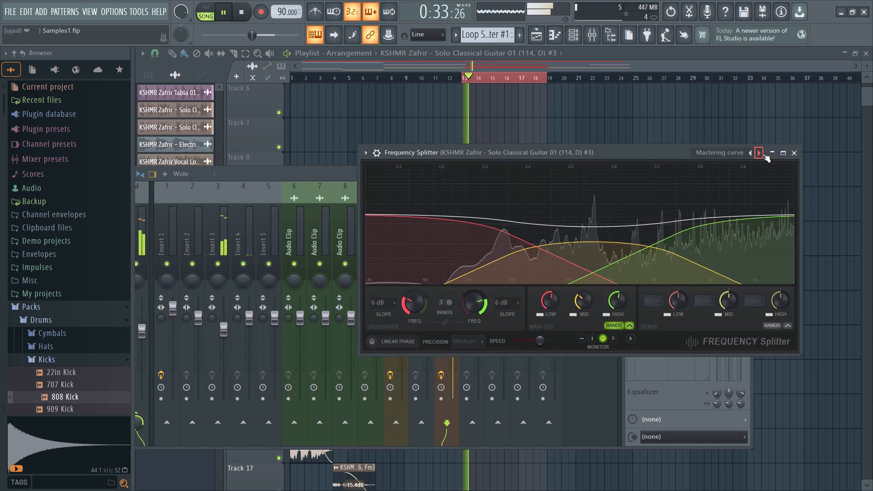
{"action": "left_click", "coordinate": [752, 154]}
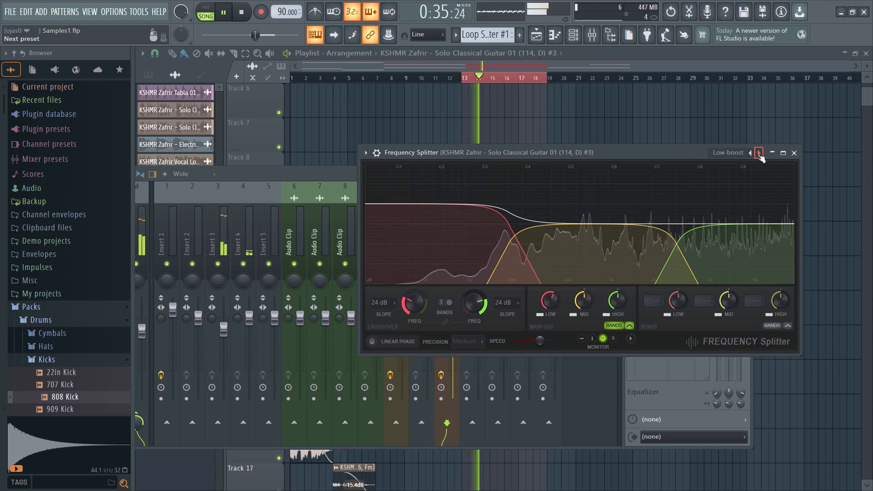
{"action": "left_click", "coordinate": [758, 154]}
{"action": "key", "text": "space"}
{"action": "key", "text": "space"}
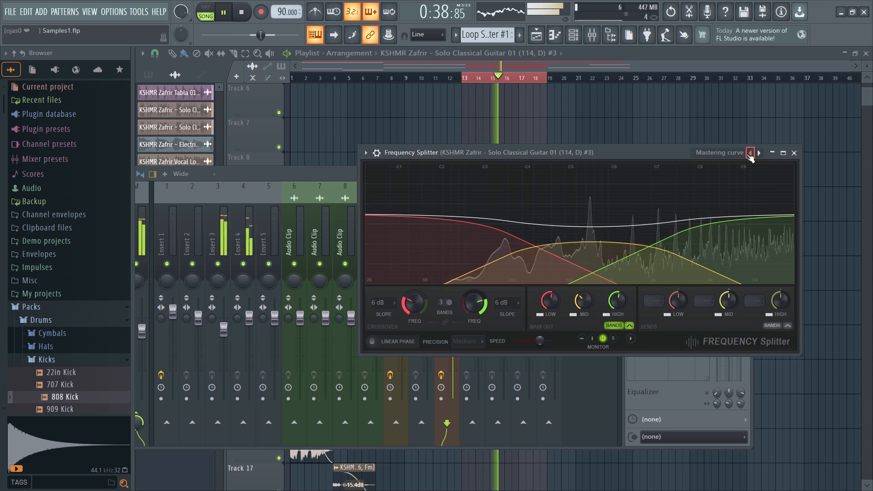
Audition Low boost from bar 13 once more, and switch back to the Mastering curve preset with the loop restarted.
{"action": "key", "text": "space"}
{"action": "key", "text": "space"}
{"action": "left_click", "coordinate": [747, 154]}
{"action": "key", "text": "space"}
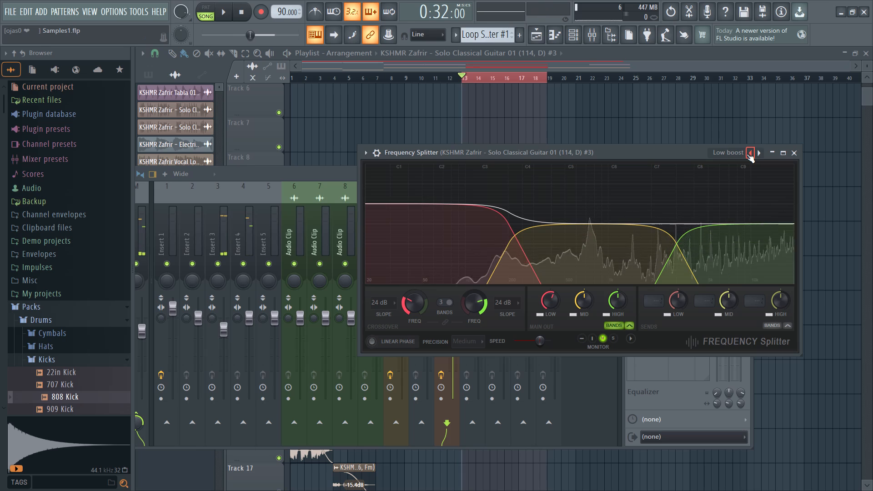
{"action": "key", "text": "space"}
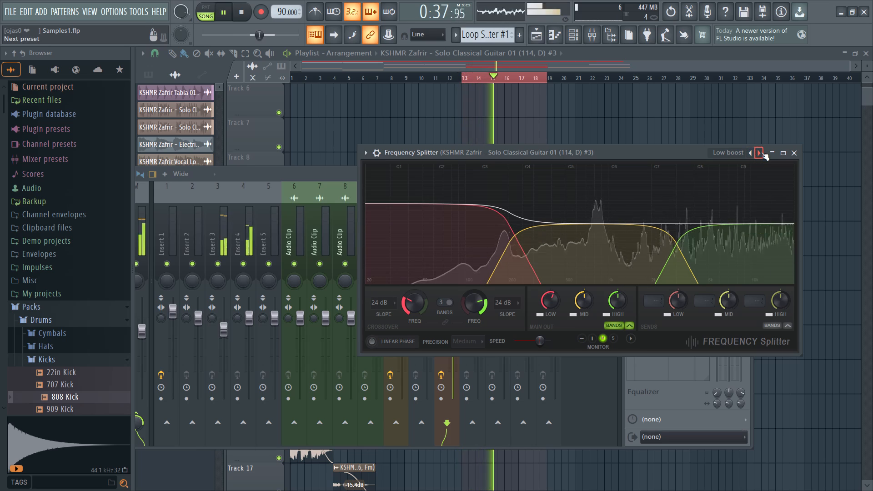
{"action": "key", "text": "space"}
{"action": "key", "text": "space"}
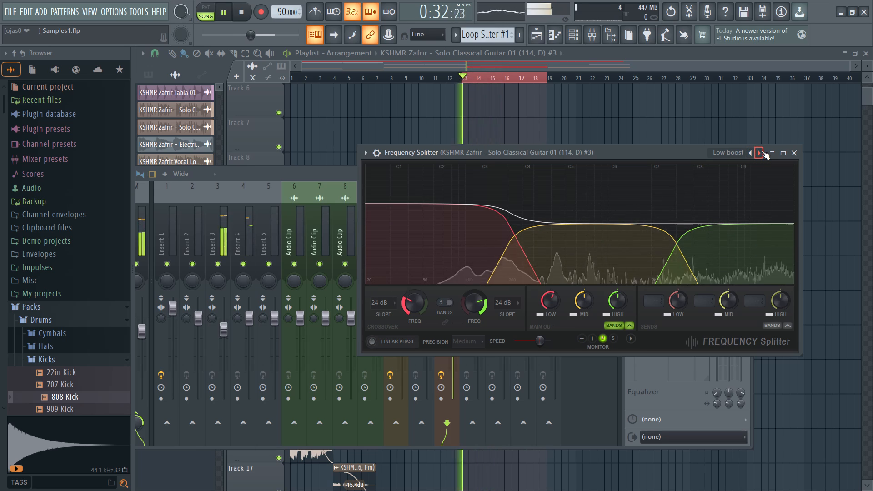
{"action": "key", "text": "space"}
{"action": "left_click", "coordinate": [762, 151]}
{"action": "key", "text": "space"}
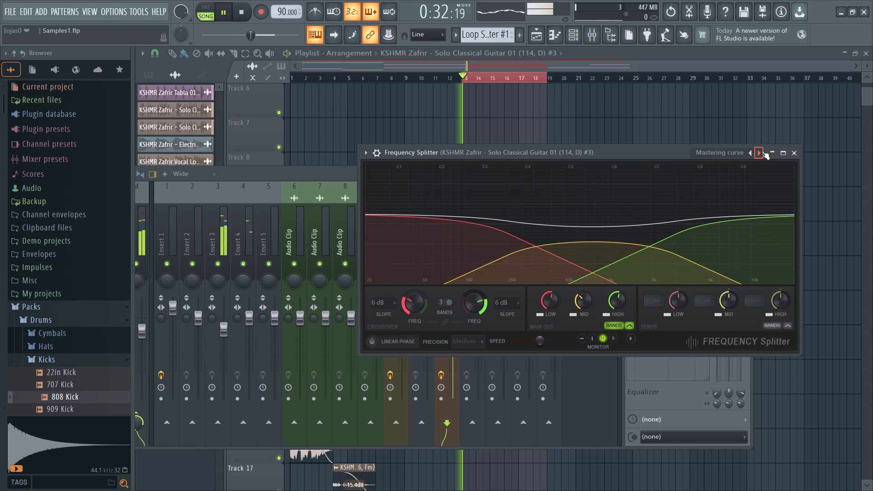
Audition the Low boost preset against Mastering curve in Frequency Splitter, restarting playback from bar 13 for each.
{"action": "key", "text": "space"}
{"action": "left_click", "coordinate": [749, 151]}
{"action": "key", "text": "space"}
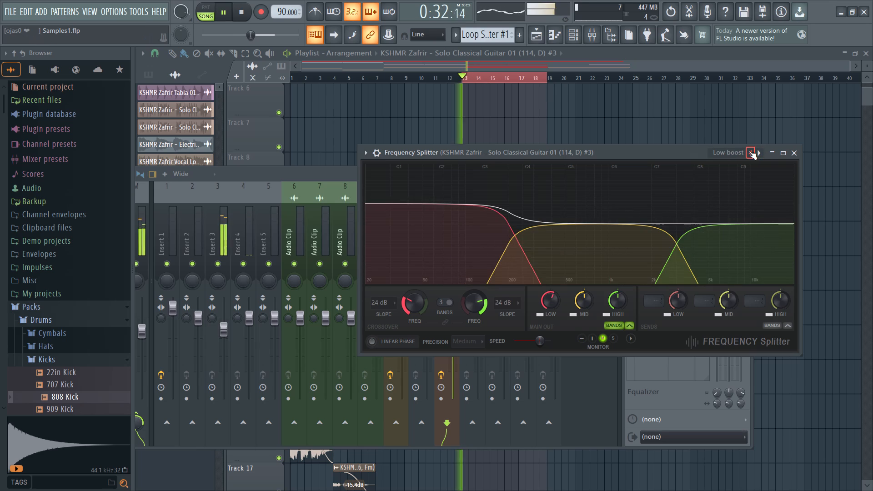
{"action": "key", "text": "space"}
{"action": "left_click", "coordinate": [760, 151]}
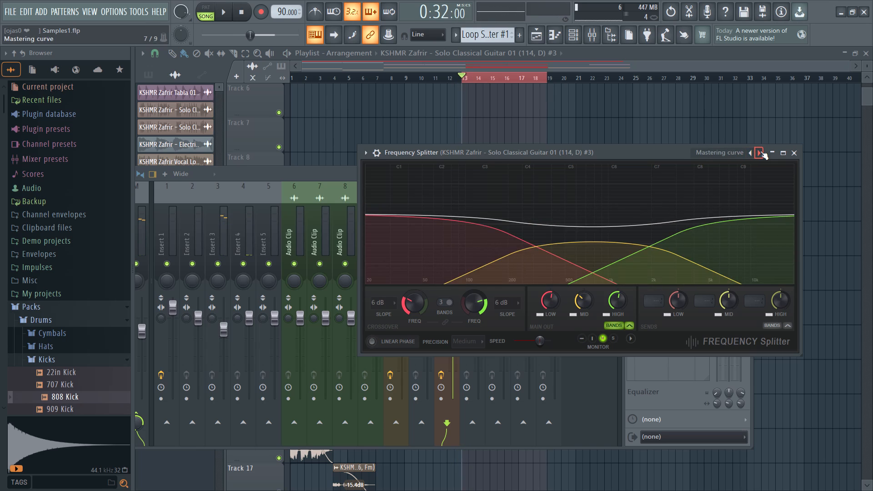
{"action": "key", "text": "space"}
{"action": "key", "text": "space"}
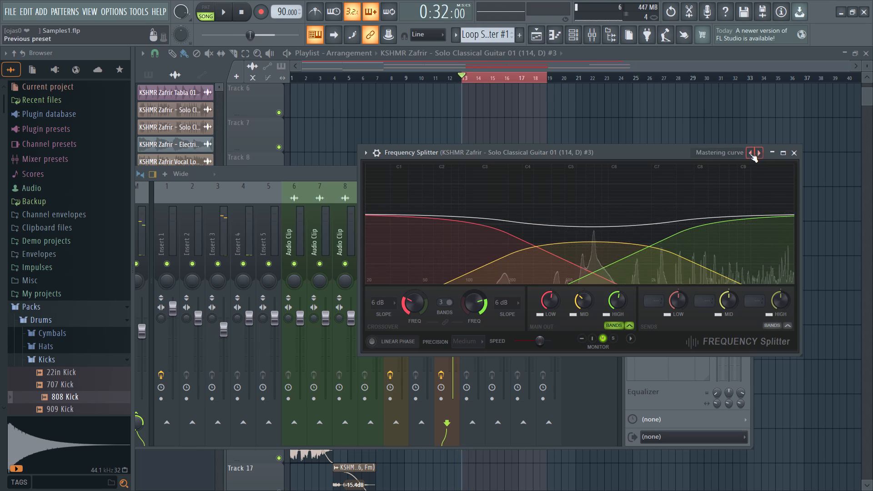
Compare Low boost with Mastering curve once more from bar 13, ending on the Low boost preset with the loop playing.
{"action": "left_click", "coordinate": [750, 154]}
{"action": "key", "text": "space"}
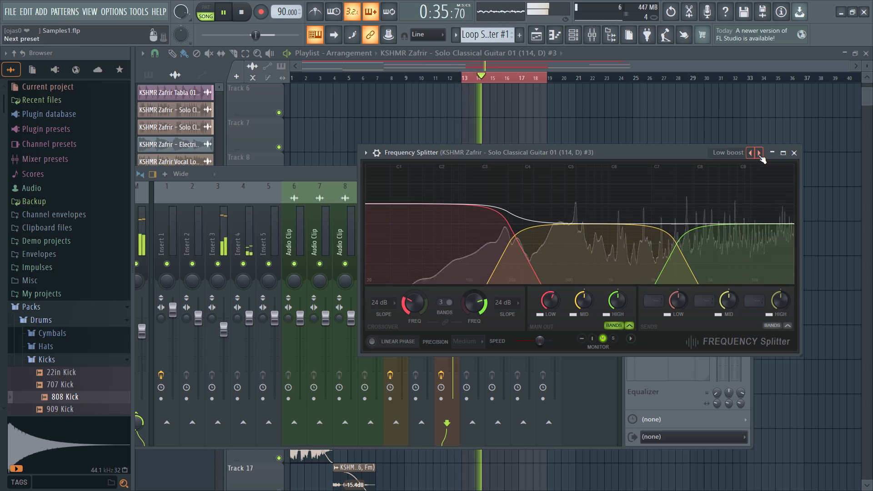
{"action": "key", "text": "space"}
{"action": "left_click", "coordinate": [758, 155]}
{"action": "key", "text": "space"}
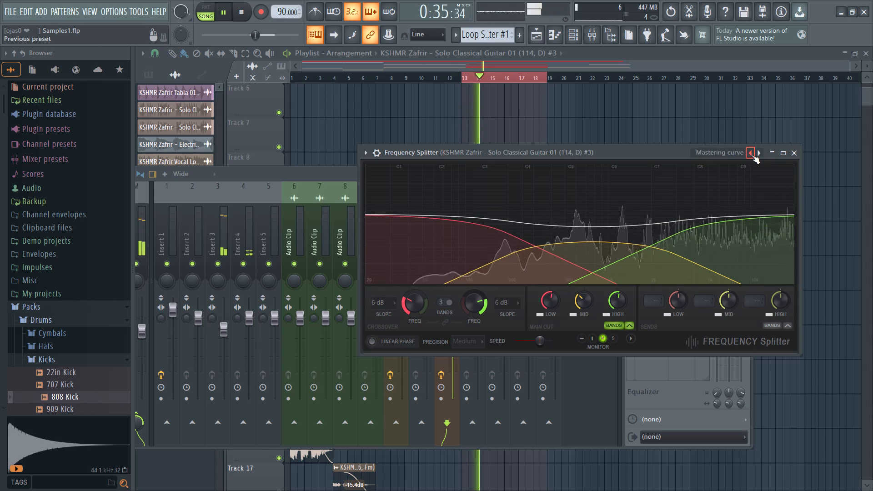
{"action": "key", "text": "space"}
{"action": "left_click", "coordinate": [752, 155]}
{"action": "key", "text": "space"}
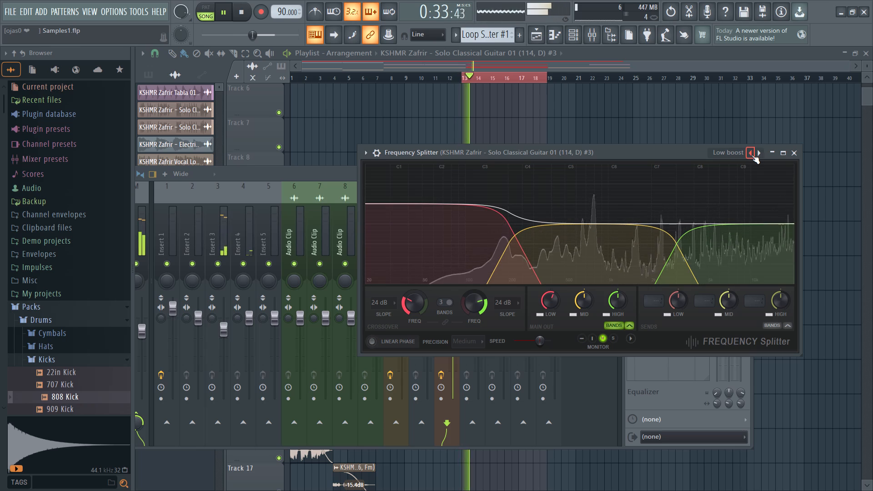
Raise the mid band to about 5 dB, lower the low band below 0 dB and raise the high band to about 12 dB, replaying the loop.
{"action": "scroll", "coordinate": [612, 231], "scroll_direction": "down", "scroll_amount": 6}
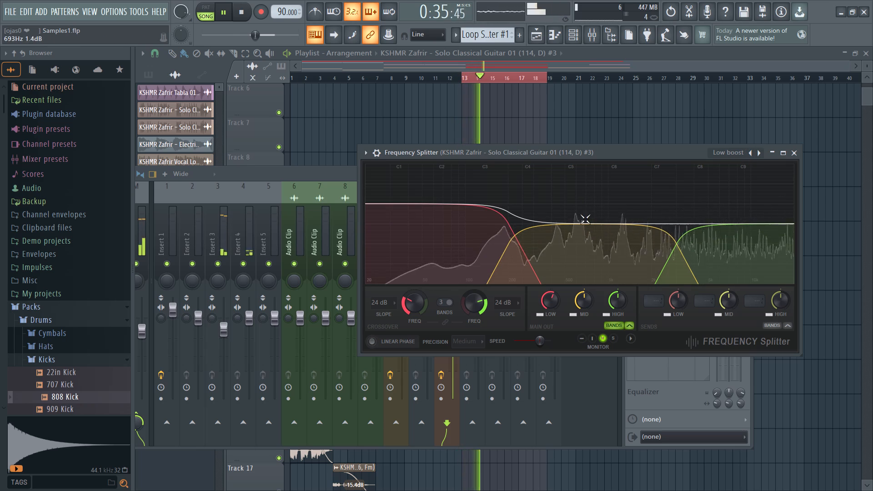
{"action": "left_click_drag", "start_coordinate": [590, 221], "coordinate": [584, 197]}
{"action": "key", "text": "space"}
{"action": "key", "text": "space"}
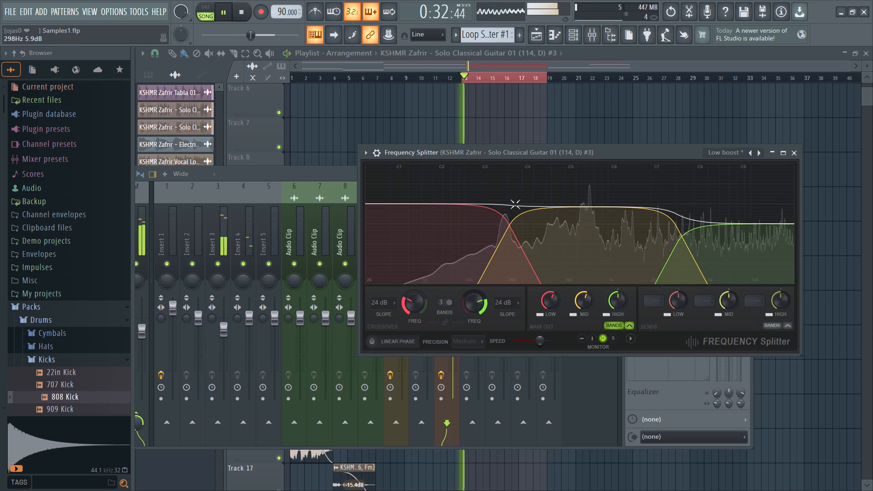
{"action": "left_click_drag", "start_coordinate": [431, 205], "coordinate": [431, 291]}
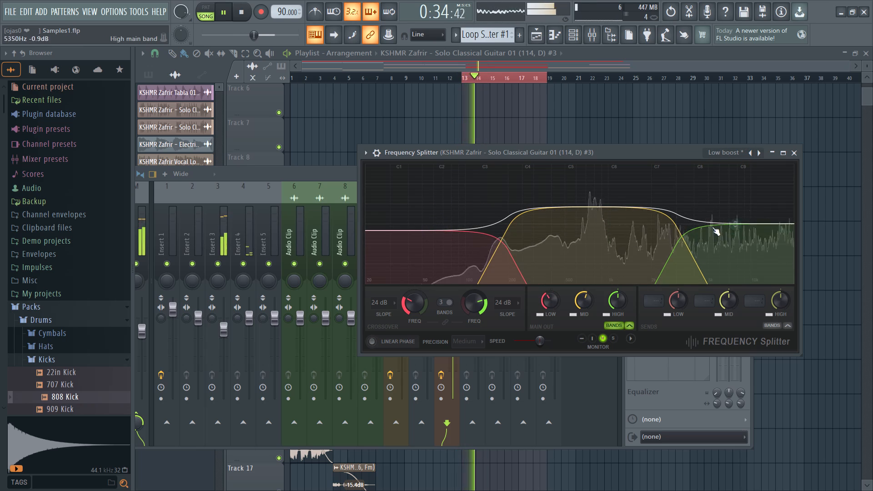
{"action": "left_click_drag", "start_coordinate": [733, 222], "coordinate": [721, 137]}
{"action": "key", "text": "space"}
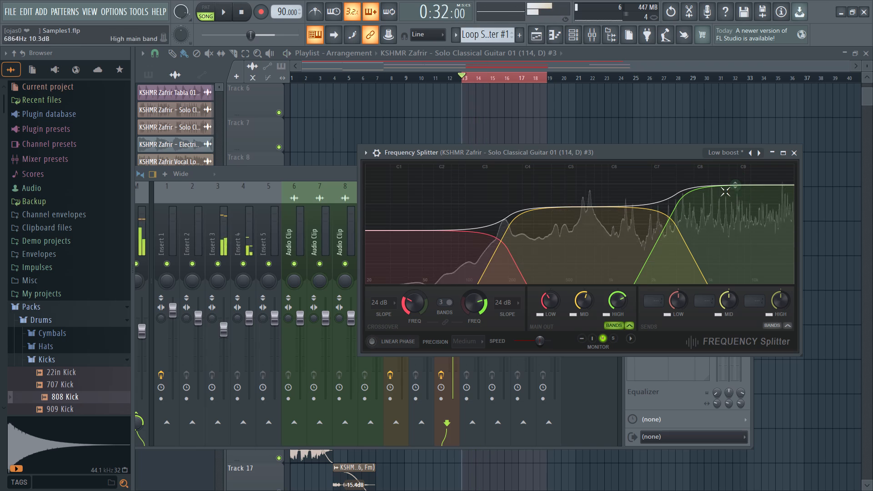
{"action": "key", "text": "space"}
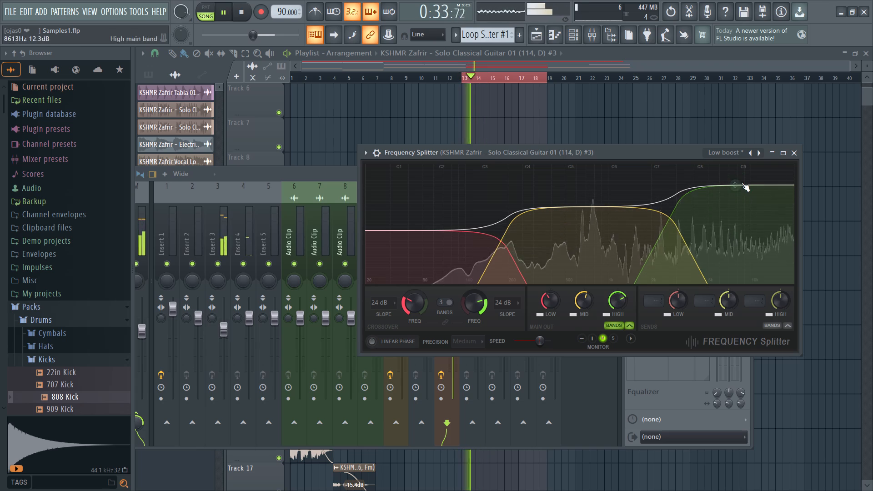
Lower the high and mid bands slightly below 0 dB and boost the low band to about 11 dB, replaying from bar 13.
{"action": "left_click_drag", "start_coordinate": [742, 183], "coordinate": [749, 320]}
{"action": "key", "text": "space"}
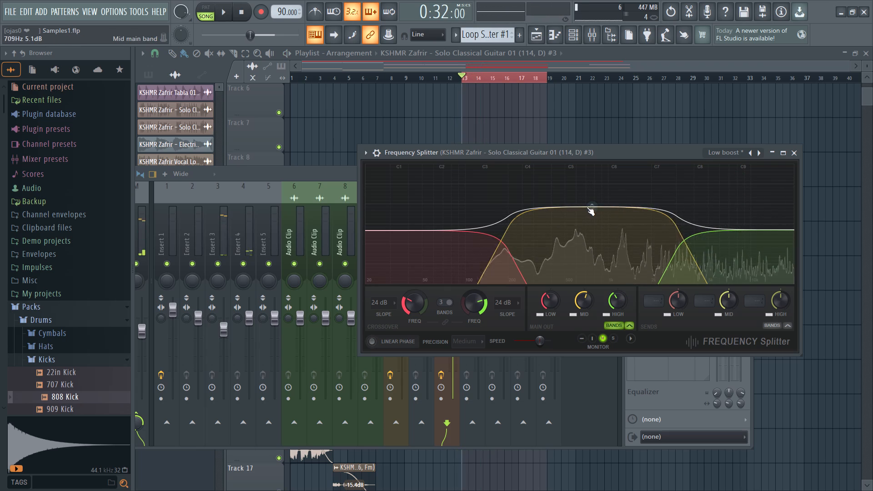
{"action": "key", "text": "space"}
{"action": "left_click_drag", "start_coordinate": [588, 205], "coordinate": [588, 273]}
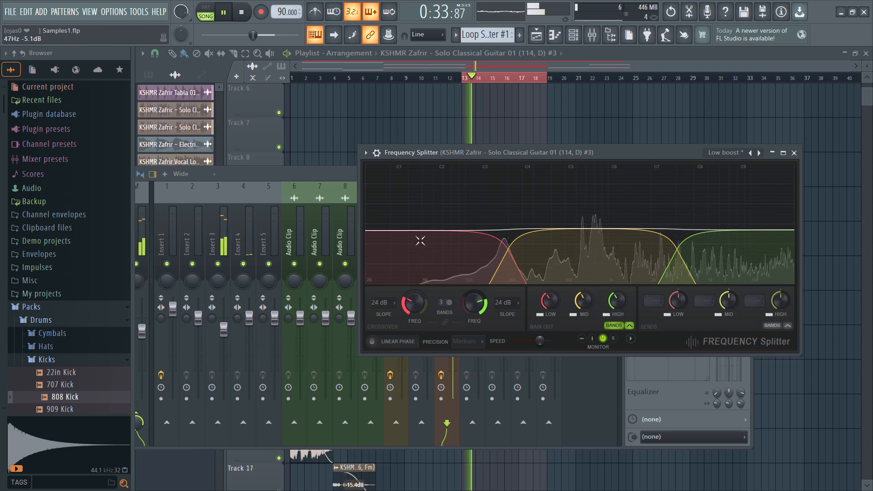
{"action": "left_click_drag", "start_coordinate": [425, 231], "coordinate": [429, 100]}
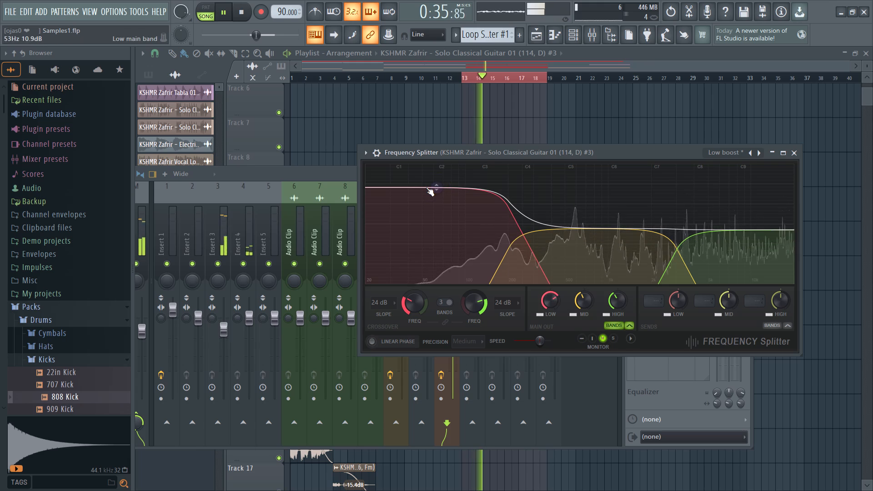
{"action": "key", "text": "space"}
{"action": "key", "text": "space"}
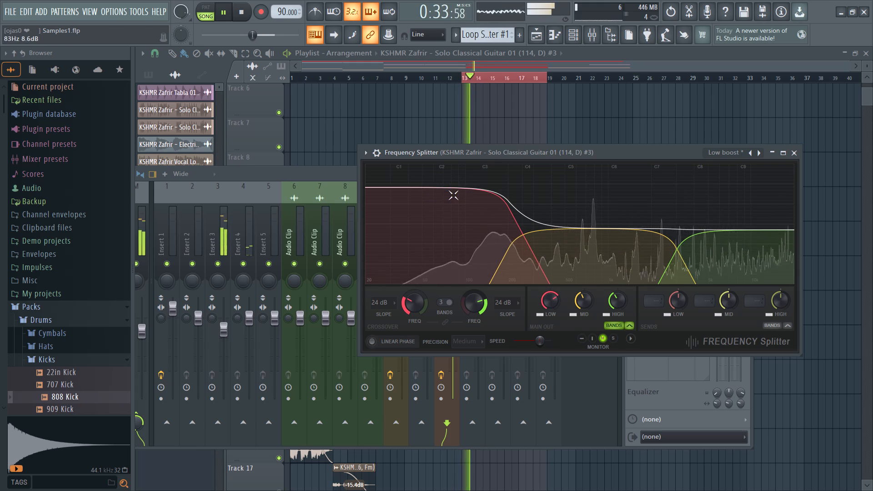
{"action": "key", "text": "space"}
{"action": "key", "text": "space"}
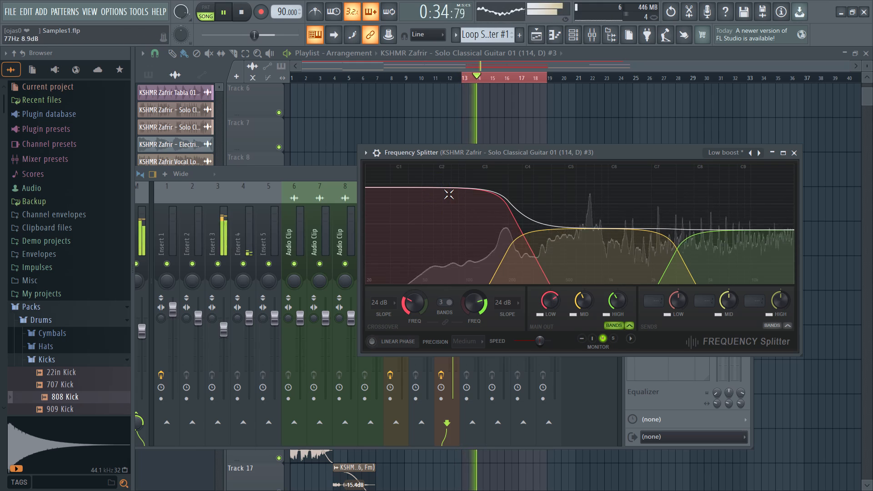
Collapse the Frequency Splitter window and compare the loop from bar 13 with the effect bypassed and re-enabled.
{"action": "key", "text": "space"}
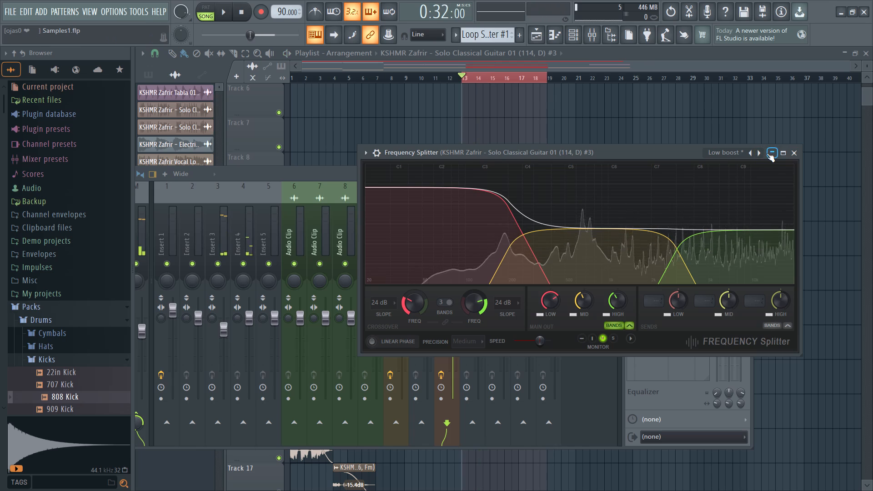
{"action": "key", "text": "space"}
{"action": "left_click", "coordinate": [767, 153]}
{"action": "key", "text": "space"}
{"action": "left_click", "coordinate": [743, 205]}
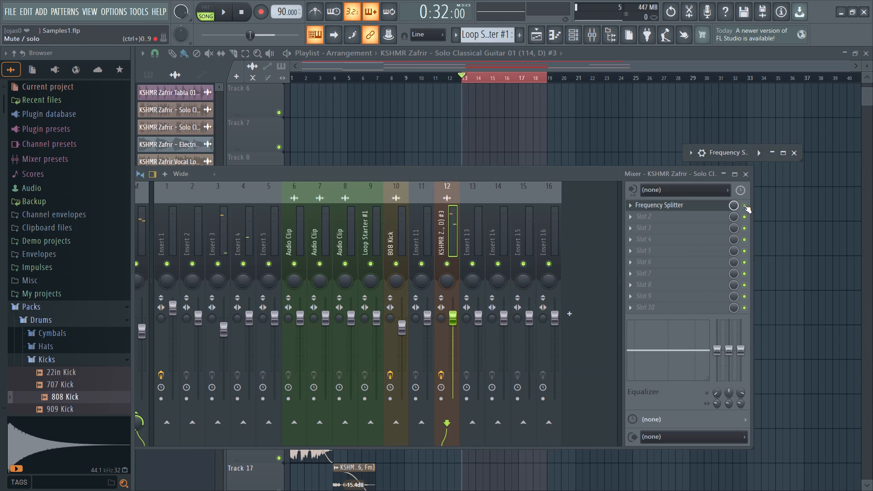
{"action": "key", "text": "space"}
{"action": "key", "text": "space"}
{"action": "key", "text": "space"}
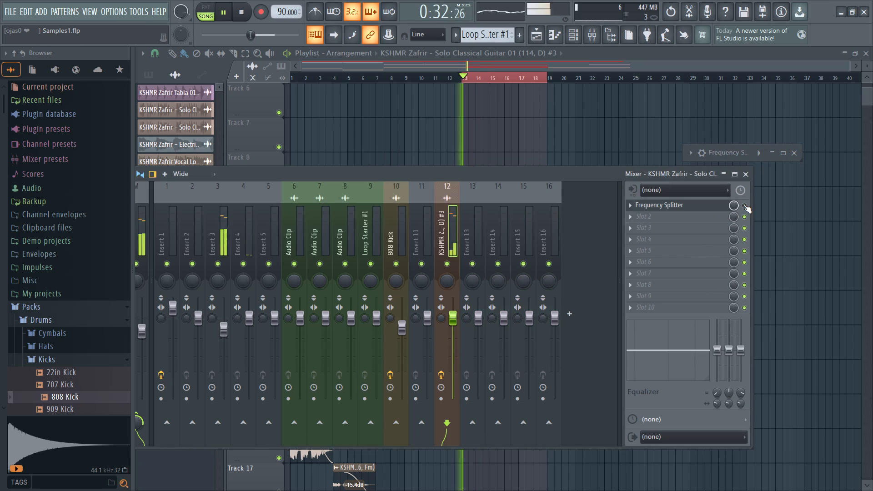
{"action": "left_click", "coordinate": [743, 205]}
{"action": "key", "text": "space"}
{"action": "key", "text": "space"}
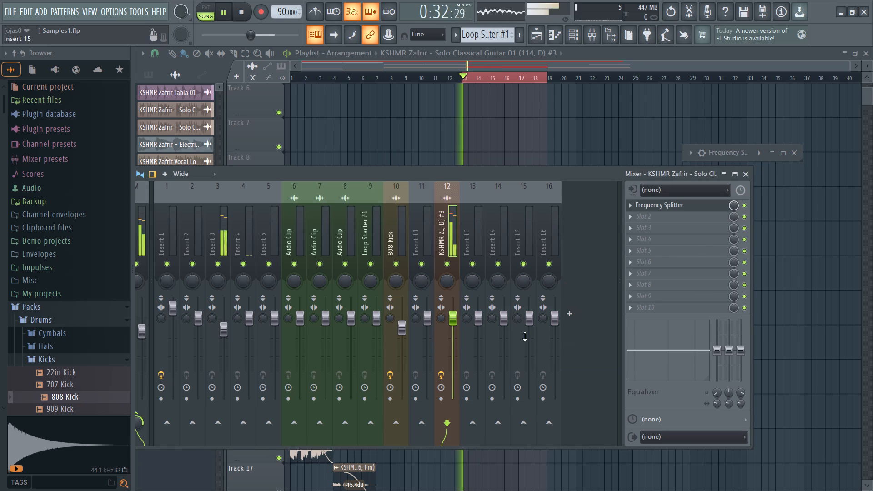
Compare the loop with all effect slots of the solo guitar's mixer track 12 disabled and enabled again, restarting from bar 13.
{"action": "left_click", "coordinate": [438, 376]}
{"action": "key", "text": "space"}
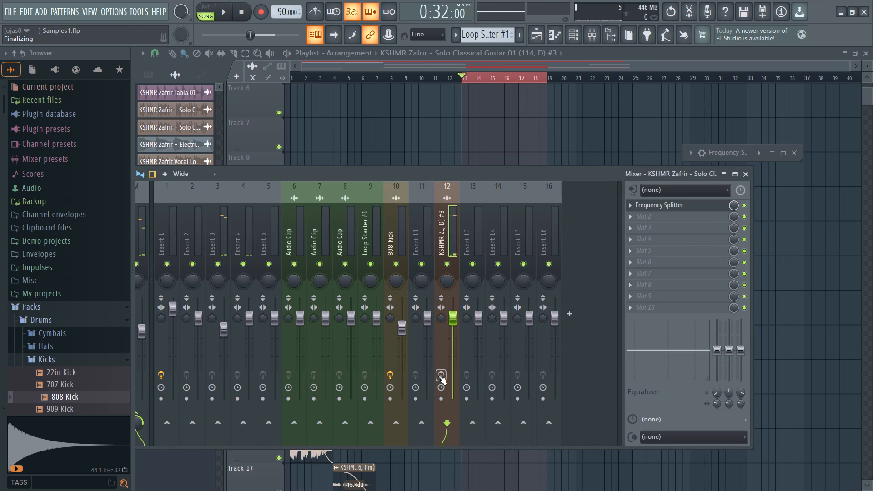
{"action": "key", "text": "space"}
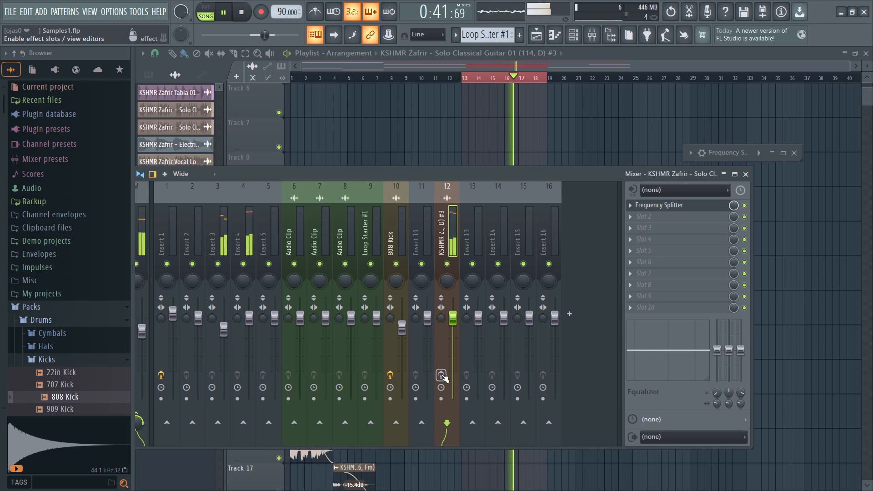
{"action": "key", "text": "space"}
{"action": "key", "text": "space"}
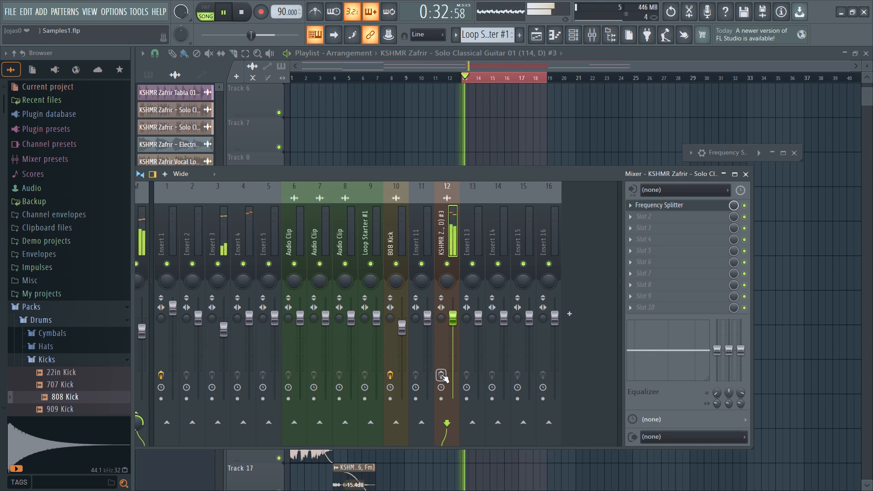
{"action": "left_click", "coordinate": [441, 374]}
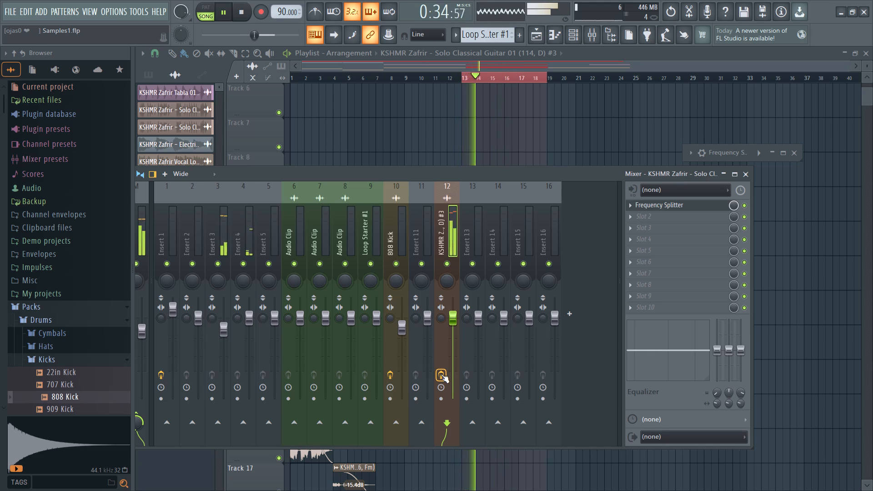
{"action": "key", "text": "space"}
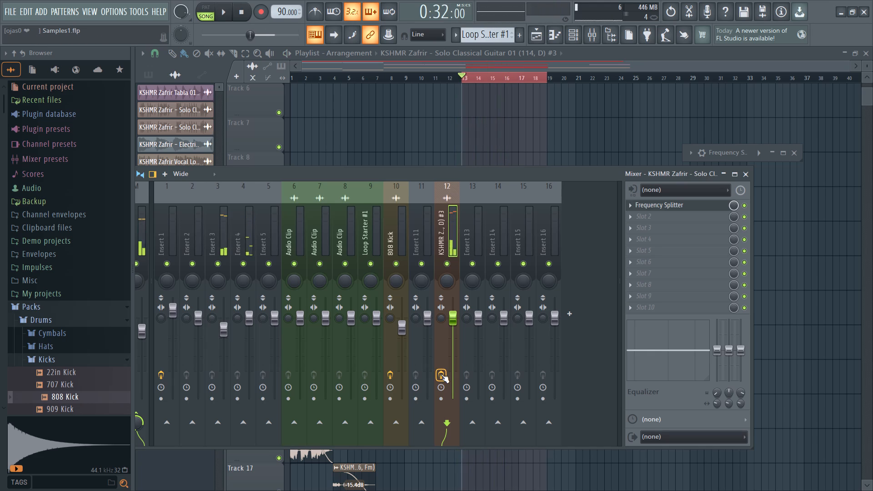
{"action": "key", "text": "space"}
{"action": "key", "text": "space"}
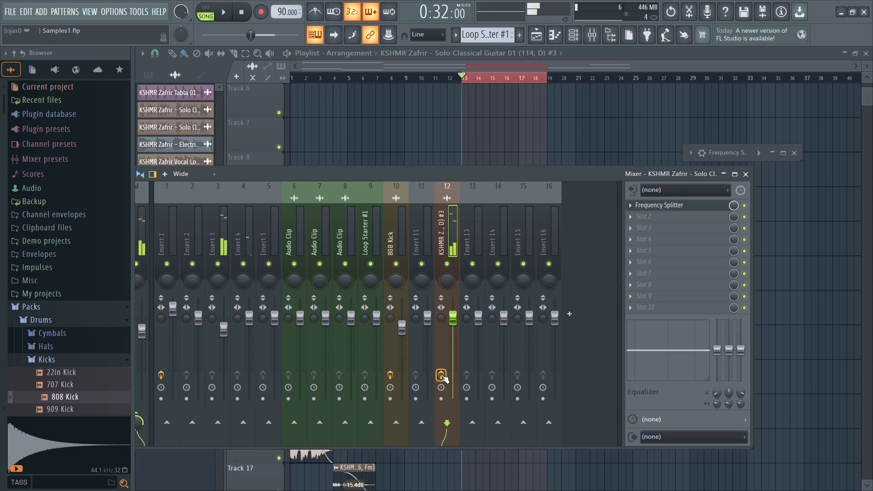
{"action": "key", "text": "space"}
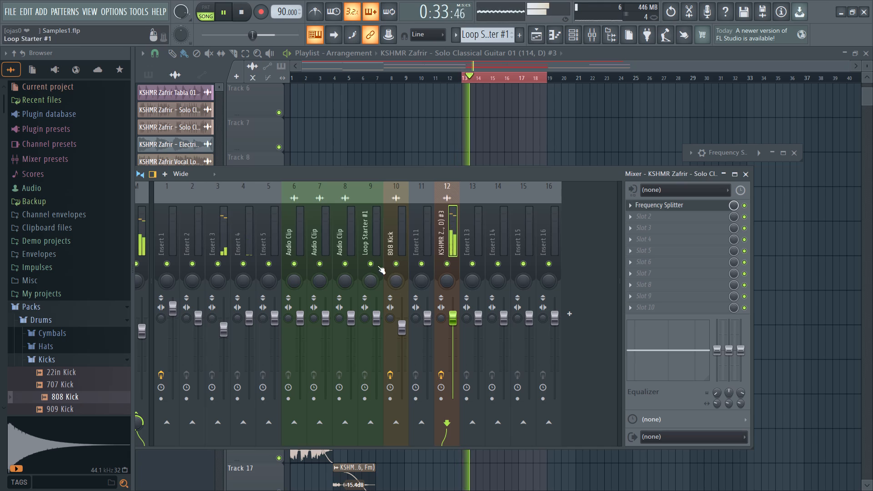
Move the mixer window to reveal the Master track and replay the loop from bar 13 to examine the track levels.
{"action": "left_click_drag", "start_coordinate": [340, 169], "coordinate": [520, 152]}
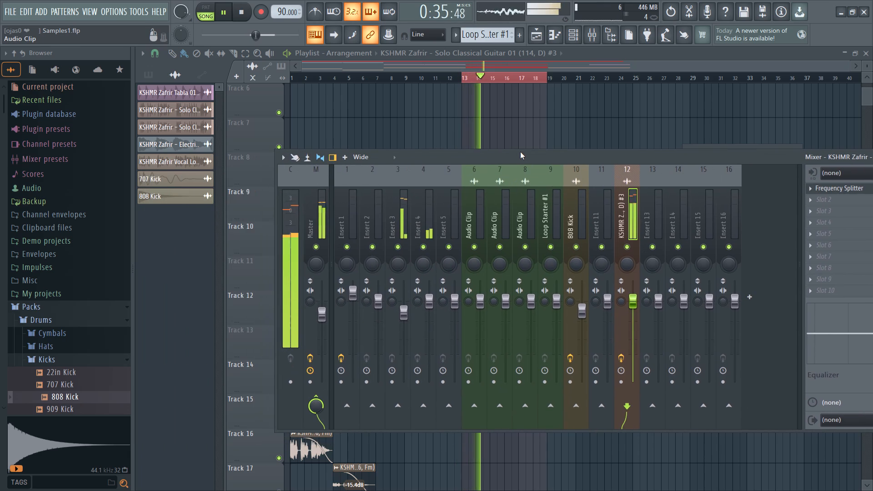
{"action": "left_click_drag", "start_coordinate": [520, 152], "coordinate": [512, 152]}
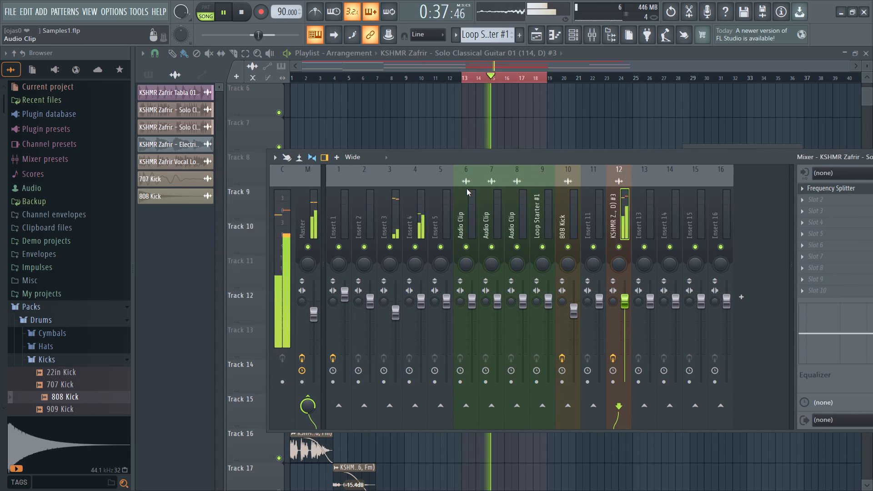
{"action": "key", "text": "space"}
{"action": "key", "text": "space"}
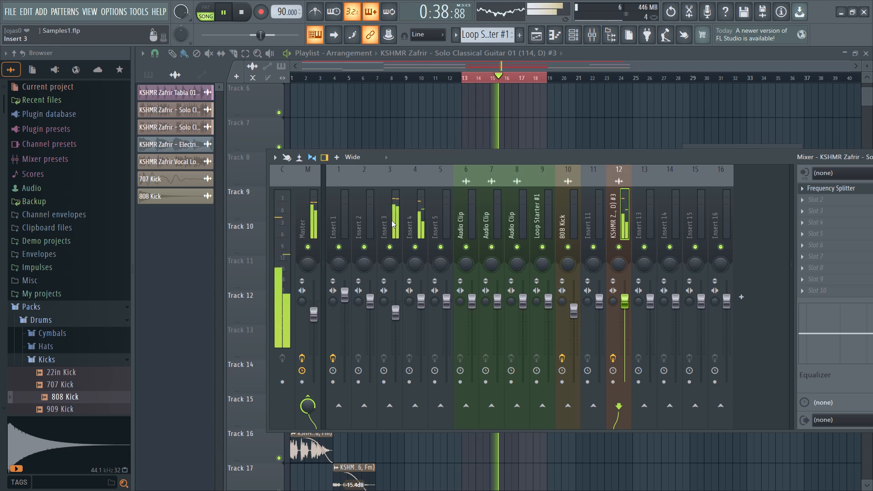
{"action": "key", "text": "space"}
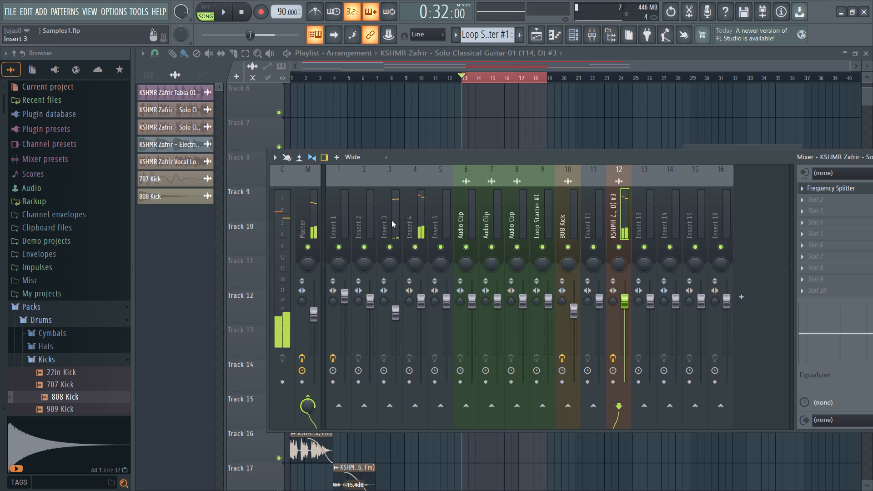
{"action": "key", "text": "space"}
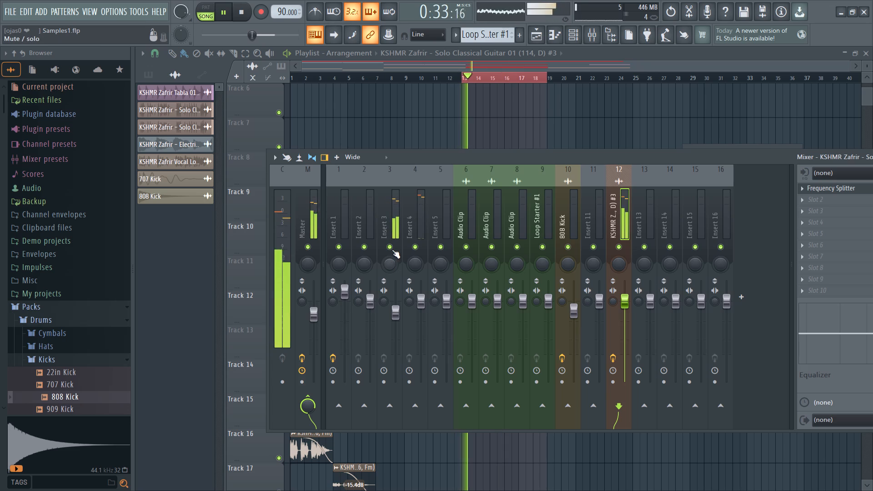
Check what Insert 3 contributes by soloing and muting it during playback, and restore all mixer tracks with playback stopped.
{"action": "right_click", "coordinate": [389, 247]}
{"action": "left_click", "coordinate": [389, 247]}
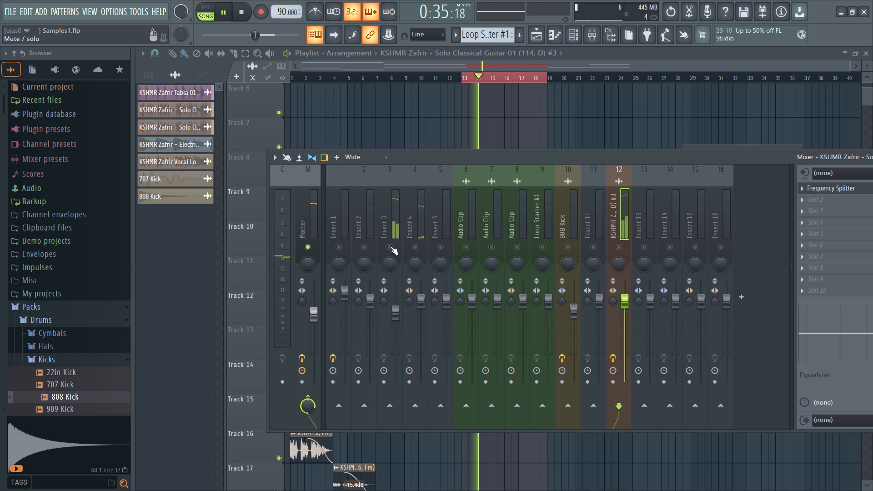
{"action": "right_click", "coordinate": [393, 243]}
{"action": "key", "text": "space"}
{"action": "right_click", "coordinate": [392, 251]}
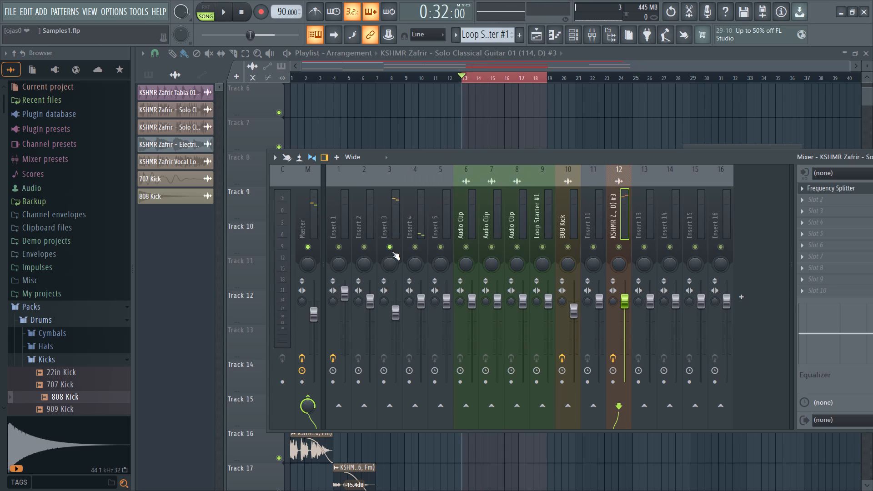
Disarm the mixer track Insert 3 and delete it from the mixer.
{"action": "left_click", "coordinate": [392, 217]}
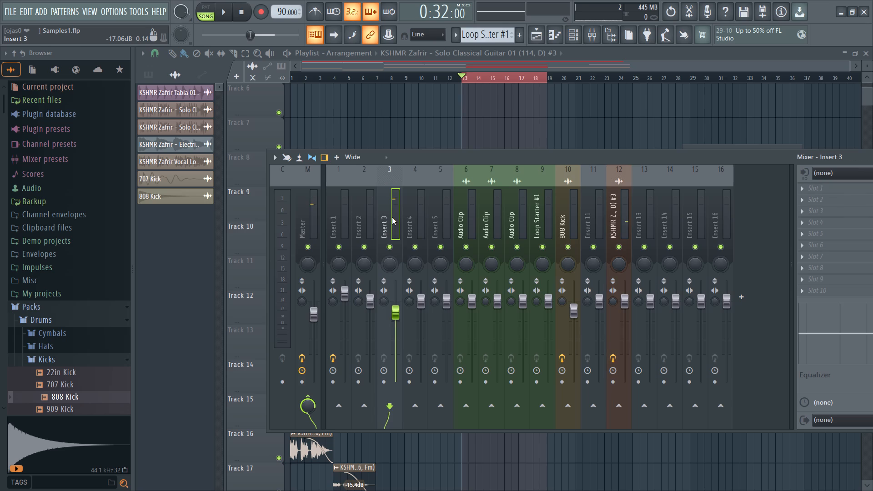
{"action": "right_click", "coordinate": [392, 217]}
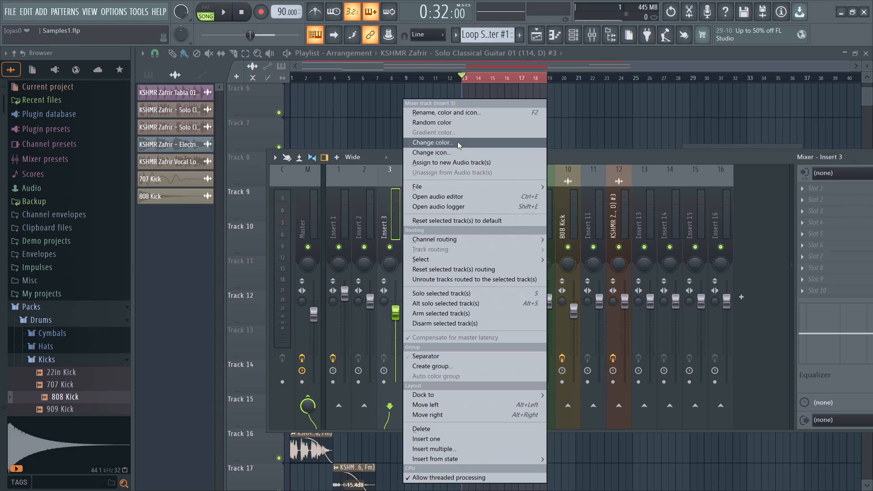
{"action": "left_click", "coordinate": [449, 324]}
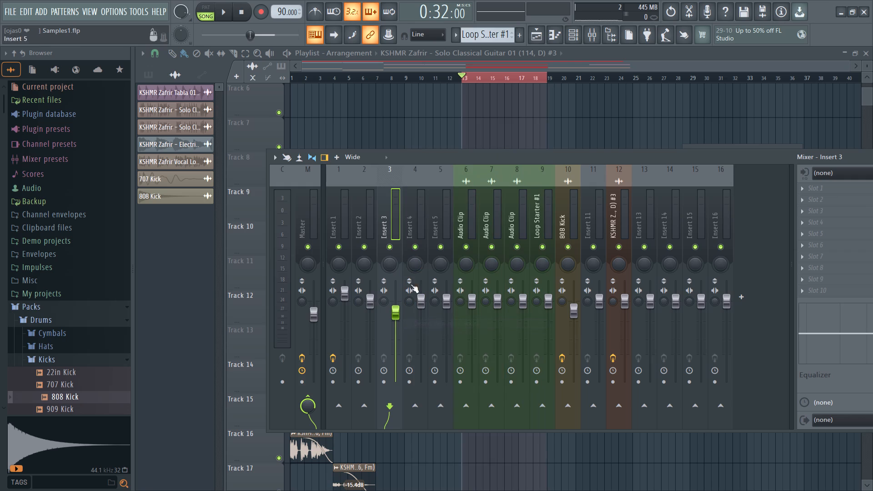
{"action": "right_click", "coordinate": [390, 226]}
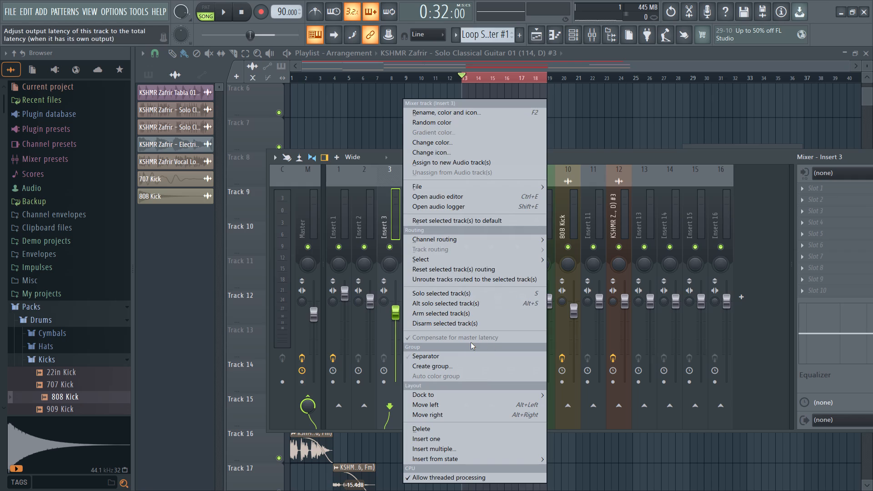
{"action": "left_click", "coordinate": [448, 425]}
{"action": "left_click", "coordinate": [492, 283]}
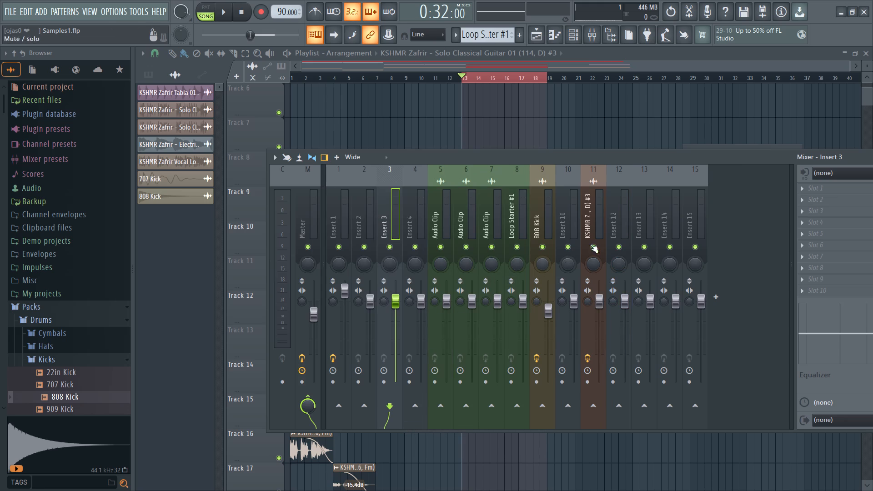
Compare the loop from bar 13 with the effect slots of the solo guitar's mixer track 11 disabled and enabled, leaving them enabled.
{"action": "left_click", "coordinate": [589, 220]}
{"action": "key", "text": "space"}
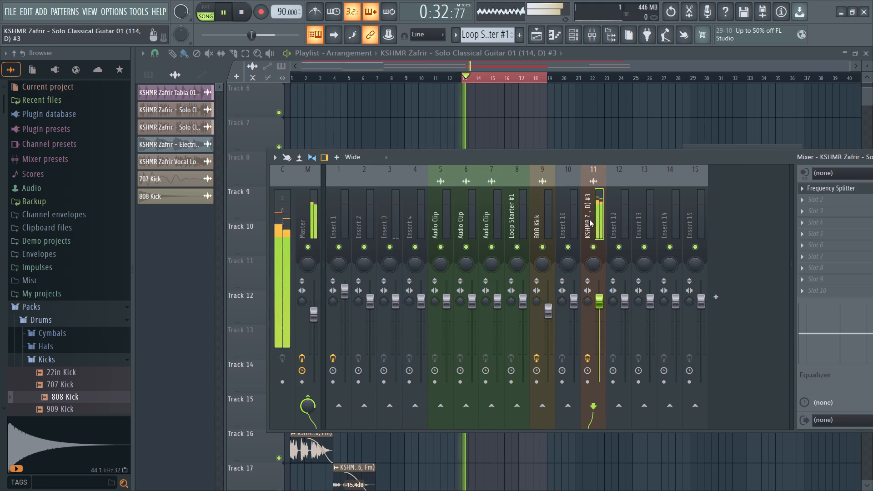
{"action": "left_click_drag", "start_coordinate": [804, 152], "coordinate": [693, 142]}
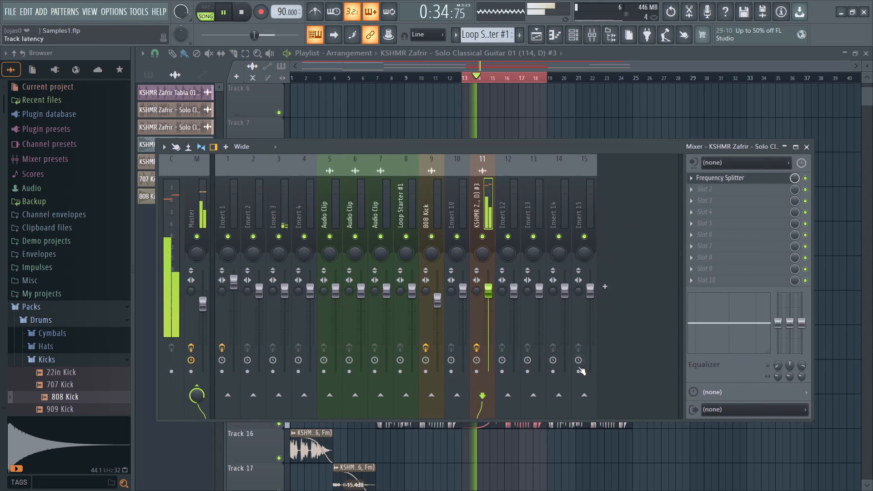
{"action": "left_click", "coordinate": [476, 351]}
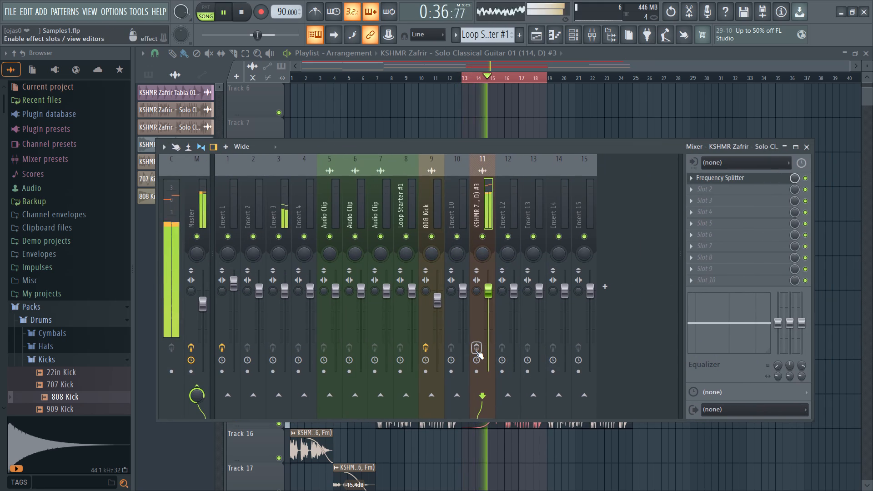
{"action": "key", "text": "space"}
{"action": "key", "text": "space"}
{"action": "left_click", "coordinate": [476, 351]}
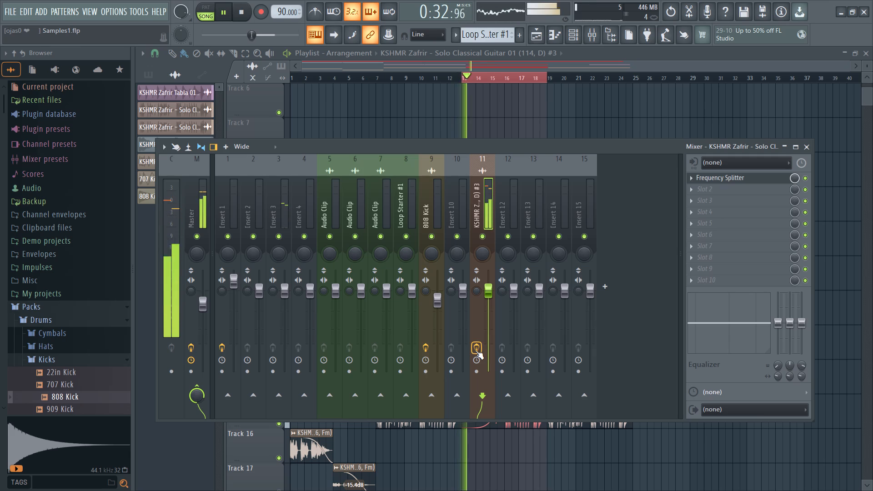
{"action": "key", "text": "space"}
{"action": "key", "text": "space"}
{"action": "key", "text": "space"}
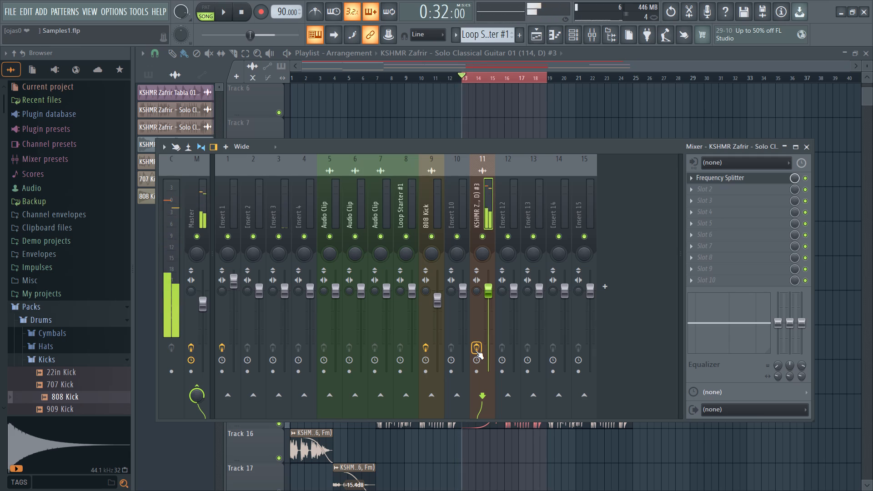
{"action": "left_click", "coordinate": [476, 351]}
{"action": "key", "text": "space"}
{"action": "key", "text": "space"}
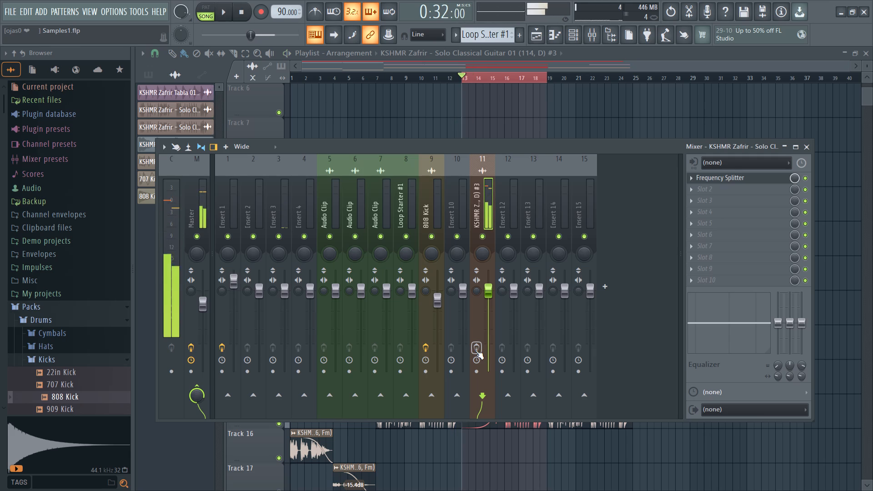
{"action": "key", "text": "space"}
{"action": "key", "text": "space"}
{"action": "left_click", "coordinate": [476, 351]}
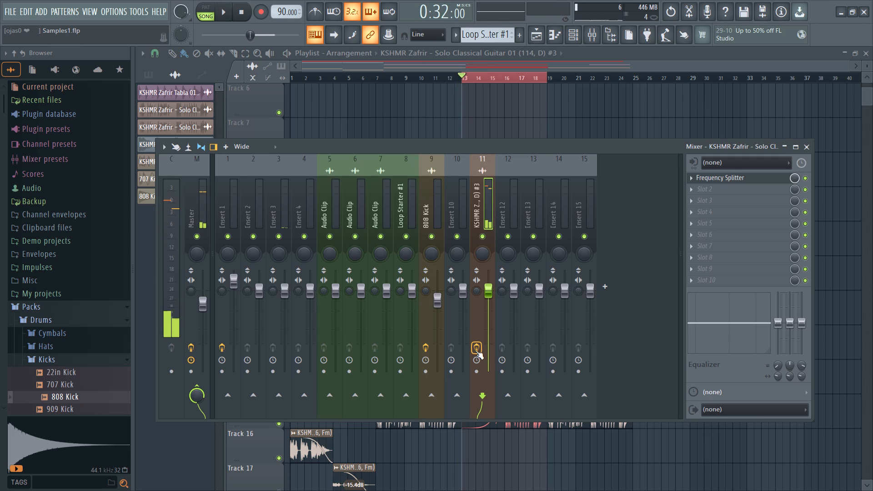
{"action": "key", "text": "space"}
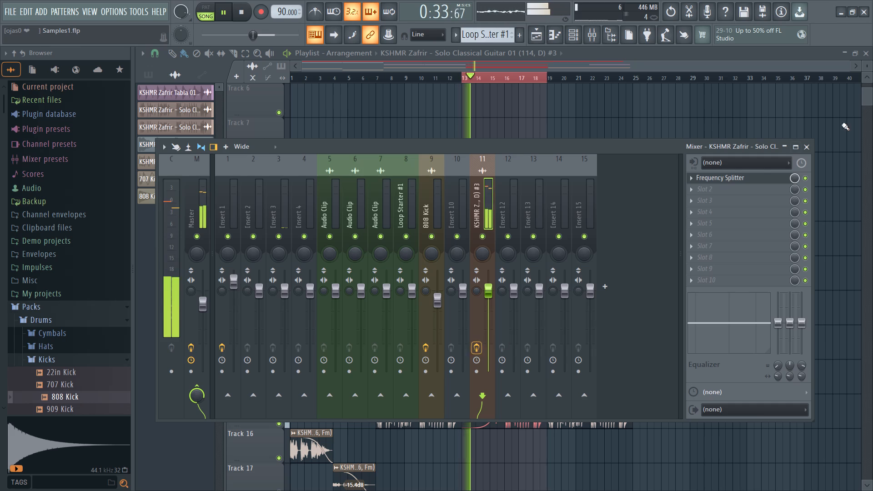
Close the mixer and the Frequency Splitter window to clear the playlist.
{"action": "left_click", "coordinate": [780, 145]}
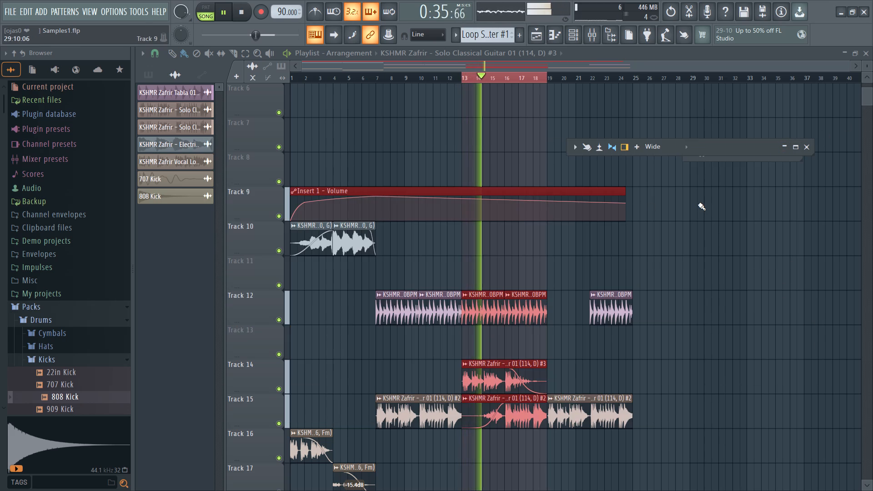
{"action": "left_click", "coordinate": [802, 150]}
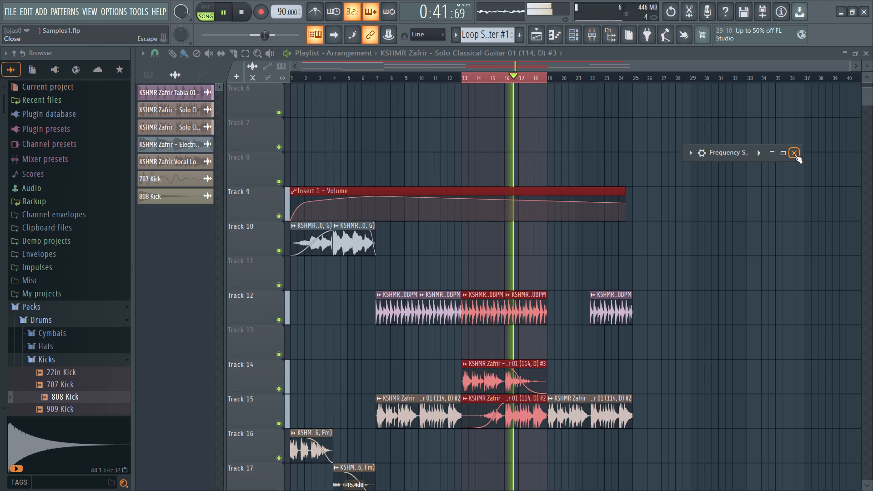
{"action": "left_click", "coordinate": [794, 155]}
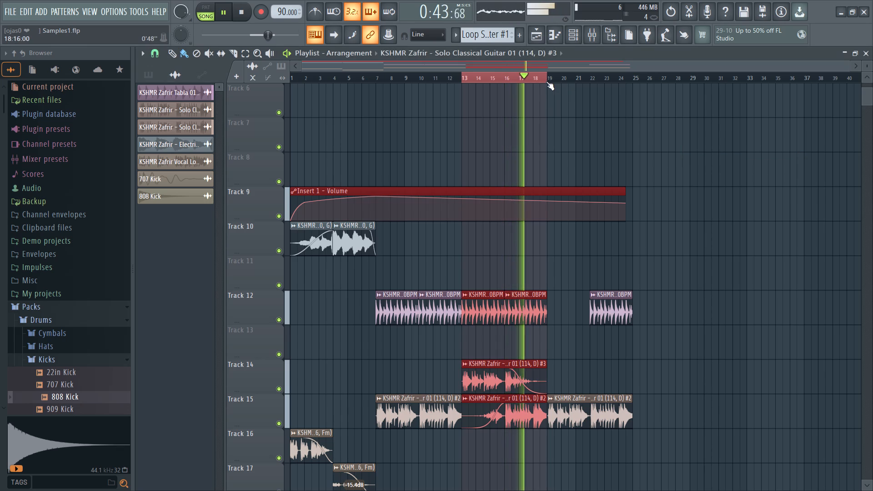
Clear the playlist's time selection from bar 13, play the whole arrangement from bar 1, and stop playback at the end of the clips.
{"action": "left_click", "coordinate": [546, 78], "text": "ctrl"}
{"action": "left_click_drag", "start_coordinate": [531, 76], "coordinate": [157, 81]}
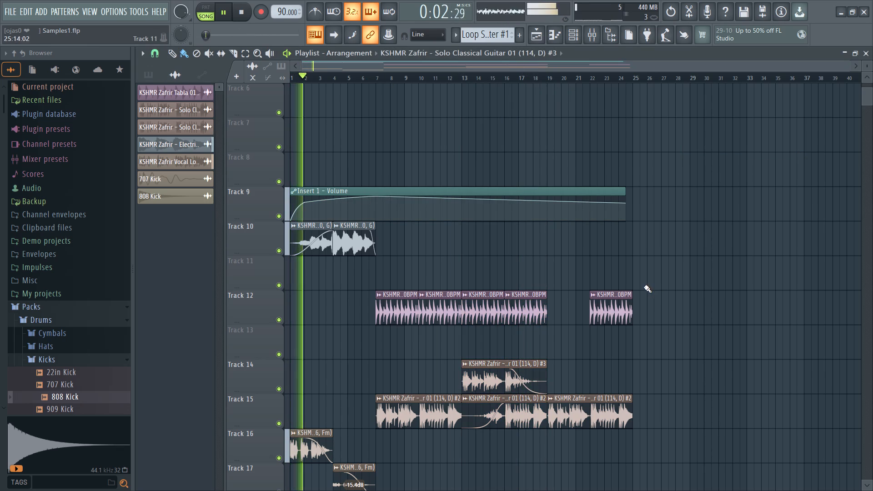
{"action": "scroll", "coordinate": [621, 355], "scroll_direction": "down", "scroll_amount": 3}
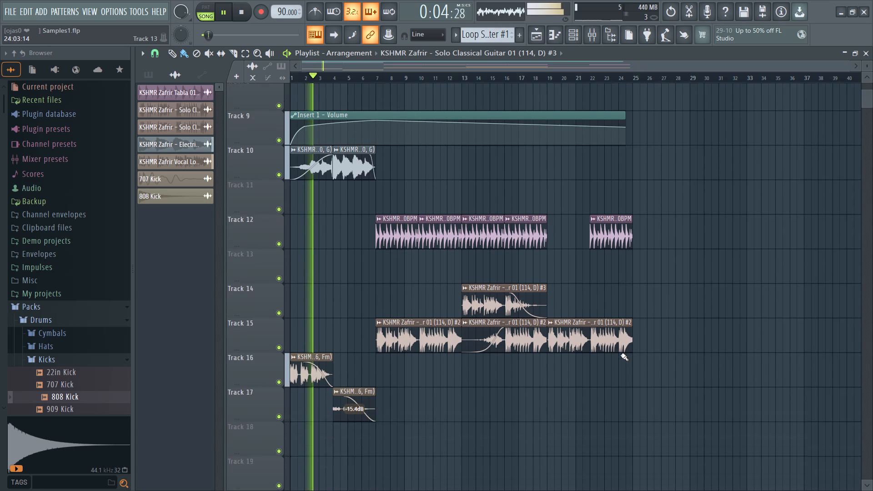
{"action": "scroll", "coordinate": [486, 395], "scroll_direction": "up", "scroll_amount": 1}
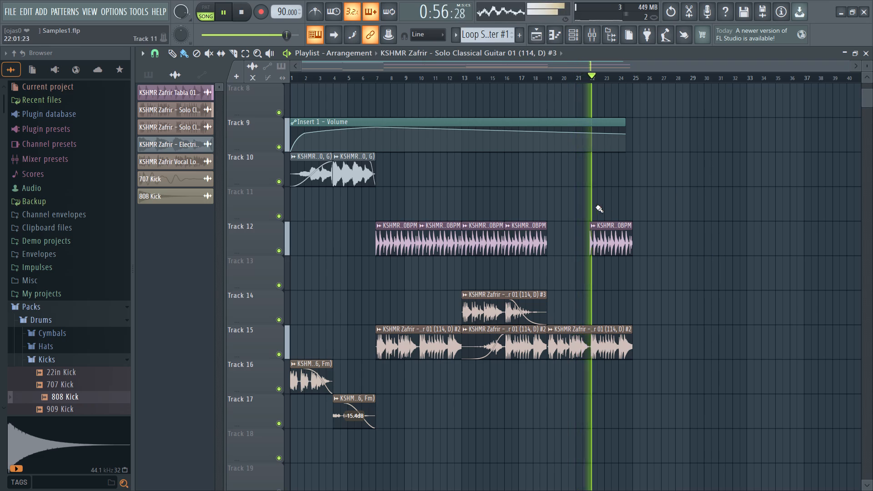
{"action": "scroll", "coordinate": [491, 185], "scroll_direction": "up", "scroll_amount": 3}
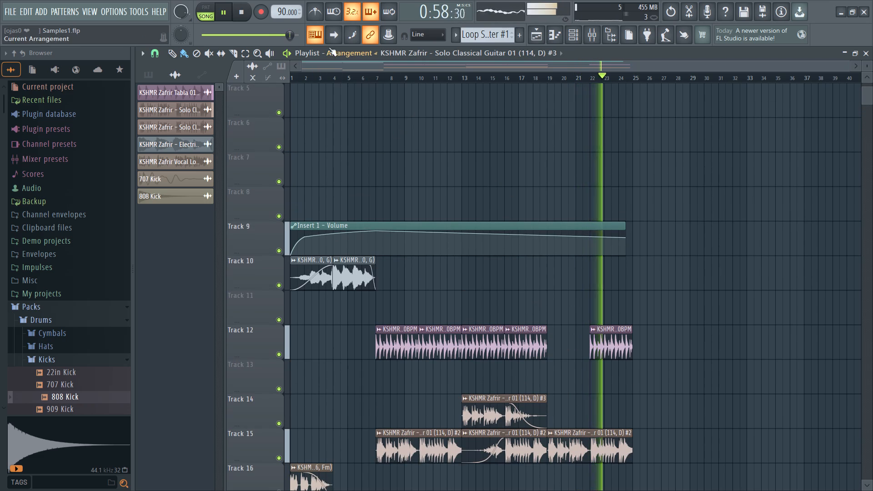
{"action": "scroll", "coordinate": [394, 164], "scroll_direction": "up", "scroll_amount": 4}
{"action": "scroll", "coordinate": [395, 163], "scroll_direction": "down", "scroll_amount": 9}
{"action": "scroll", "coordinate": [394, 161], "scroll_direction": "up", "scroll_amount": 3}
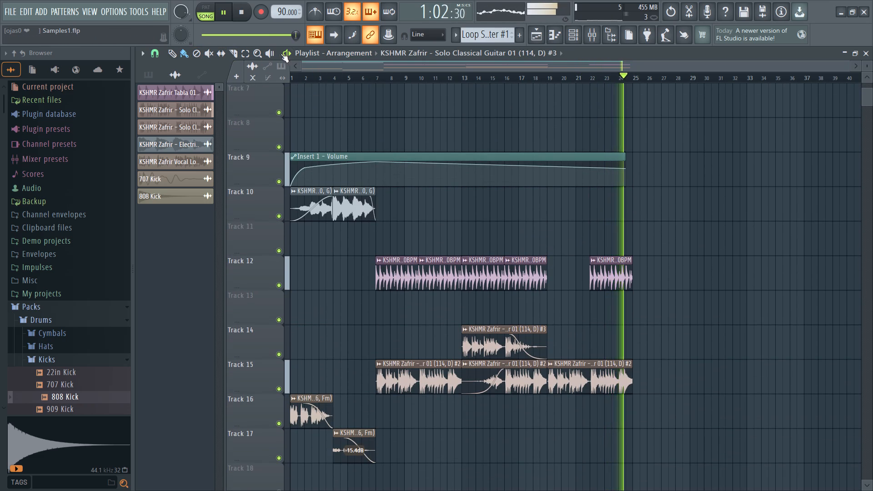
{"action": "left_click", "coordinate": [287, 54]}
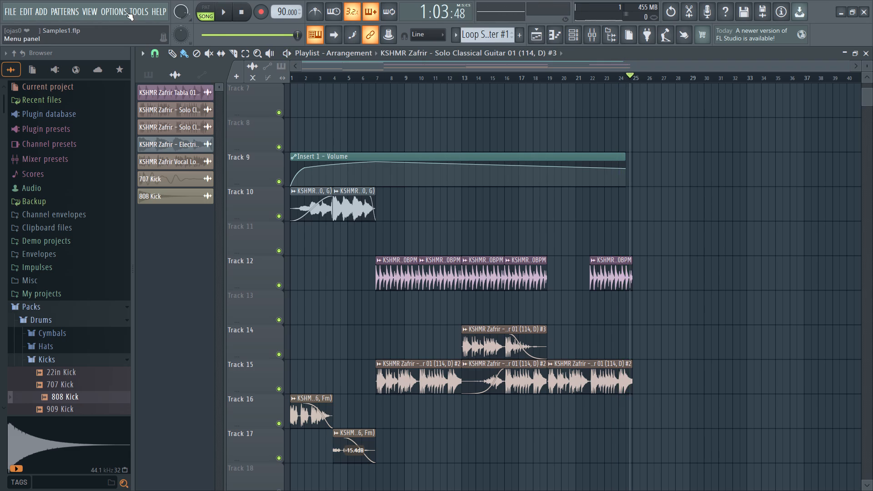
Examine the Project page of the settings and close the settings window.
{"action": "left_click", "coordinate": [109, 12]}
{"action": "left_click", "coordinate": [132, 47]}
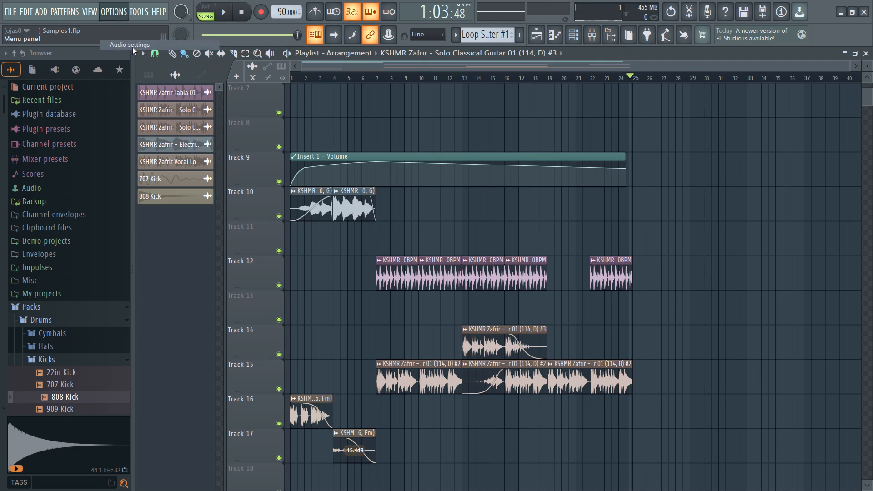
{"action": "left_click", "coordinate": [456, 44]}
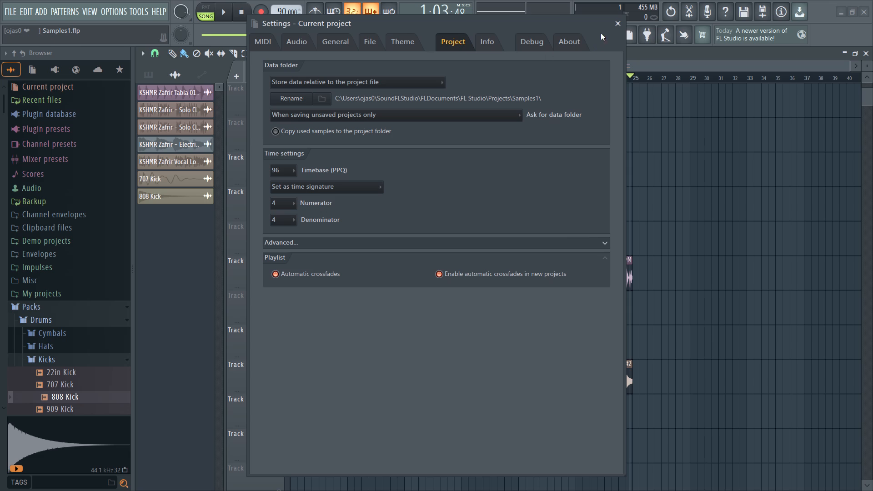
{"action": "left_click", "coordinate": [614, 26]}
Look over the arrangement's tracks and save the project.
{"action": "scroll", "coordinate": [642, 195], "scroll_direction": "down", "scroll_amount": 6}
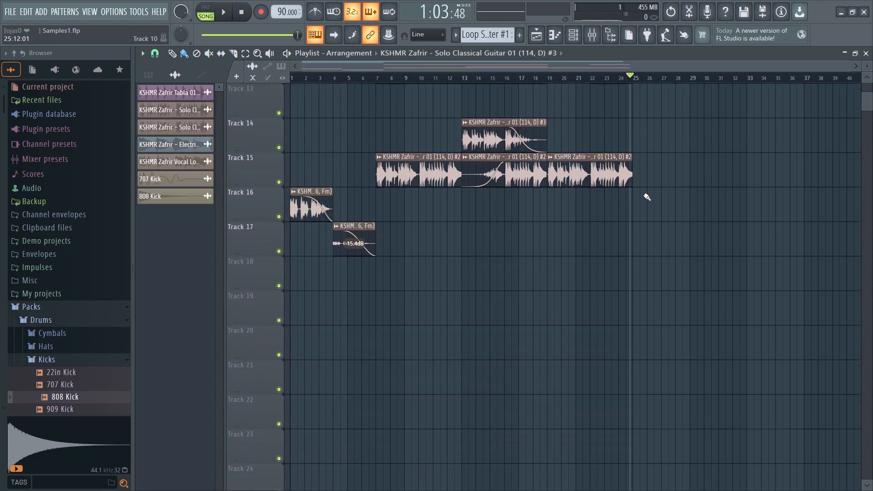
{"action": "scroll", "coordinate": [644, 195], "scroll_direction": "down", "scroll_amount": 7}
{"action": "scroll", "coordinate": [645, 196], "scroll_direction": "up", "scroll_amount": 20}
{"action": "scroll", "coordinate": [645, 196], "scroll_direction": "up", "scroll_amount": 7}
{"action": "scroll", "coordinate": [645, 189], "scroll_direction": "down", "scroll_amount": 8}
{"action": "scroll", "coordinate": [645, 189], "scroll_direction": "up", "scroll_amount": 2}
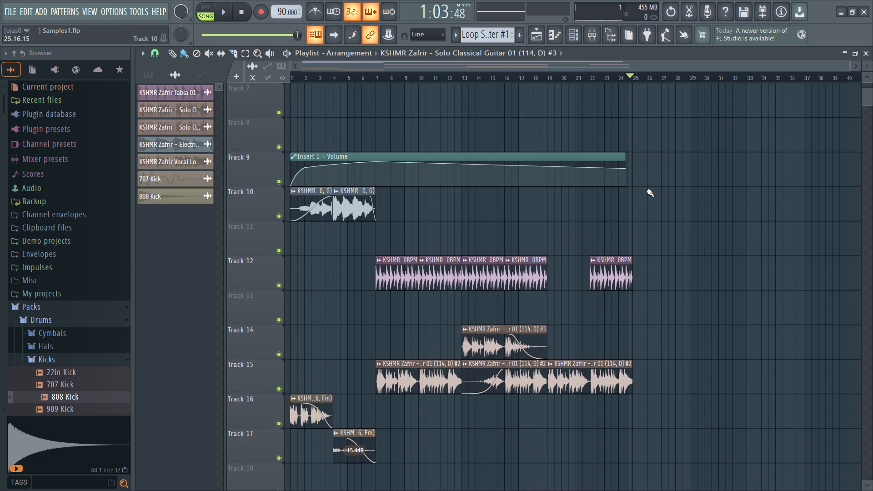
{"action": "key", "text": "ctrl+s"}
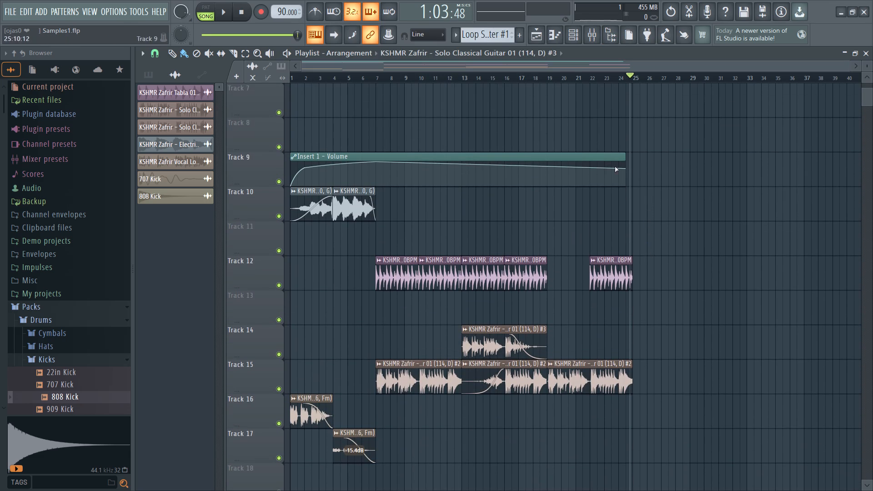